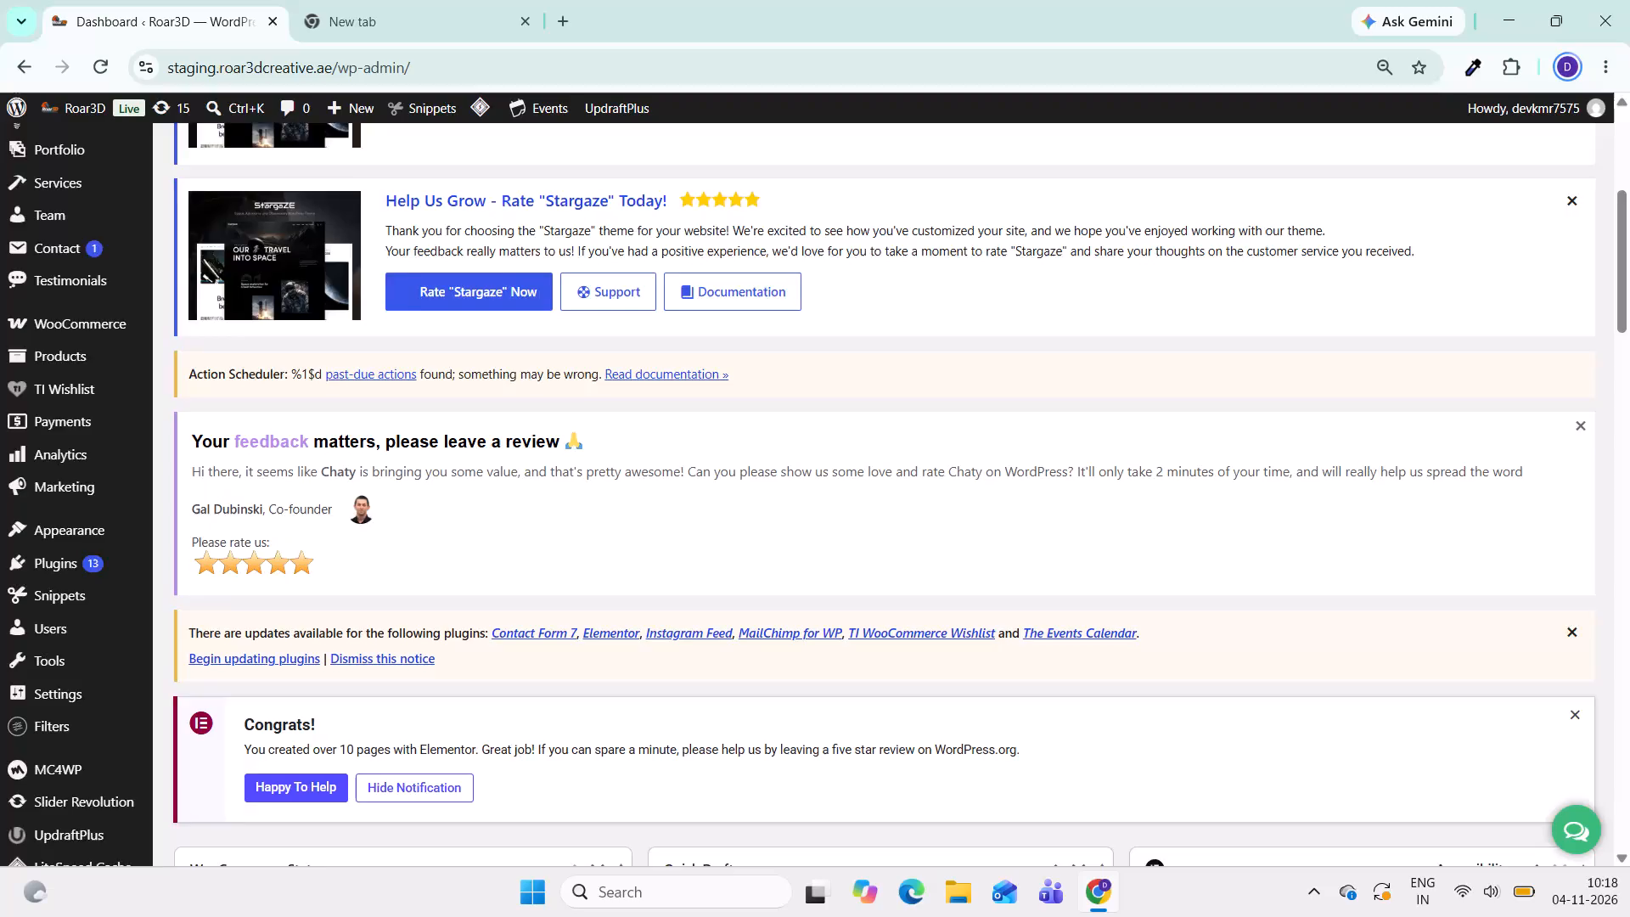
# Look through the WordPress dashboard widgets and the admin menu entries.
pyautogui.scroll(-6, 456, 472)
pyautogui.scroll(-2, 83, 459)
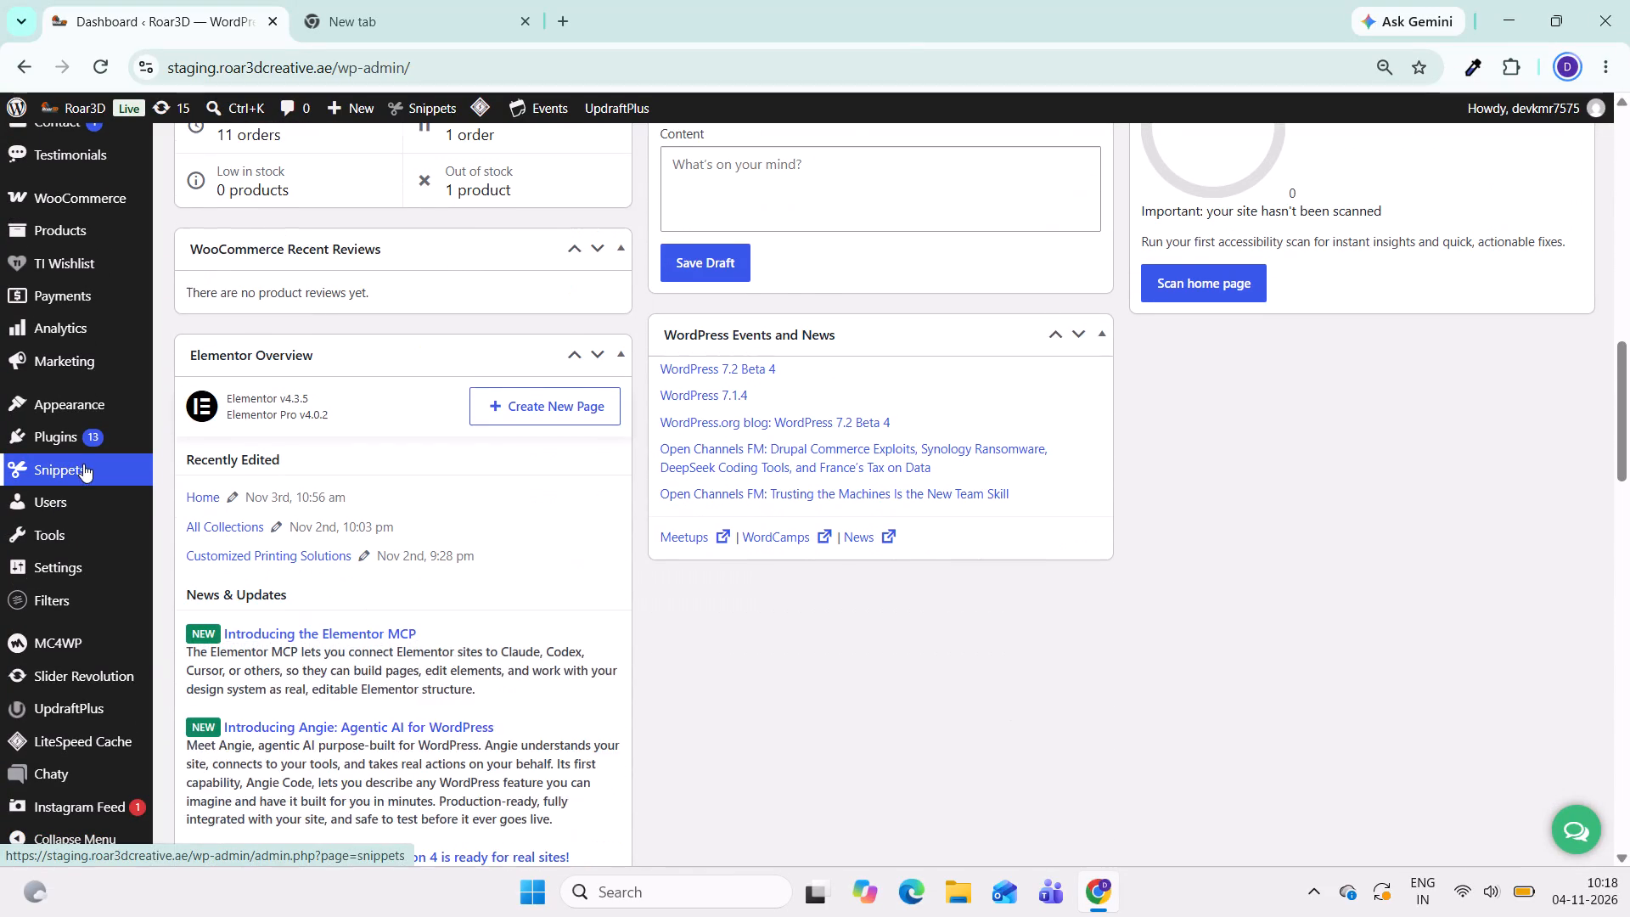
pyautogui.scroll(-2, 848, 560)
pyautogui.scroll(-3, 537, 621)
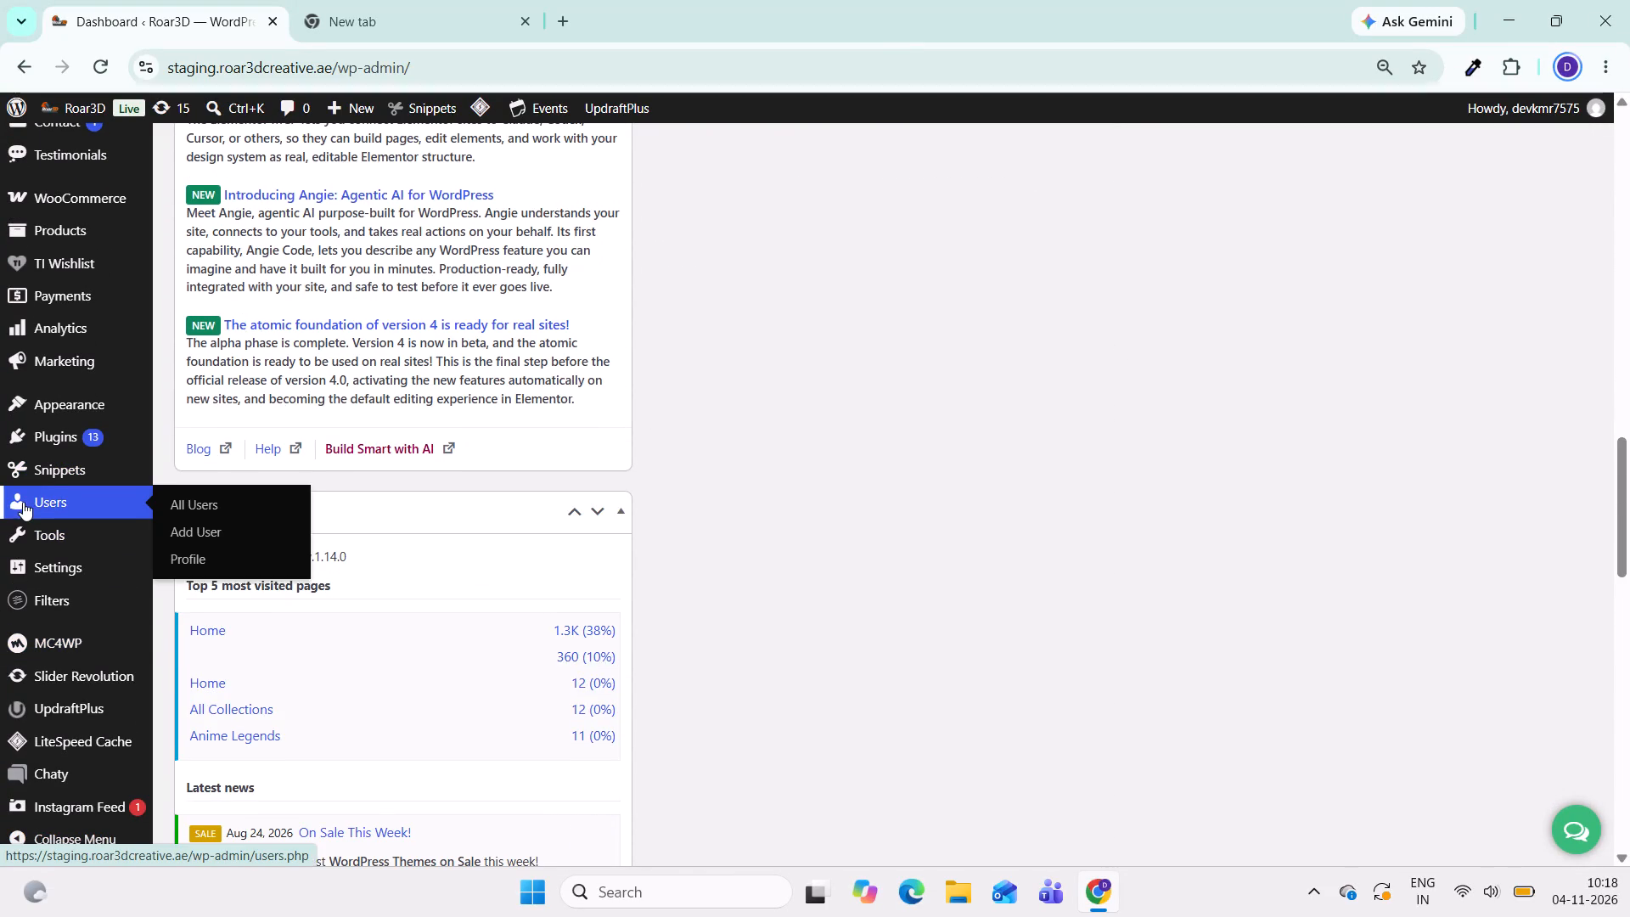
pyautogui.scroll(-2, 23, 502)
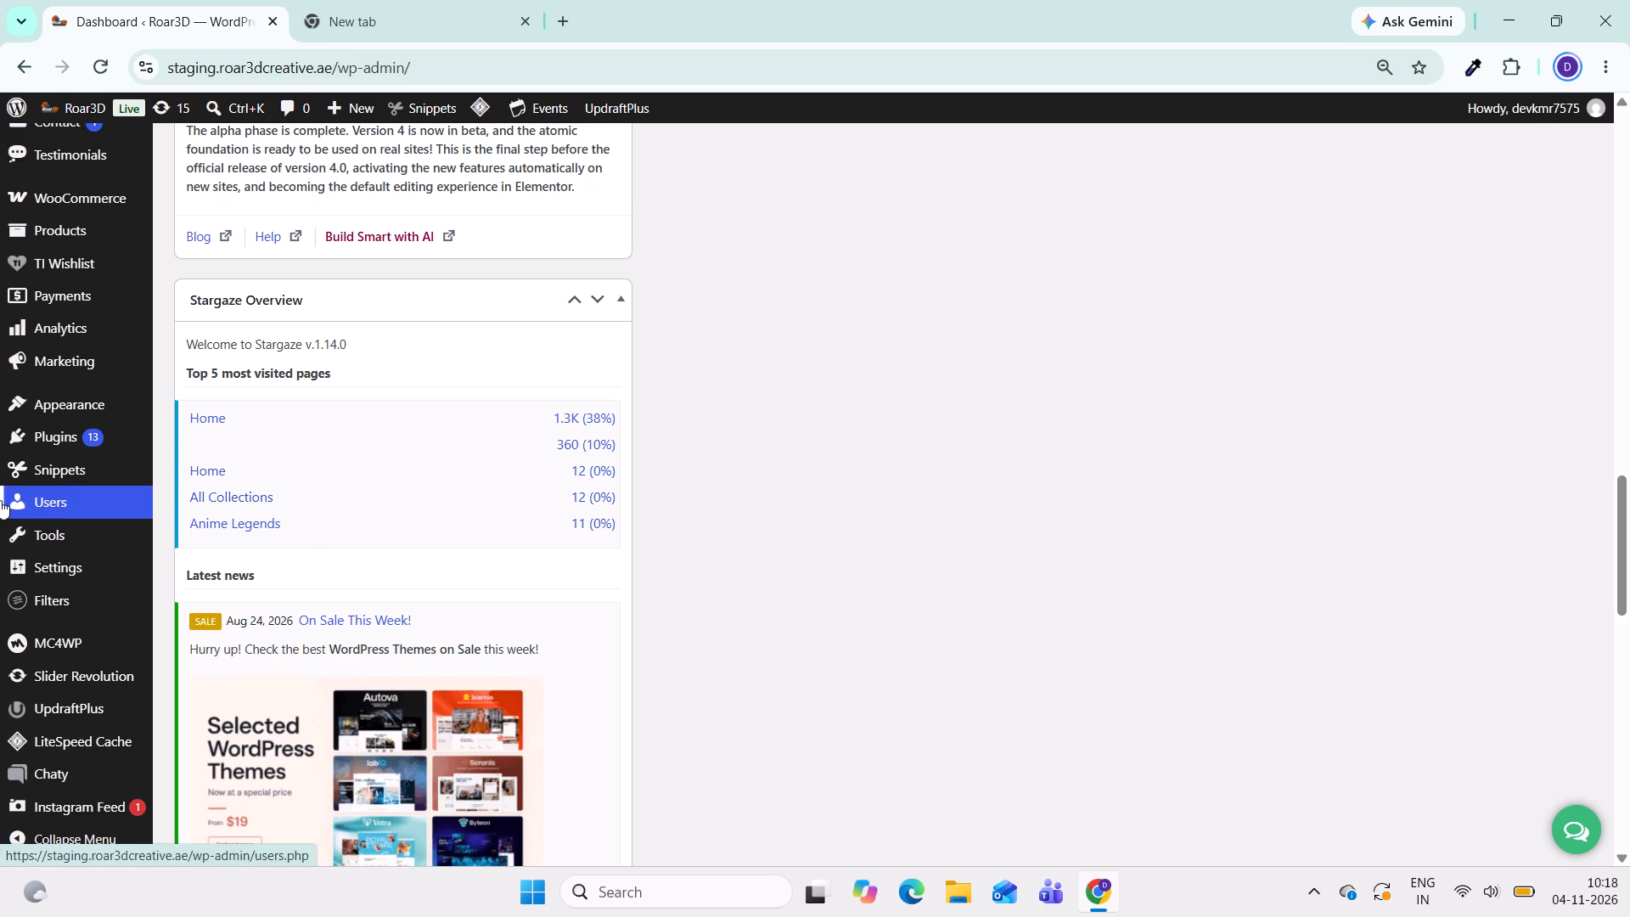
pyautogui.scroll(2, 52, 371)
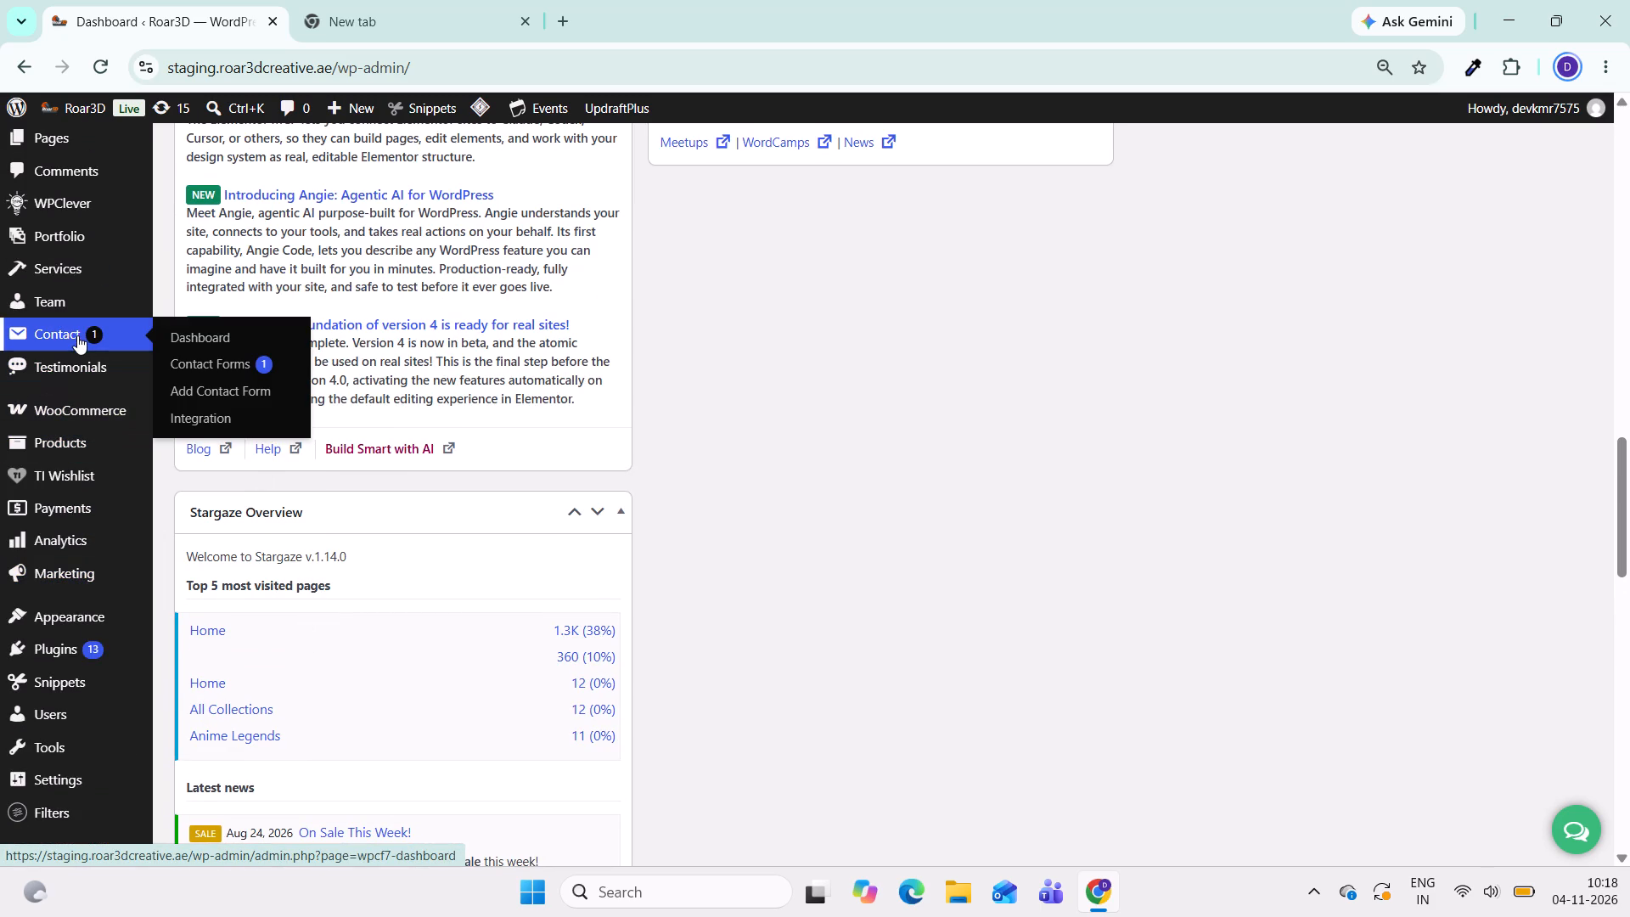
pyautogui.scroll(-2, 98, 437)
pyautogui.scroll(3, 90, 486)
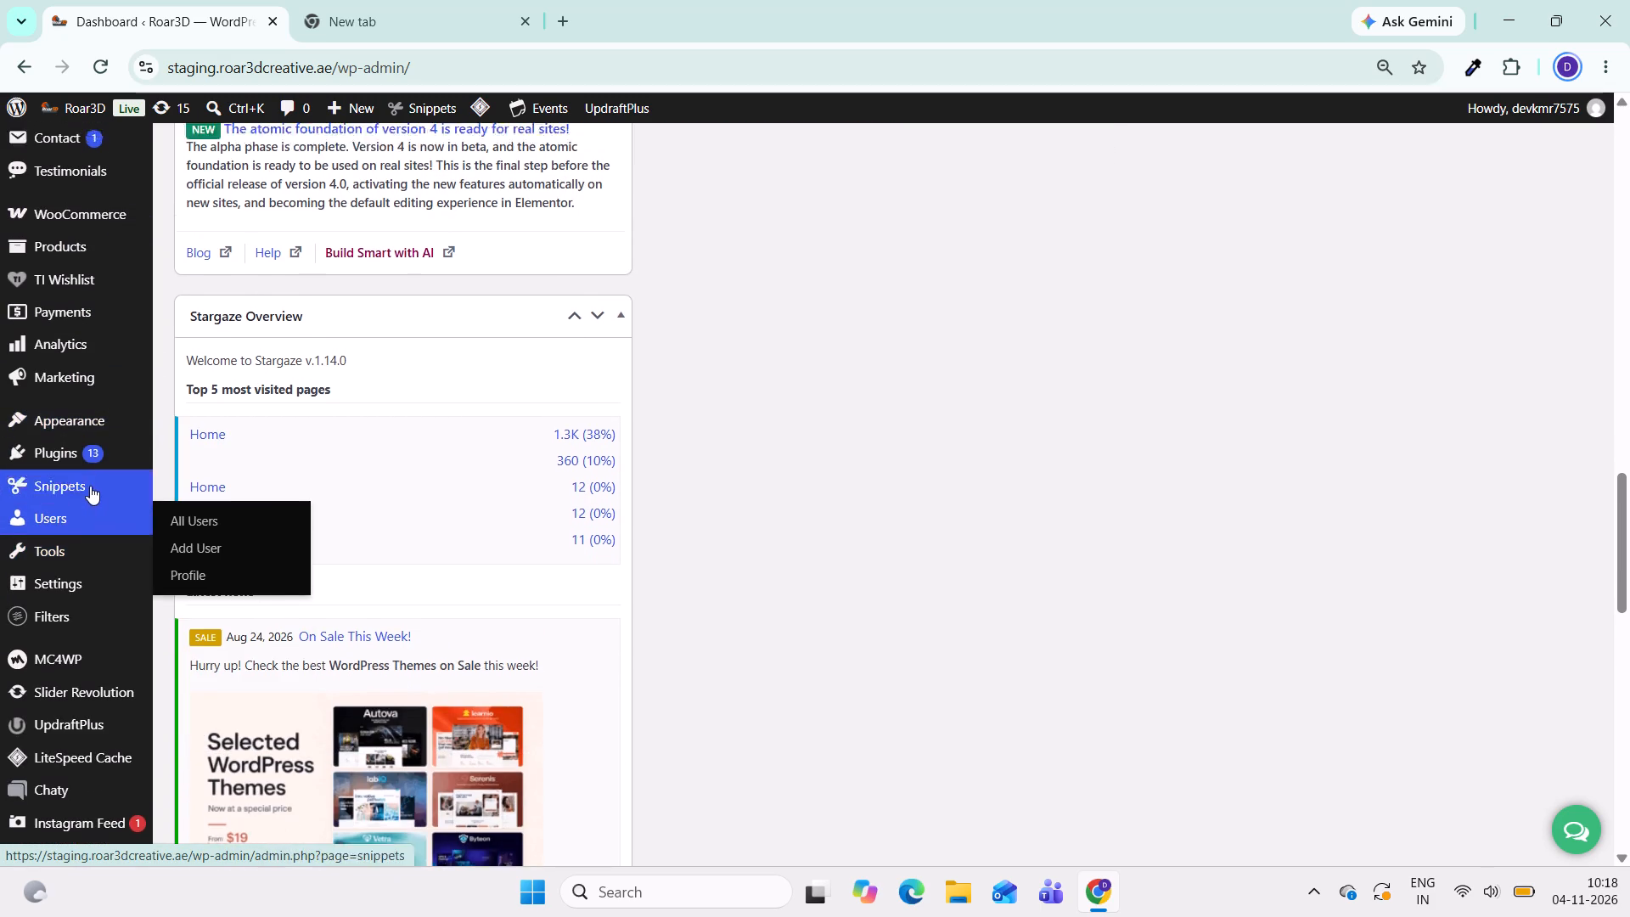
pyautogui.scroll(2, 71, 473)
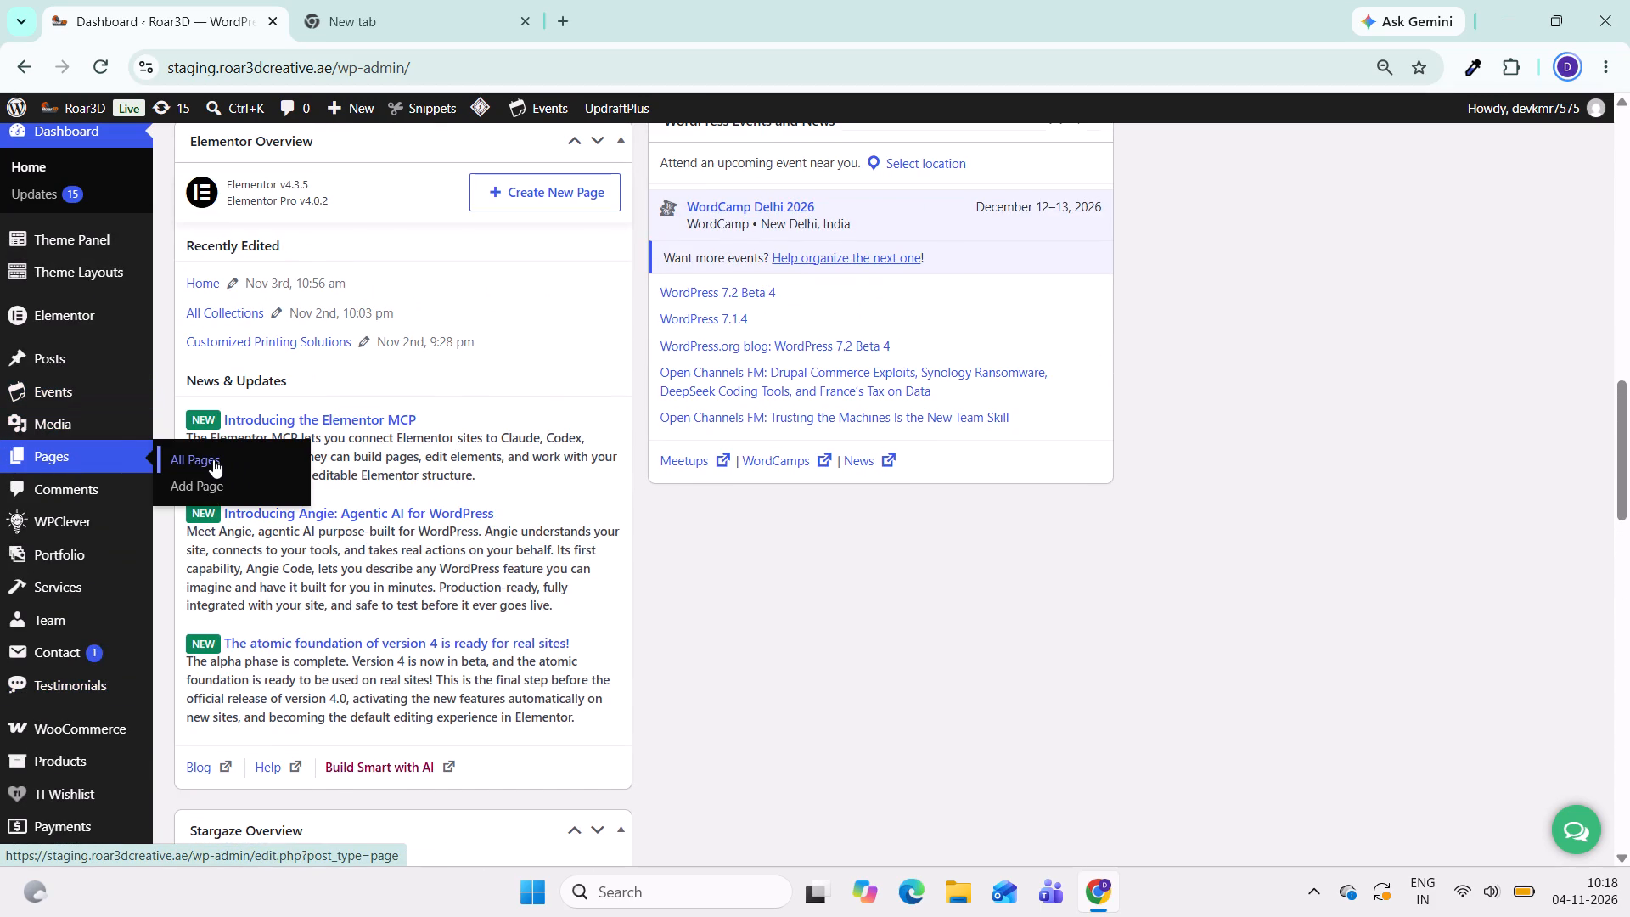
# Open the Roar3D site front end in a new tab and go to the Customized gift idea page under Printing Services.
pyautogui.rightClick(77, 111)
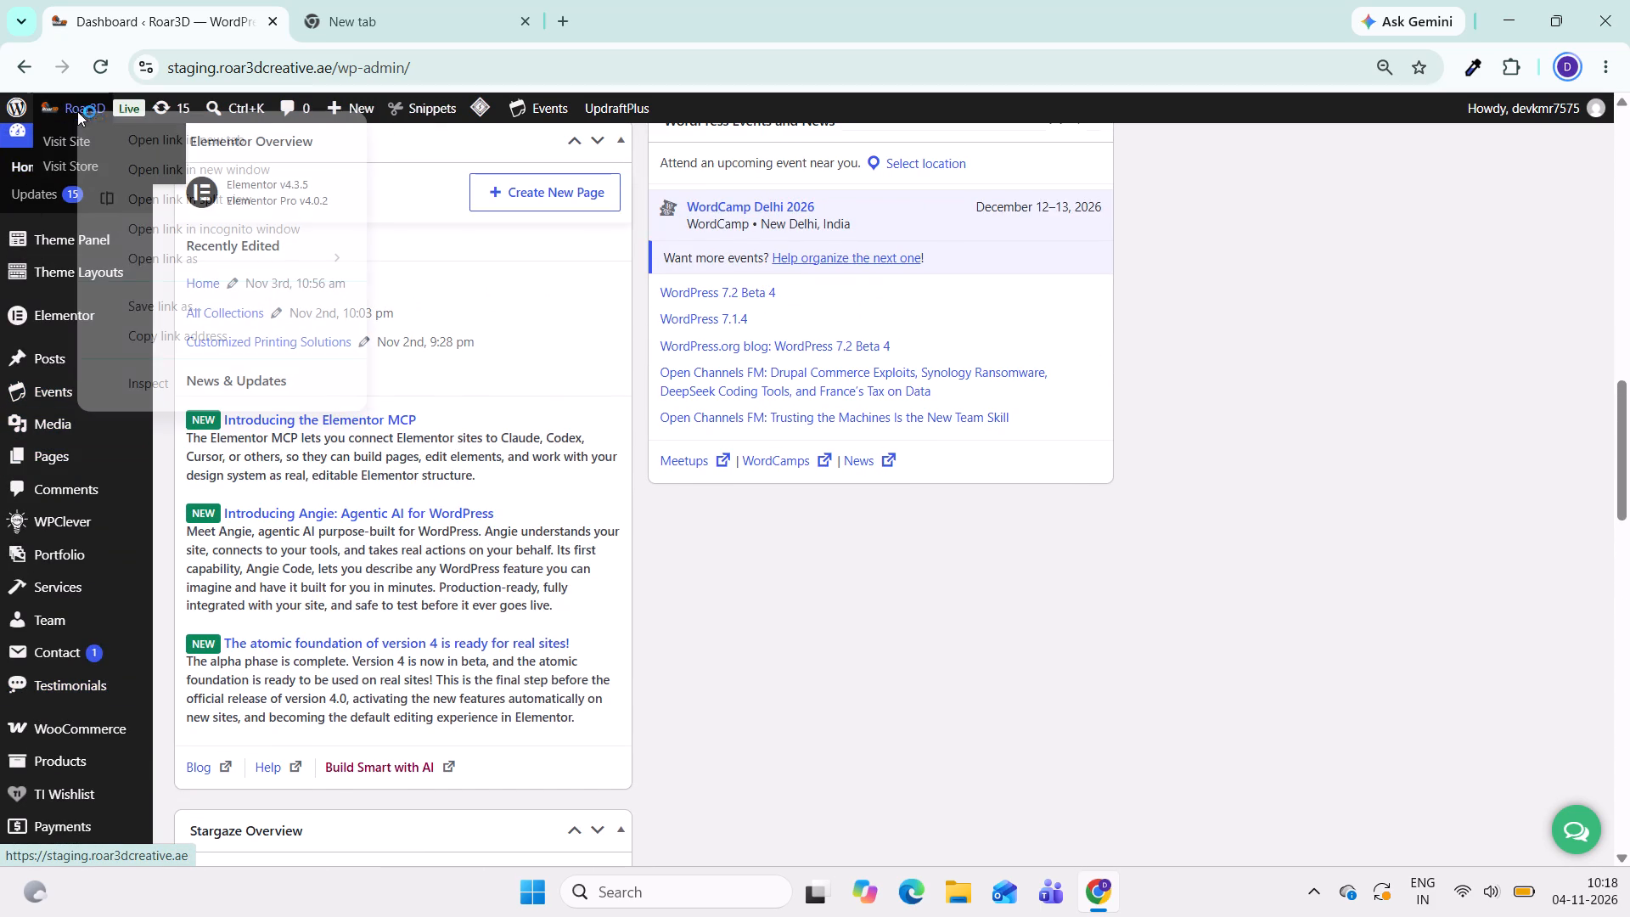
pyautogui.click(171, 137)
pyautogui.click(422, 30)
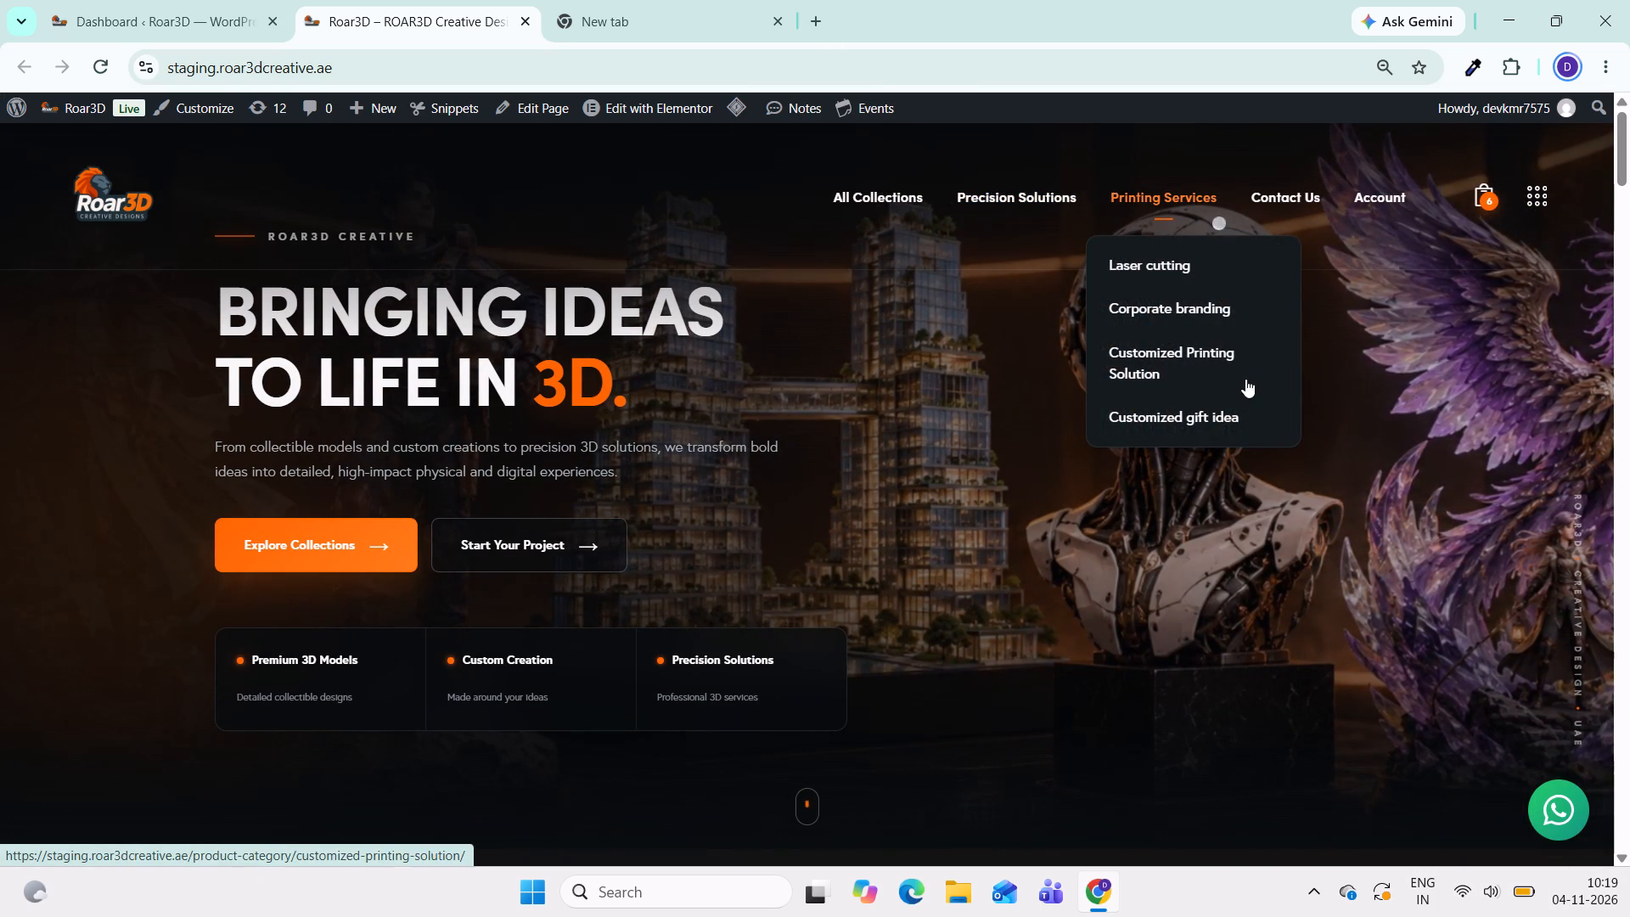
pyautogui.click(1196, 415)
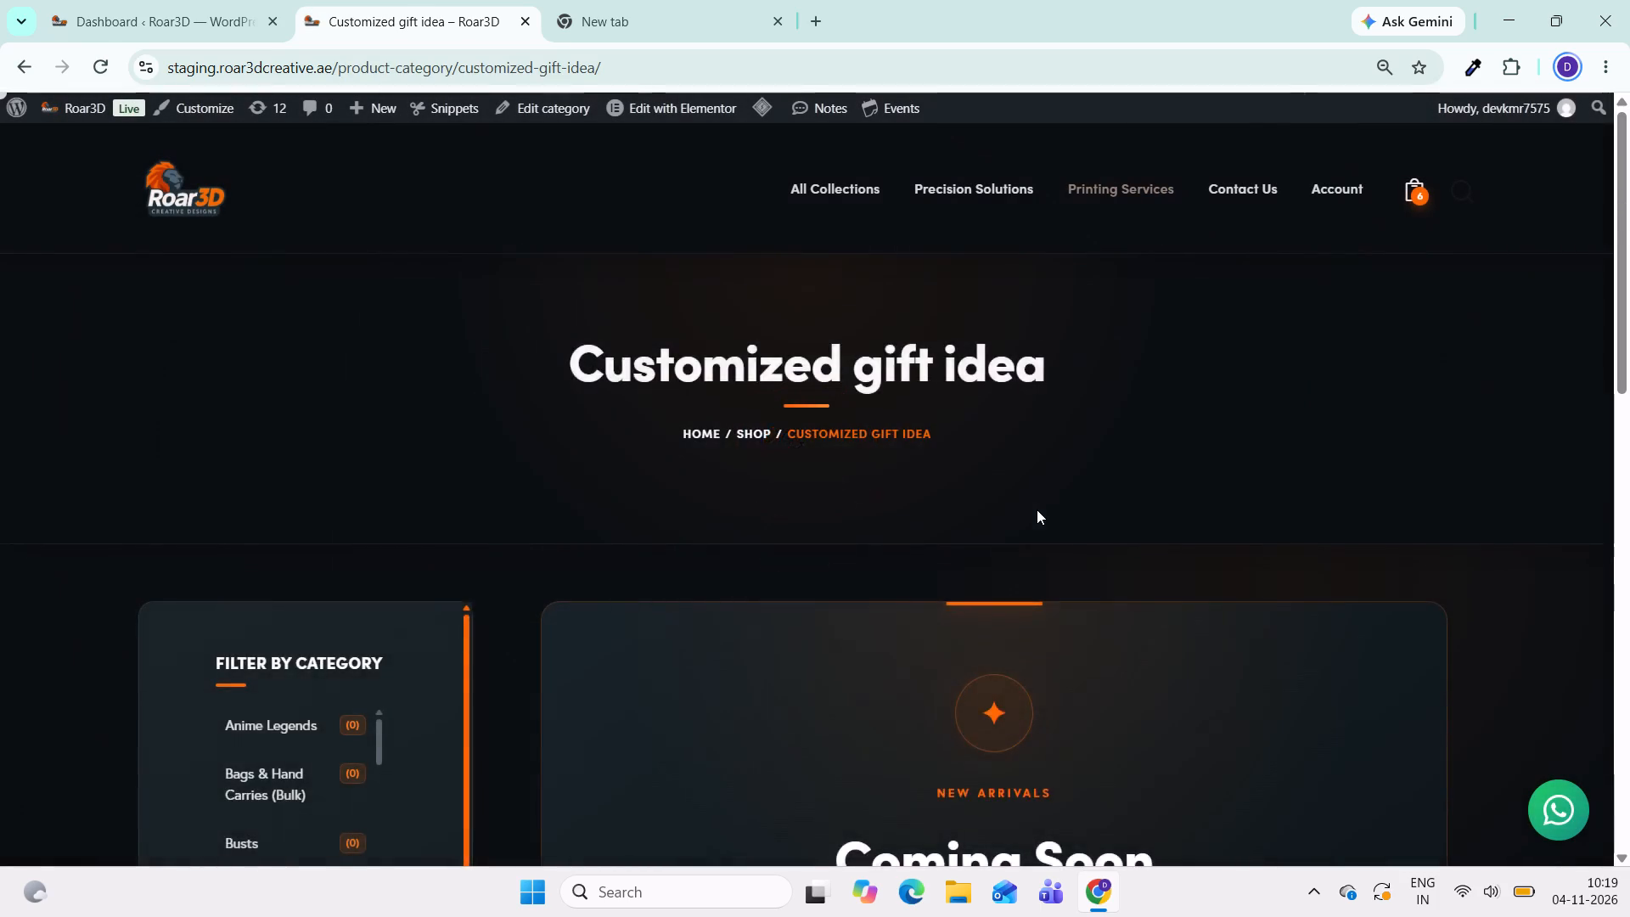
# Examine the Customized gift idea page, including its category filter, top rated products and New Arrivals section.
pyautogui.scroll(-9, 1037, 509)
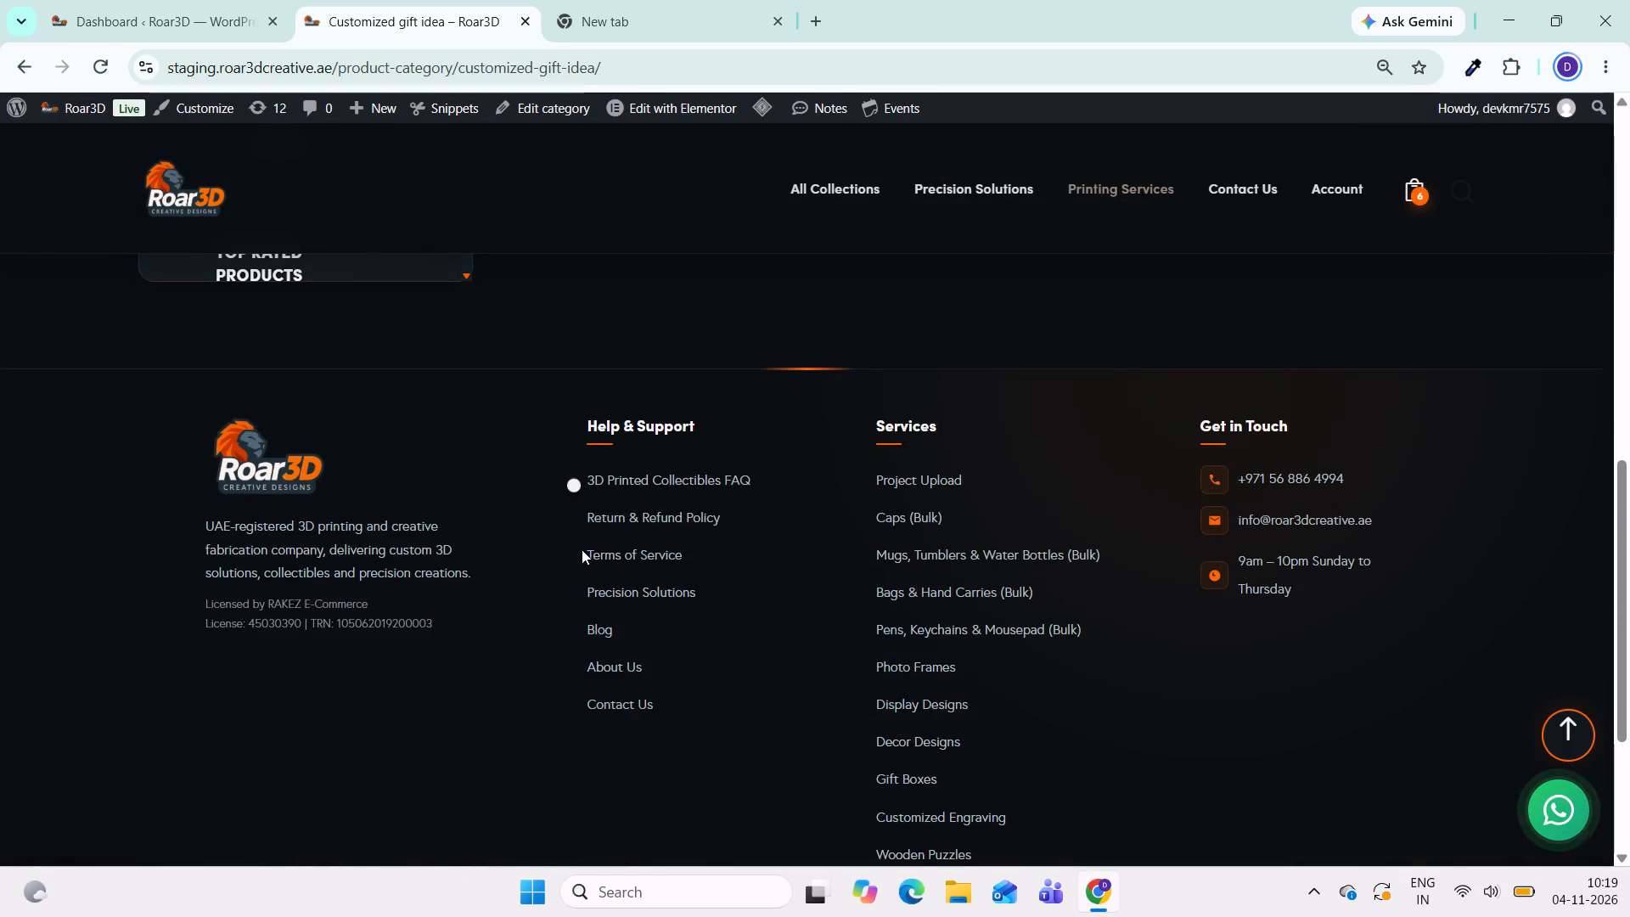
pyautogui.scroll(3, 582, 549)
pyautogui.scroll(-12, 305, 467)
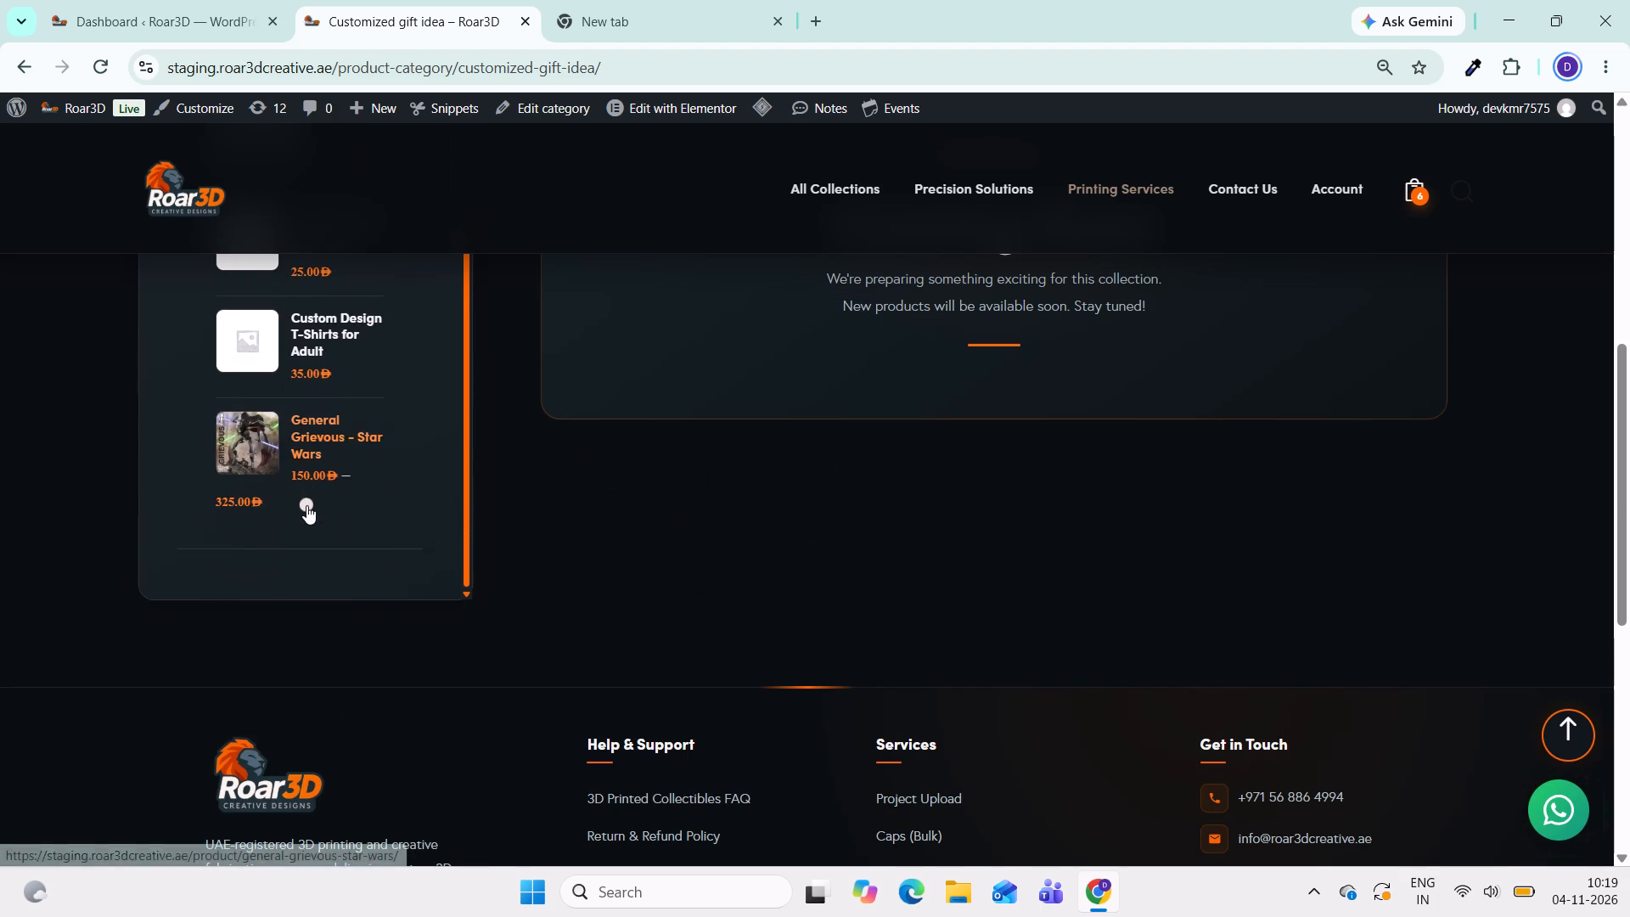
pyautogui.scroll(-3, 306, 505)
pyautogui.scroll(4, 818, 540)
pyautogui.scroll(-3, 850, 536)
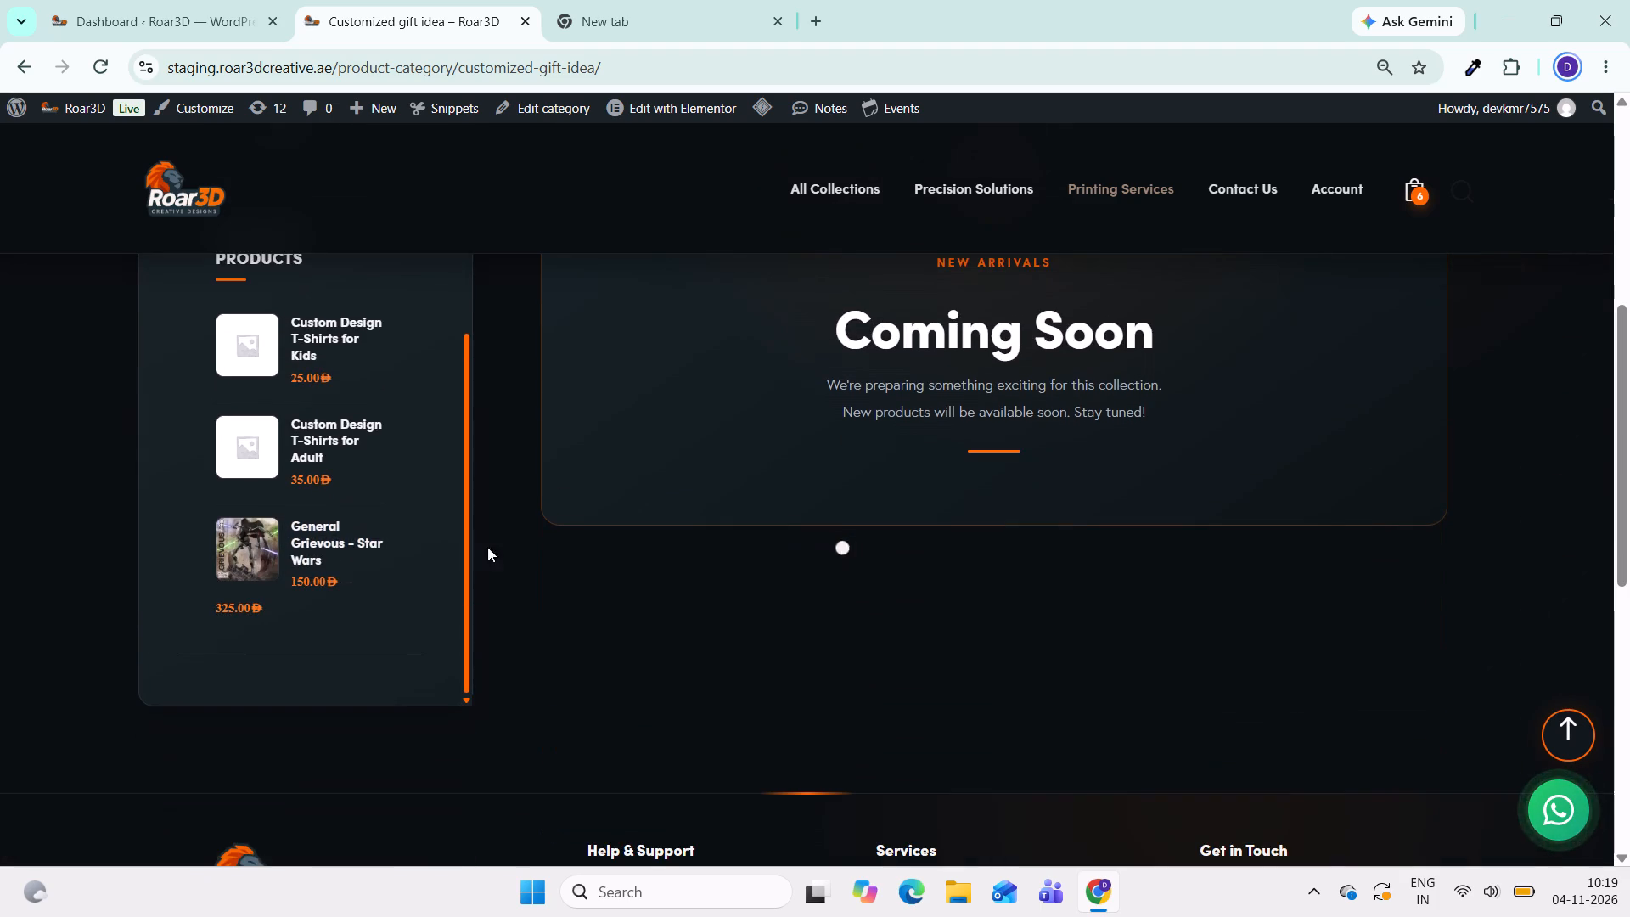
pyautogui.scroll(10, 282, 532)
pyautogui.scroll(2, 467, 563)
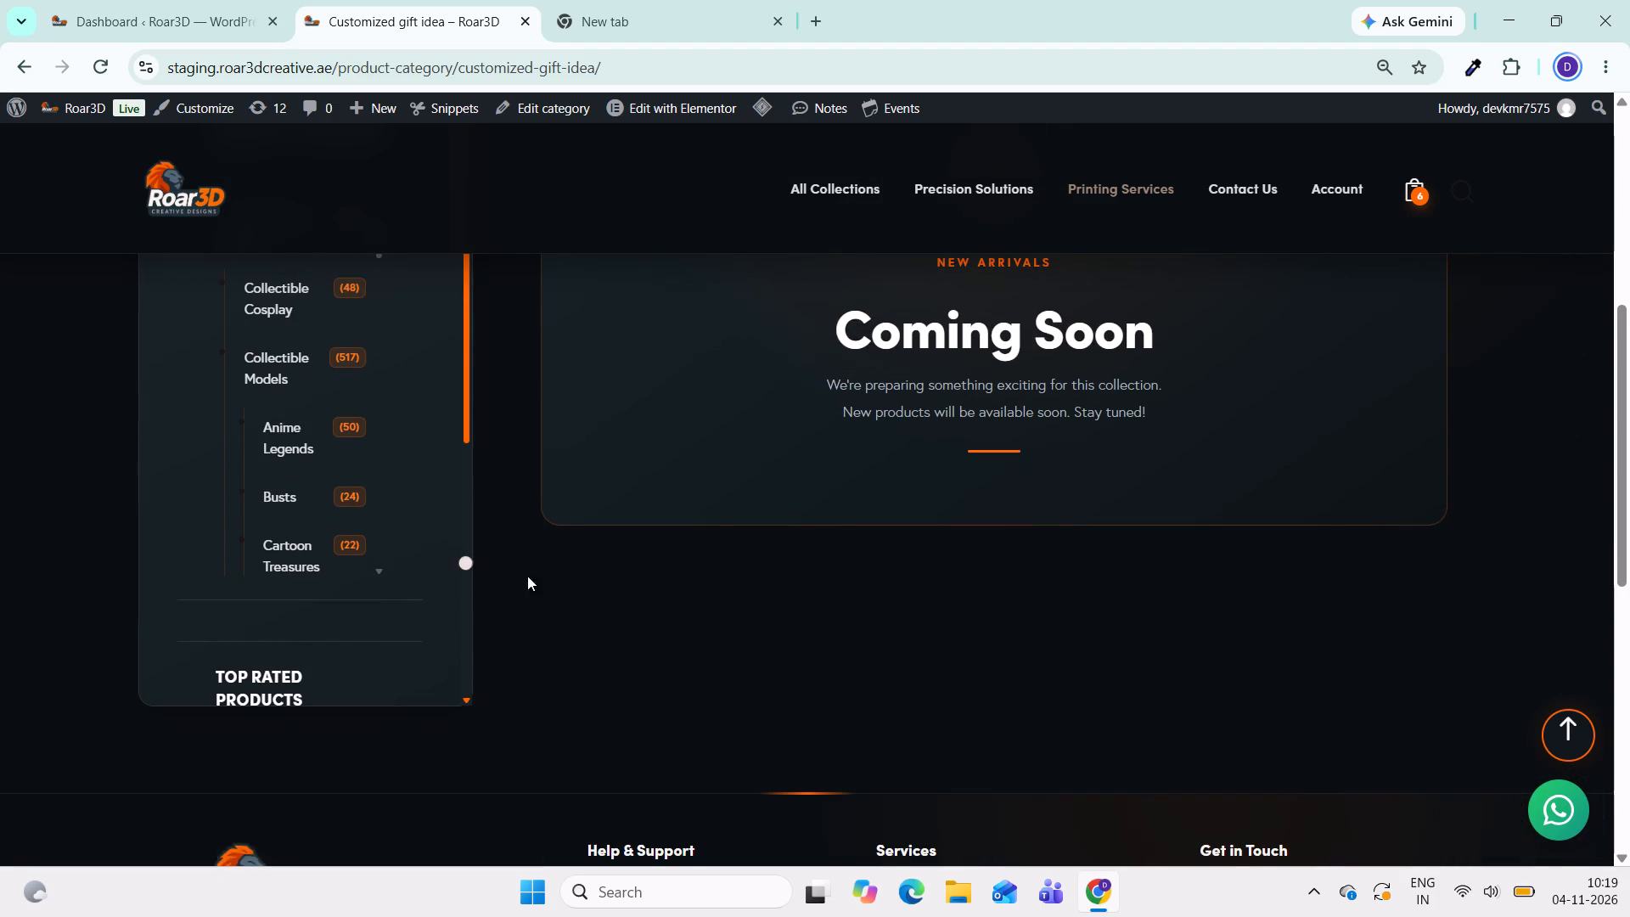
pyautogui.scroll(2, 731, 649)
pyautogui.scroll(3, 458, 599)
pyautogui.scroll(-3, 418, 589)
pyautogui.scroll(3, 418, 589)
pyautogui.scroll(-2, 418, 588)
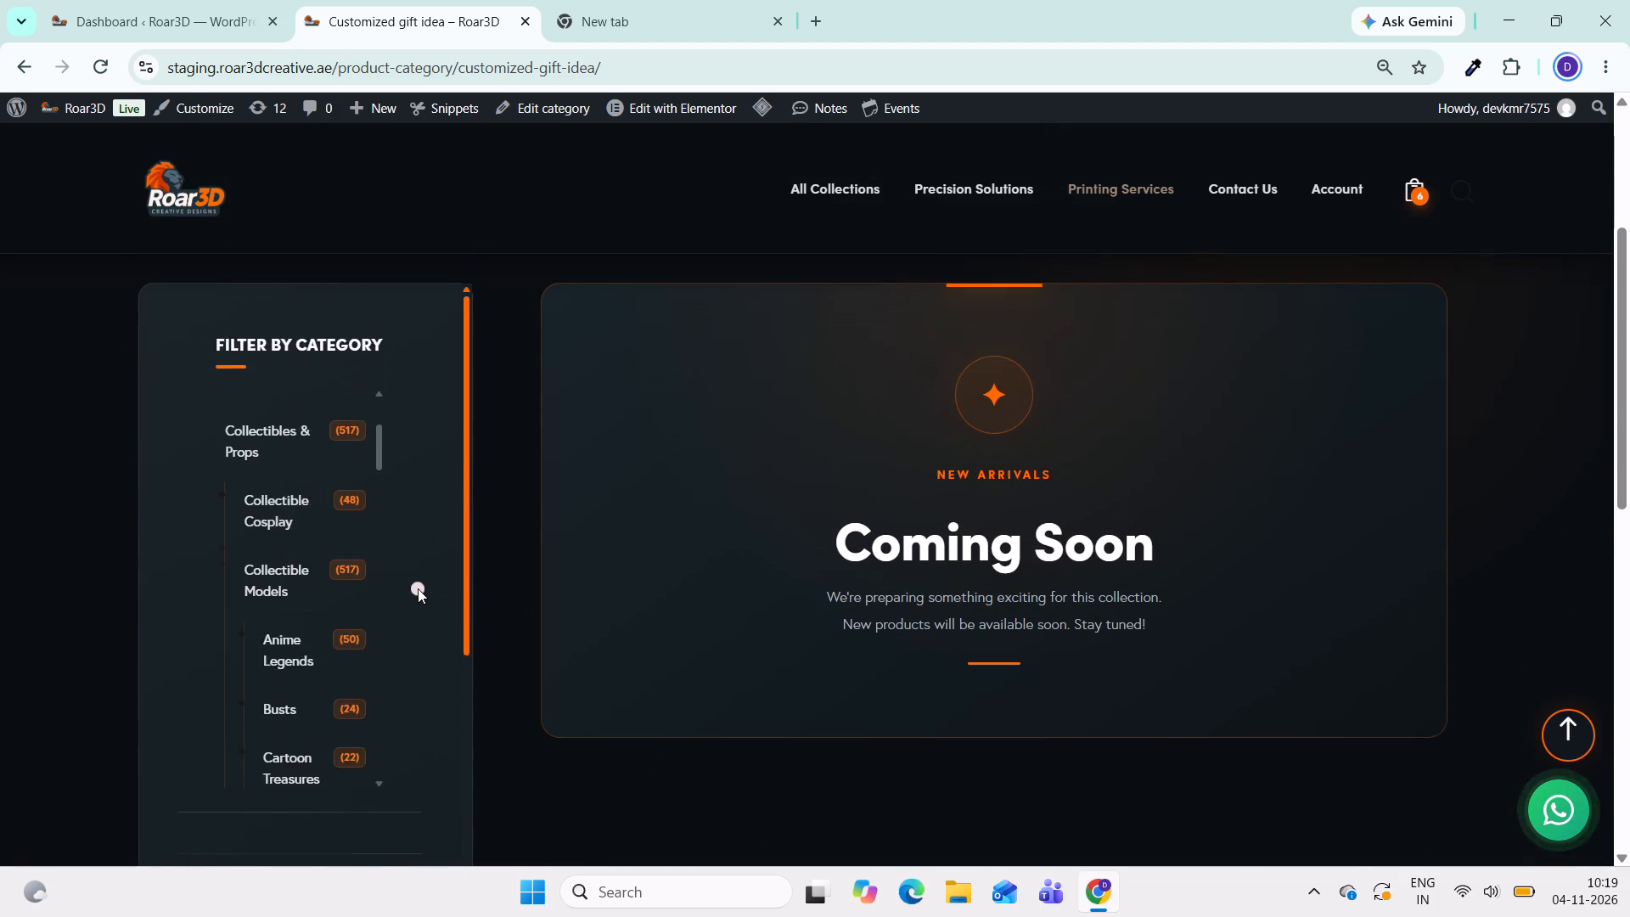
pyautogui.scroll(-1, 418, 588)
pyautogui.scroll(2, 418, 588)
pyautogui.scroll(-3, 418, 588)
pyautogui.scroll(3, 418, 588)
pyautogui.scroll(3, 861, 589)
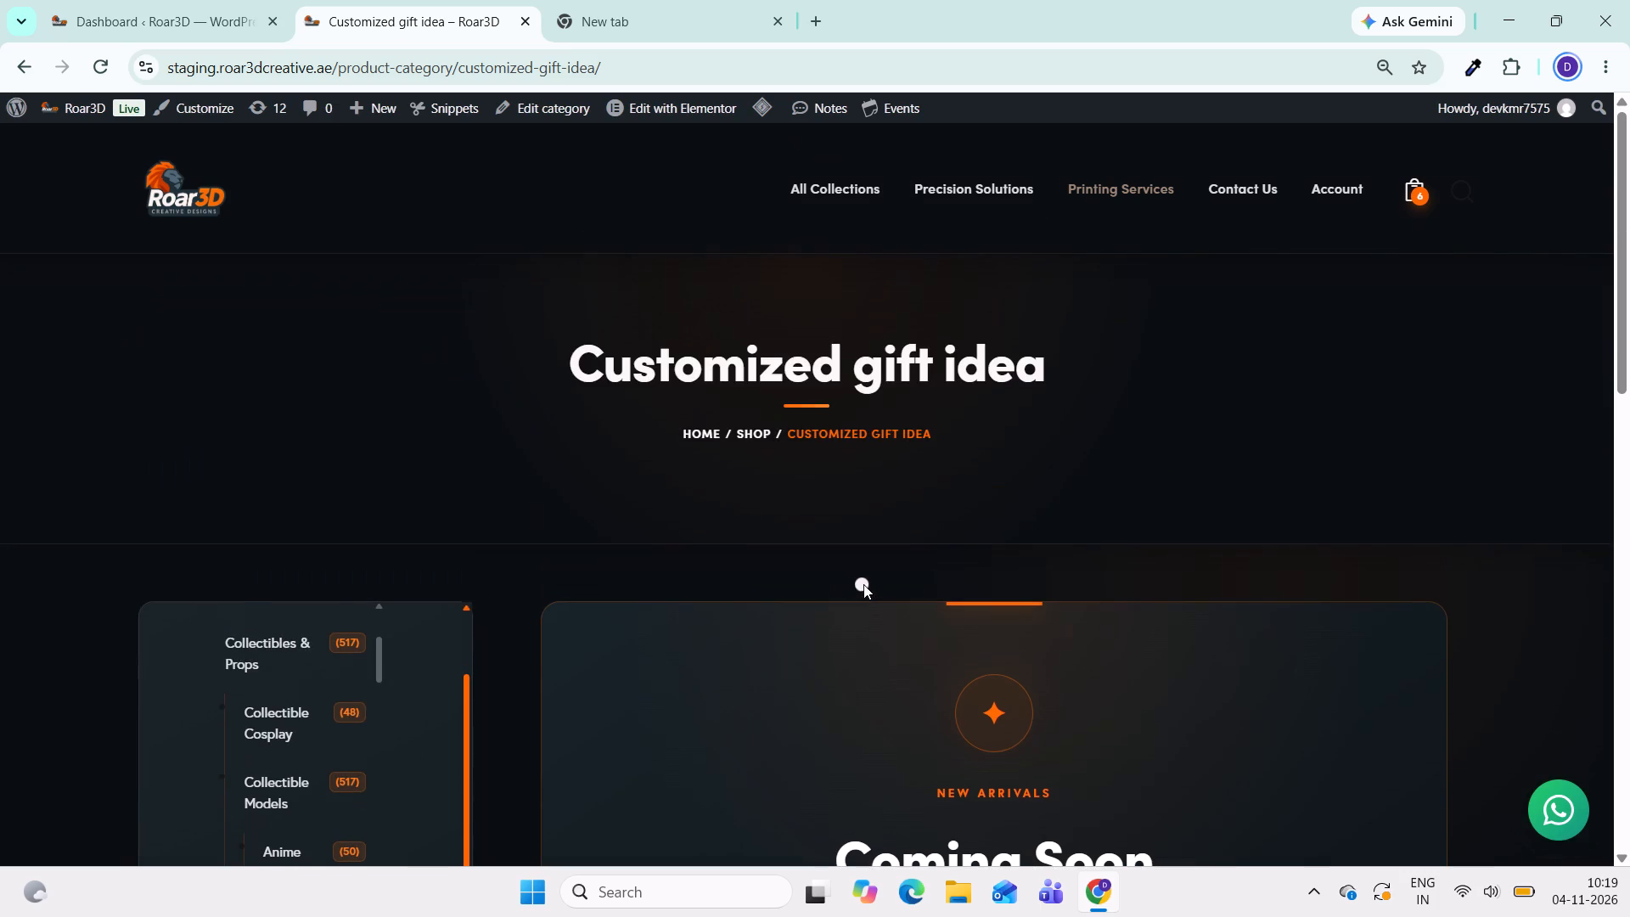
pyautogui.scroll(-4, 863, 584)
pyautogui.scroll(1, 863, 584)
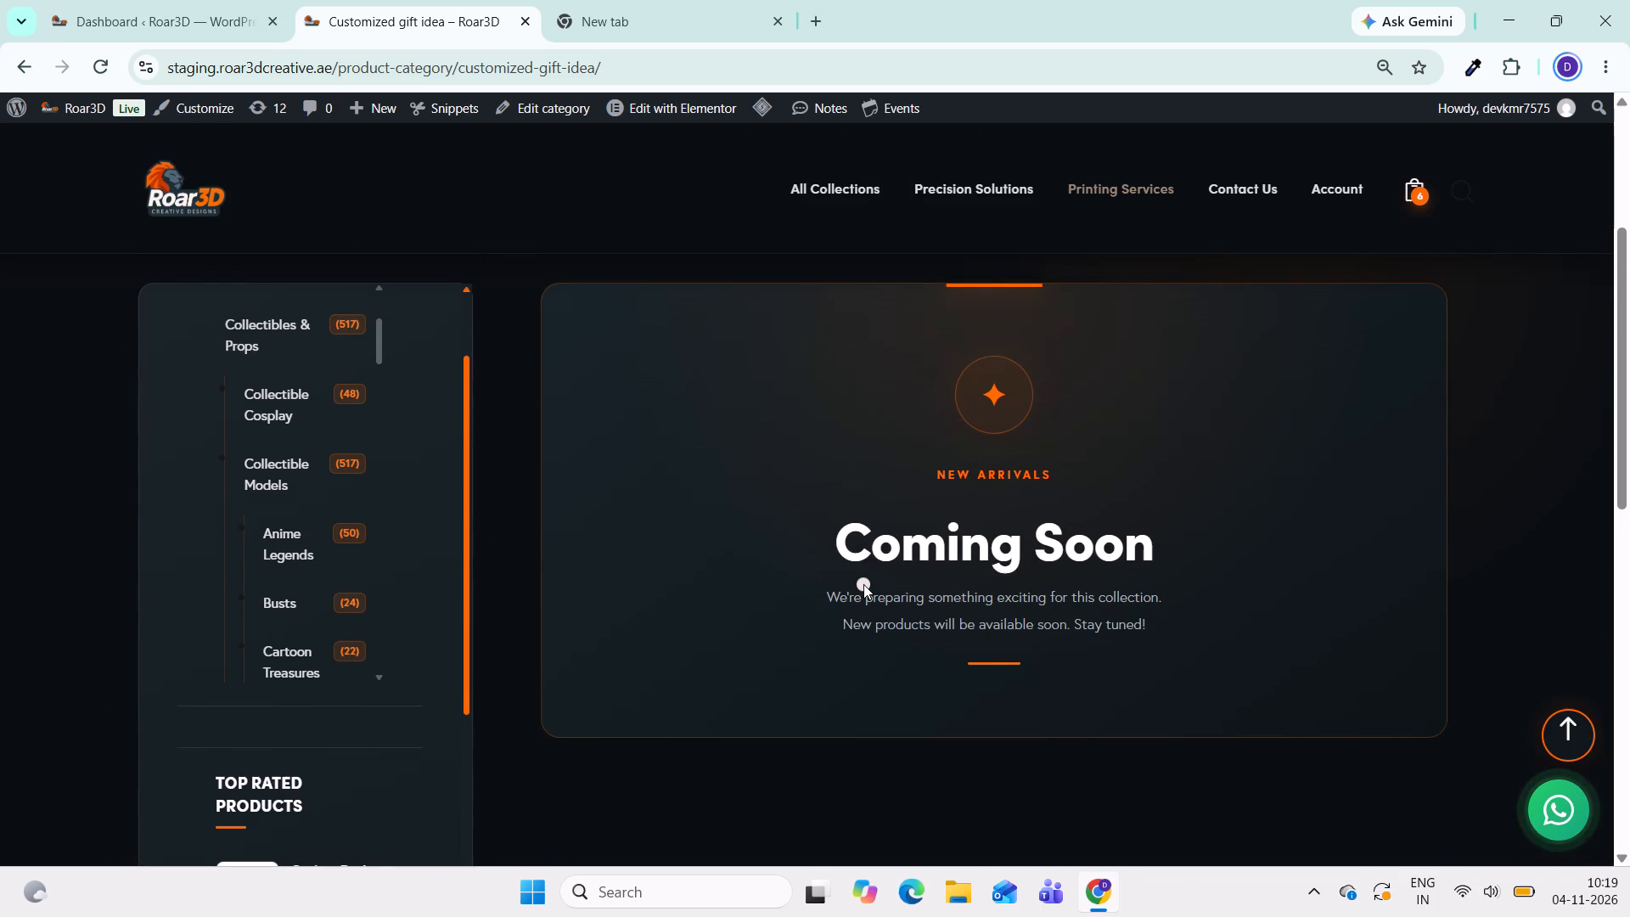
pyautogui.scroll(2, 709, 620)
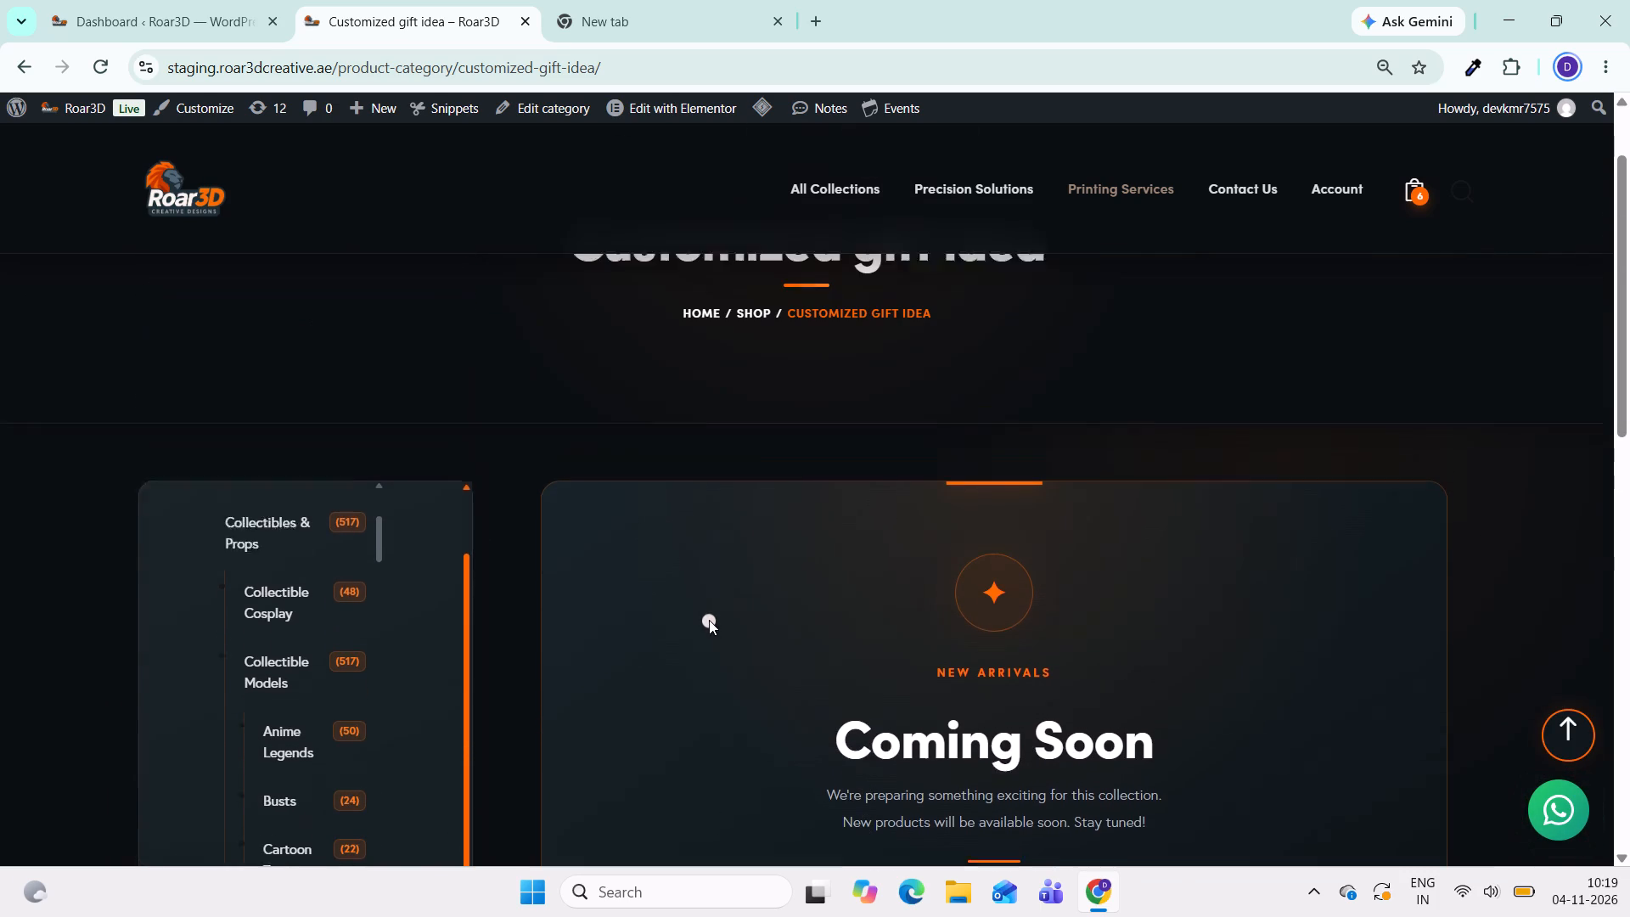
pyautogui.scroll(2, 709, 620)
# Examine the footer of the Customized gift idea page, especially the links listed under Services.
pyautogui.scroll(-8, 952, 554)
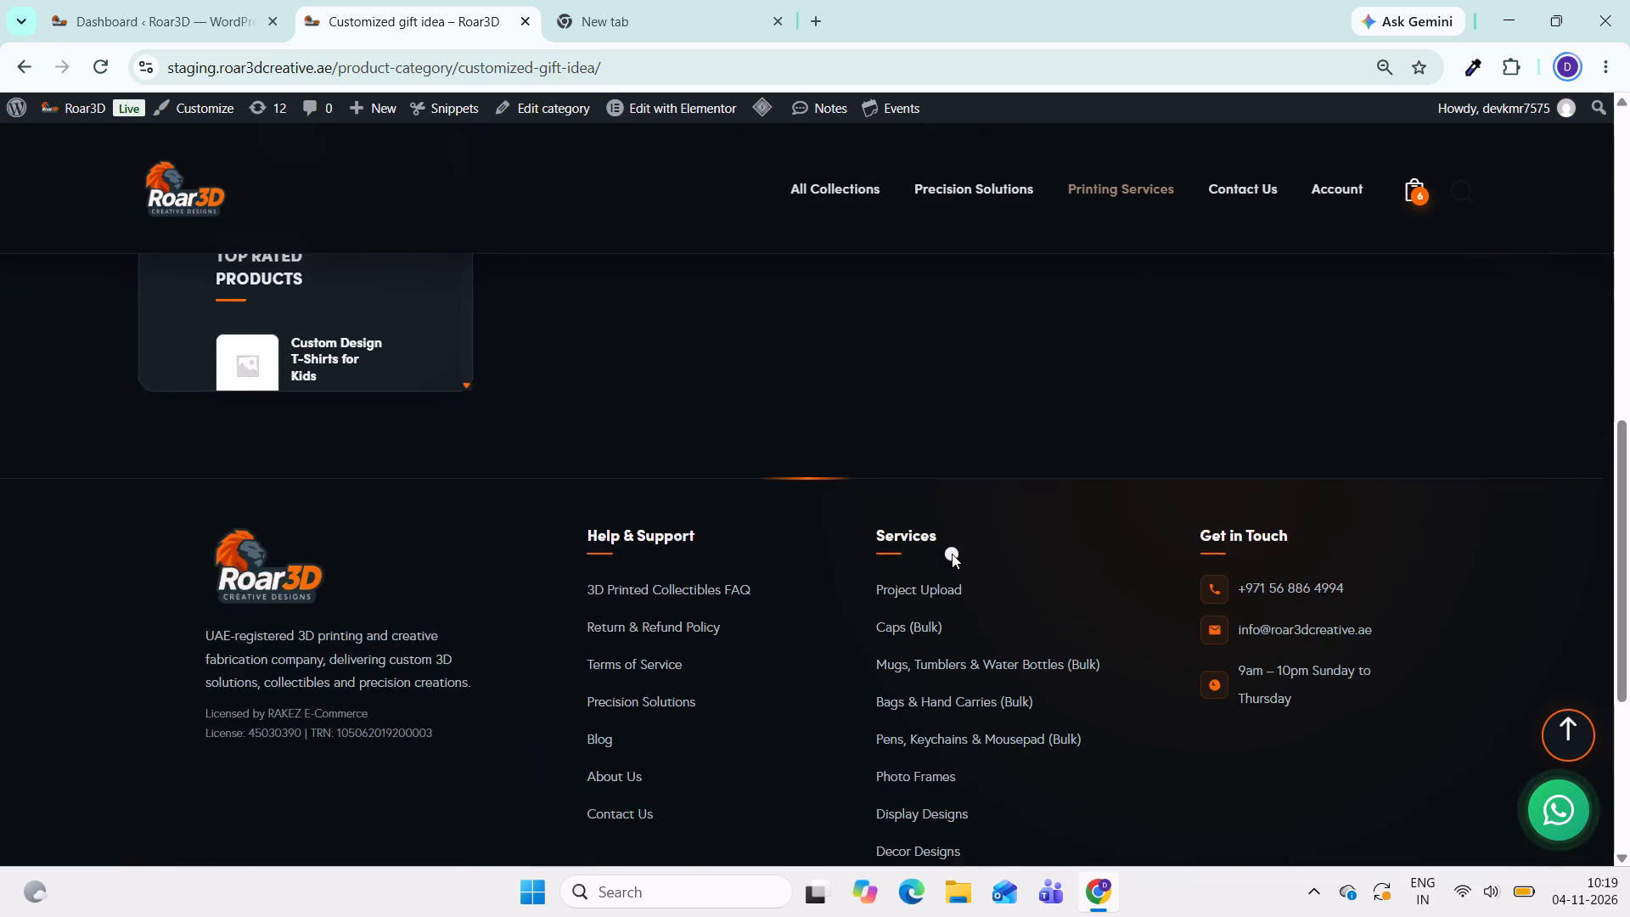
pyautogui.scroll(-8, 952, 554)
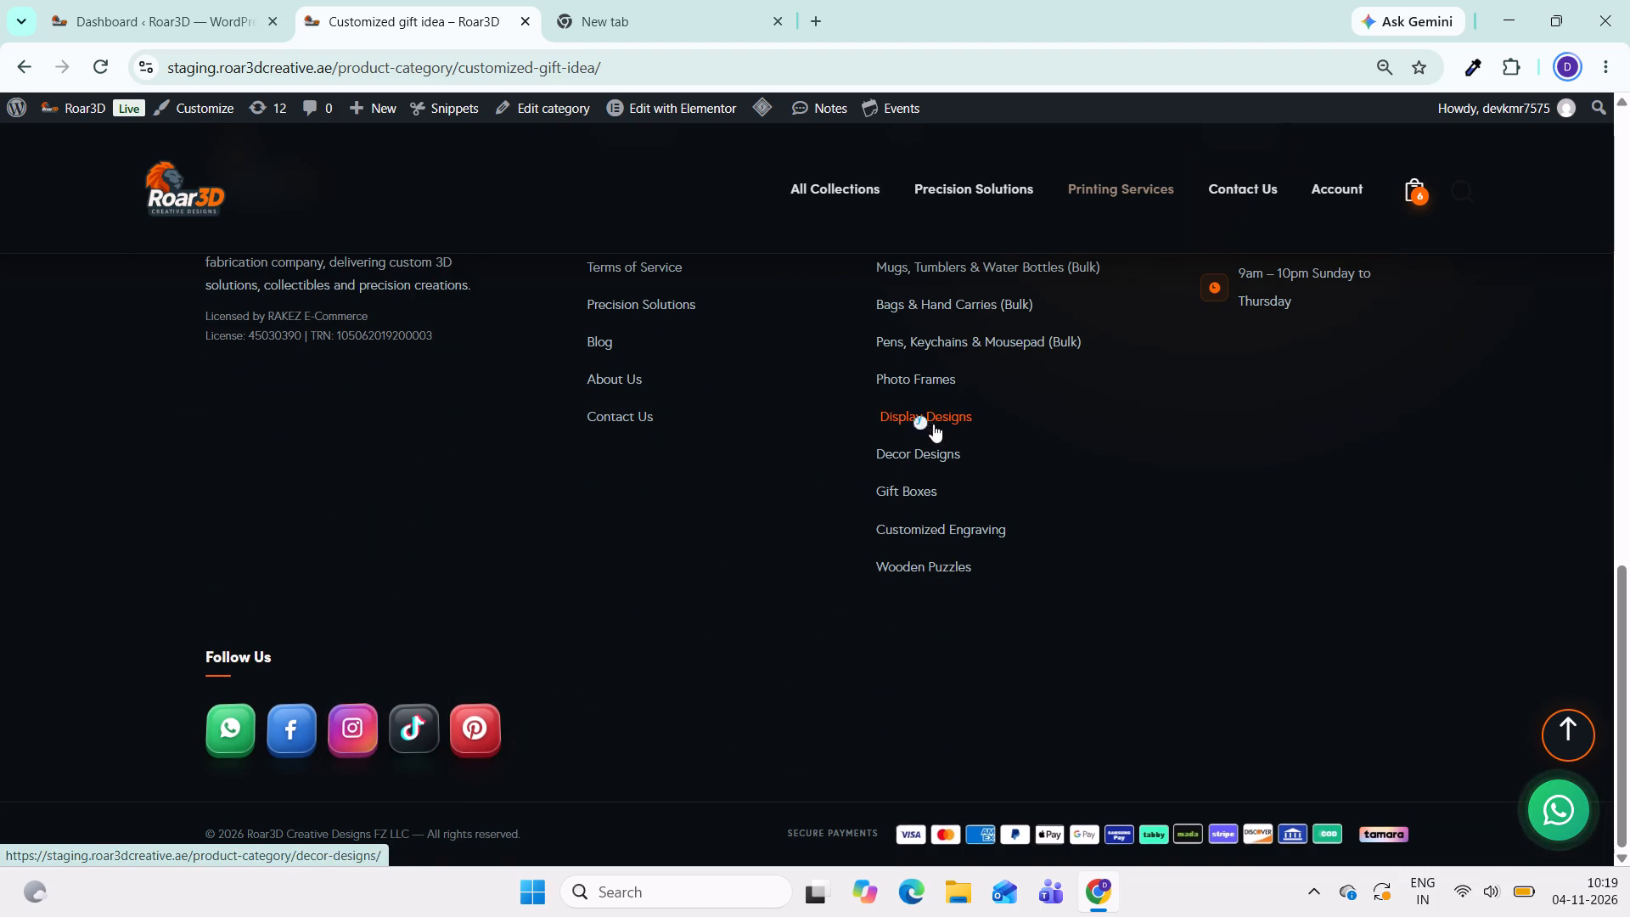
pyautogui.scroll(2, 933, 424)
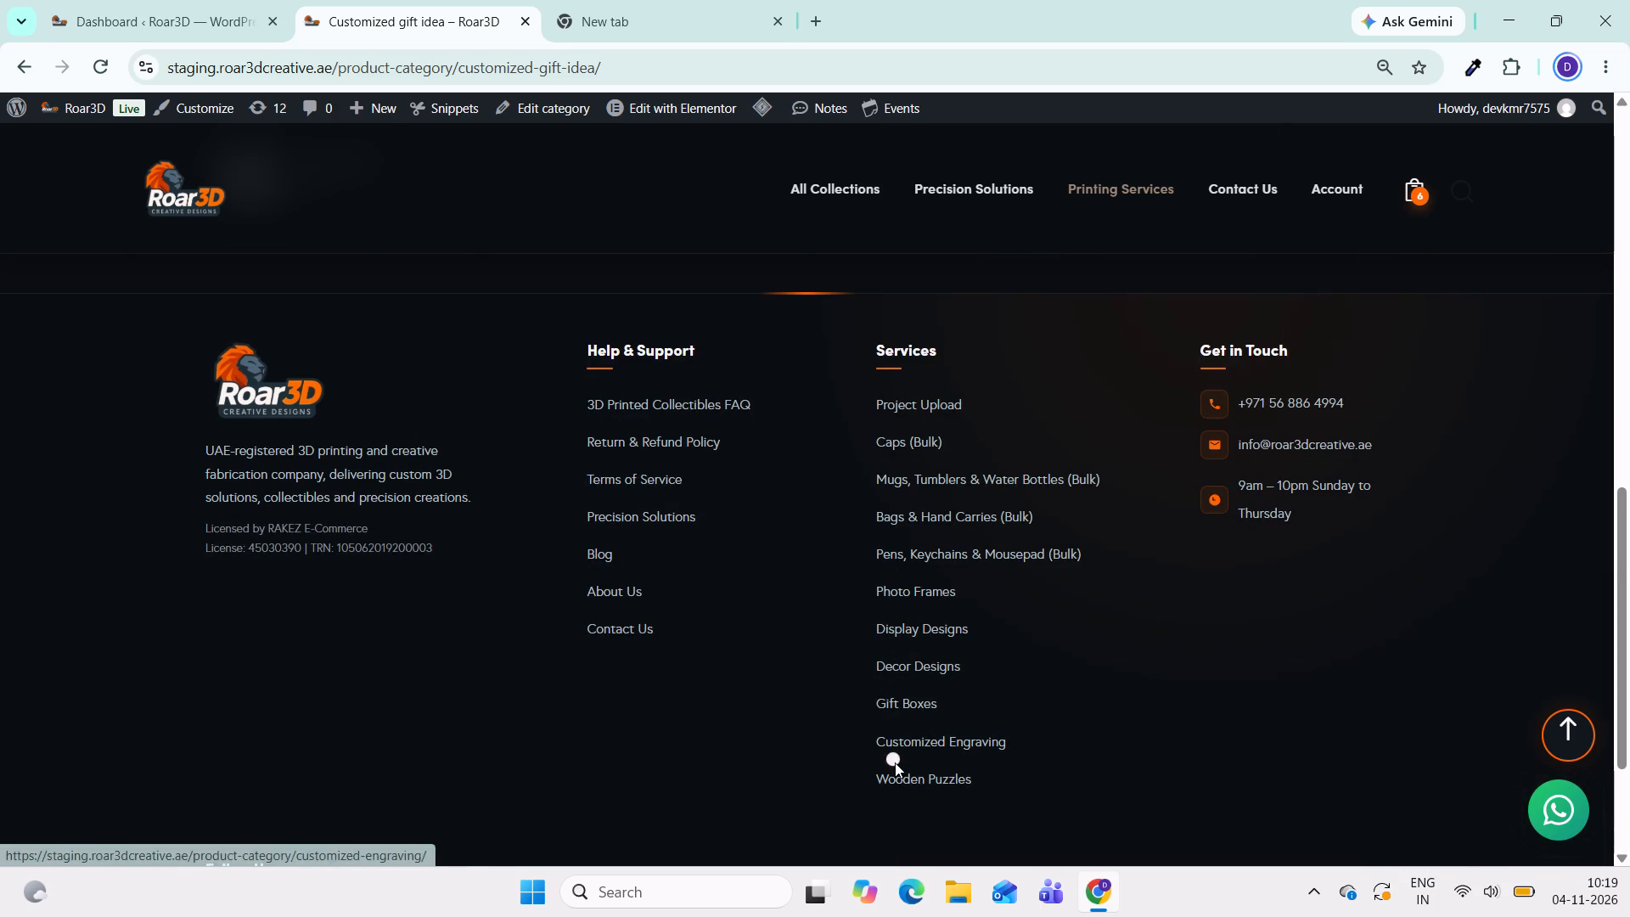
pyautogui.scroll(-2, 858, 604)
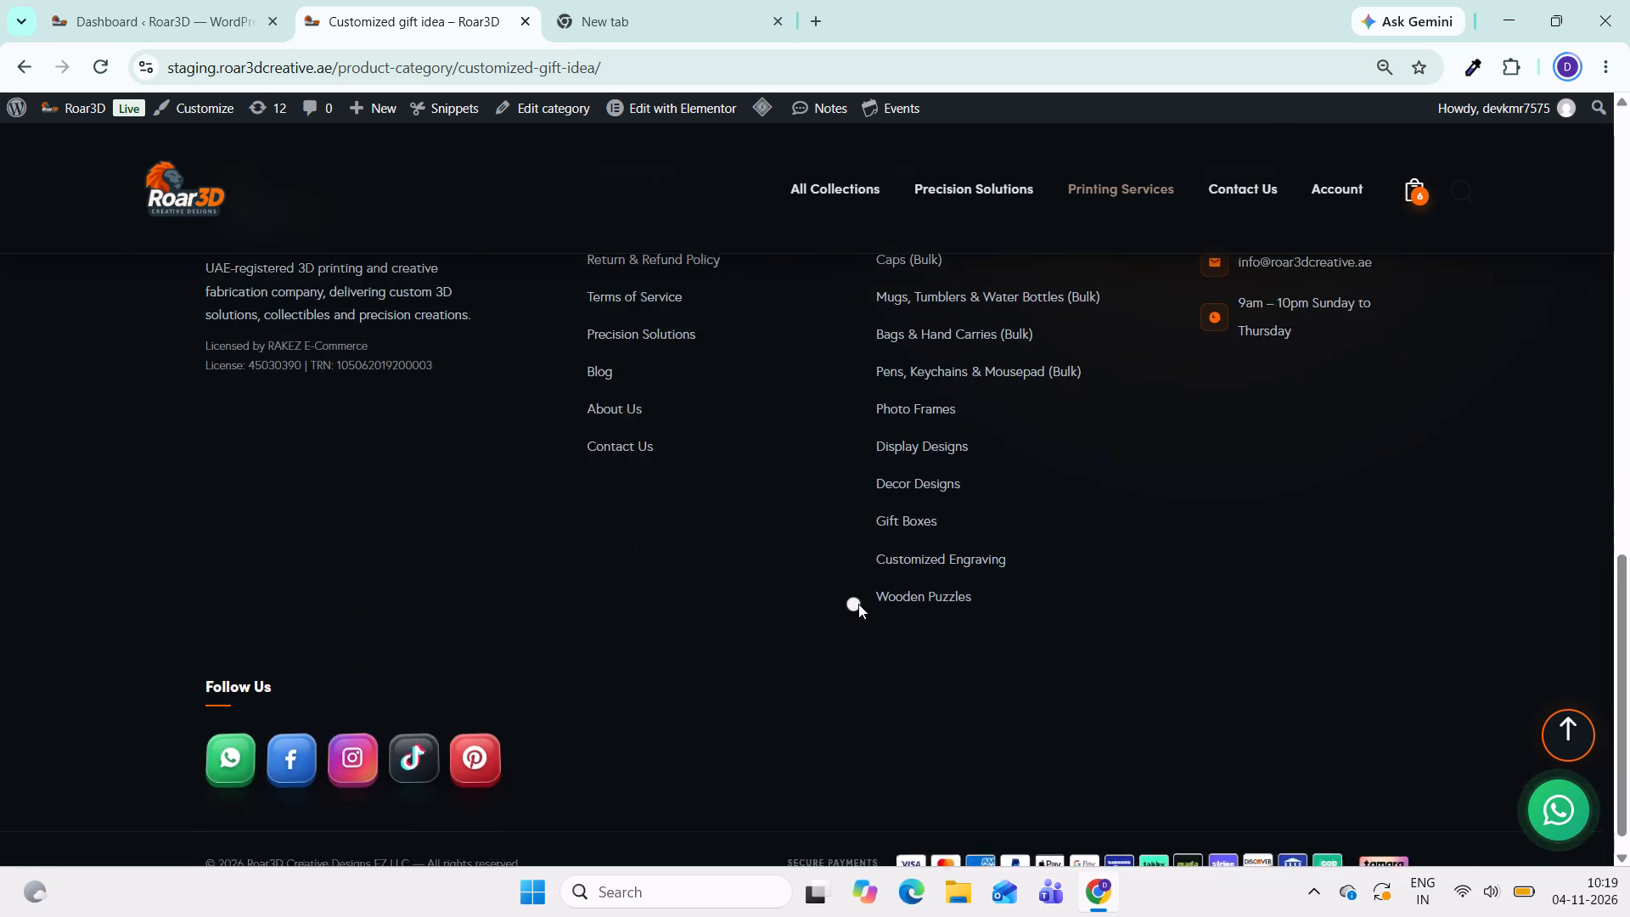
pyautogui.scroll(2, 689, 569)
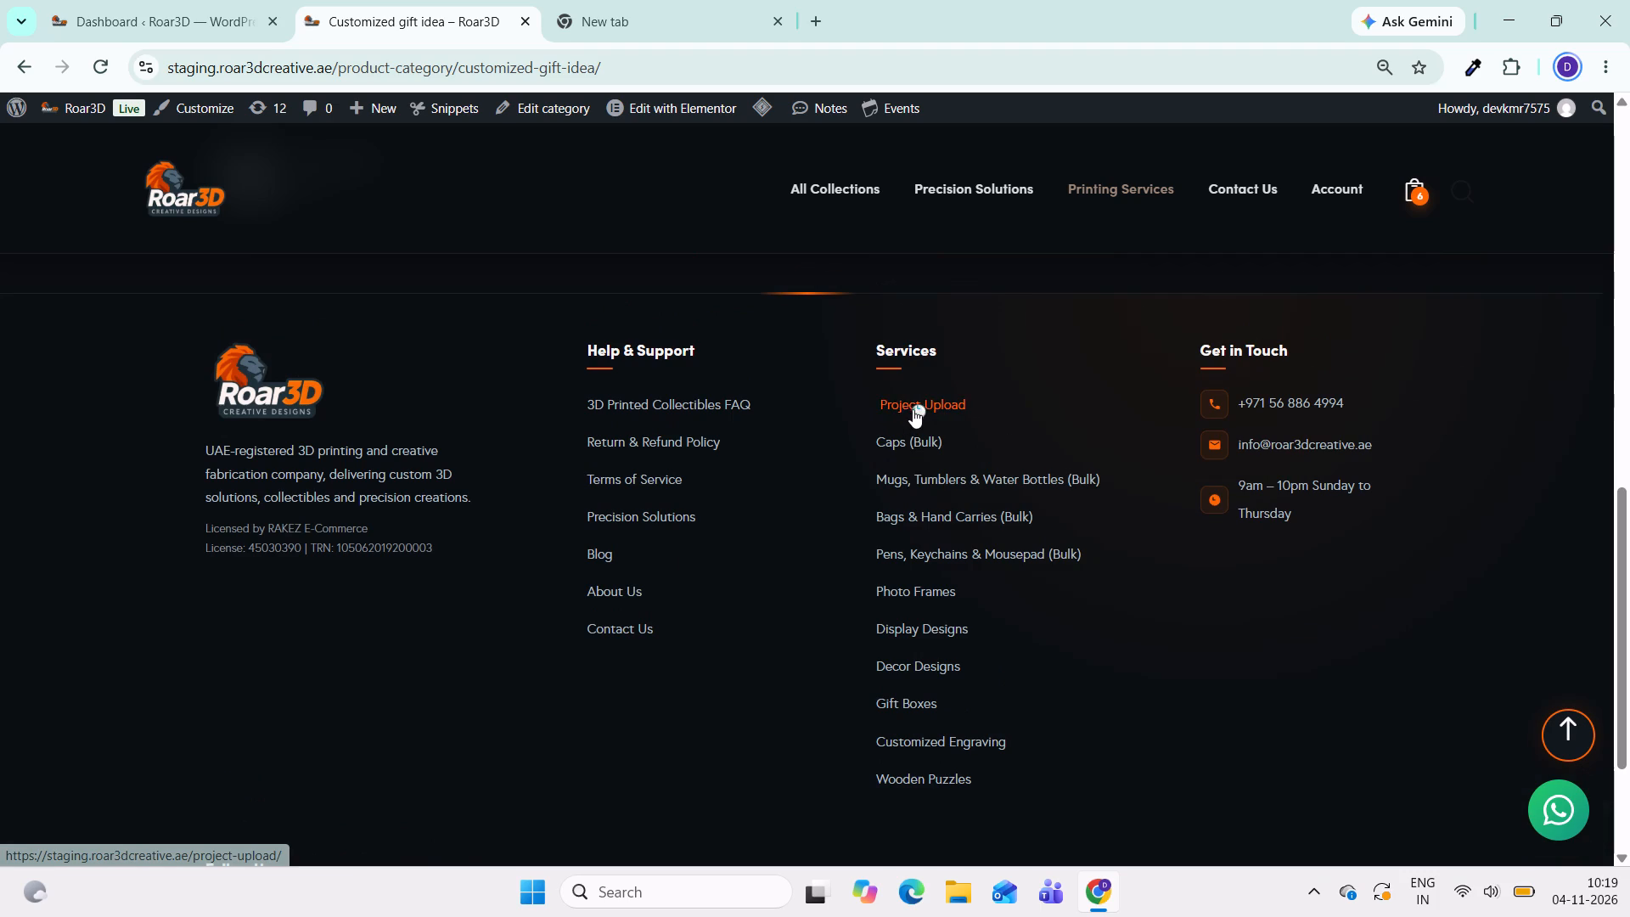
pyautogui.scroll(-2, 902, 587)
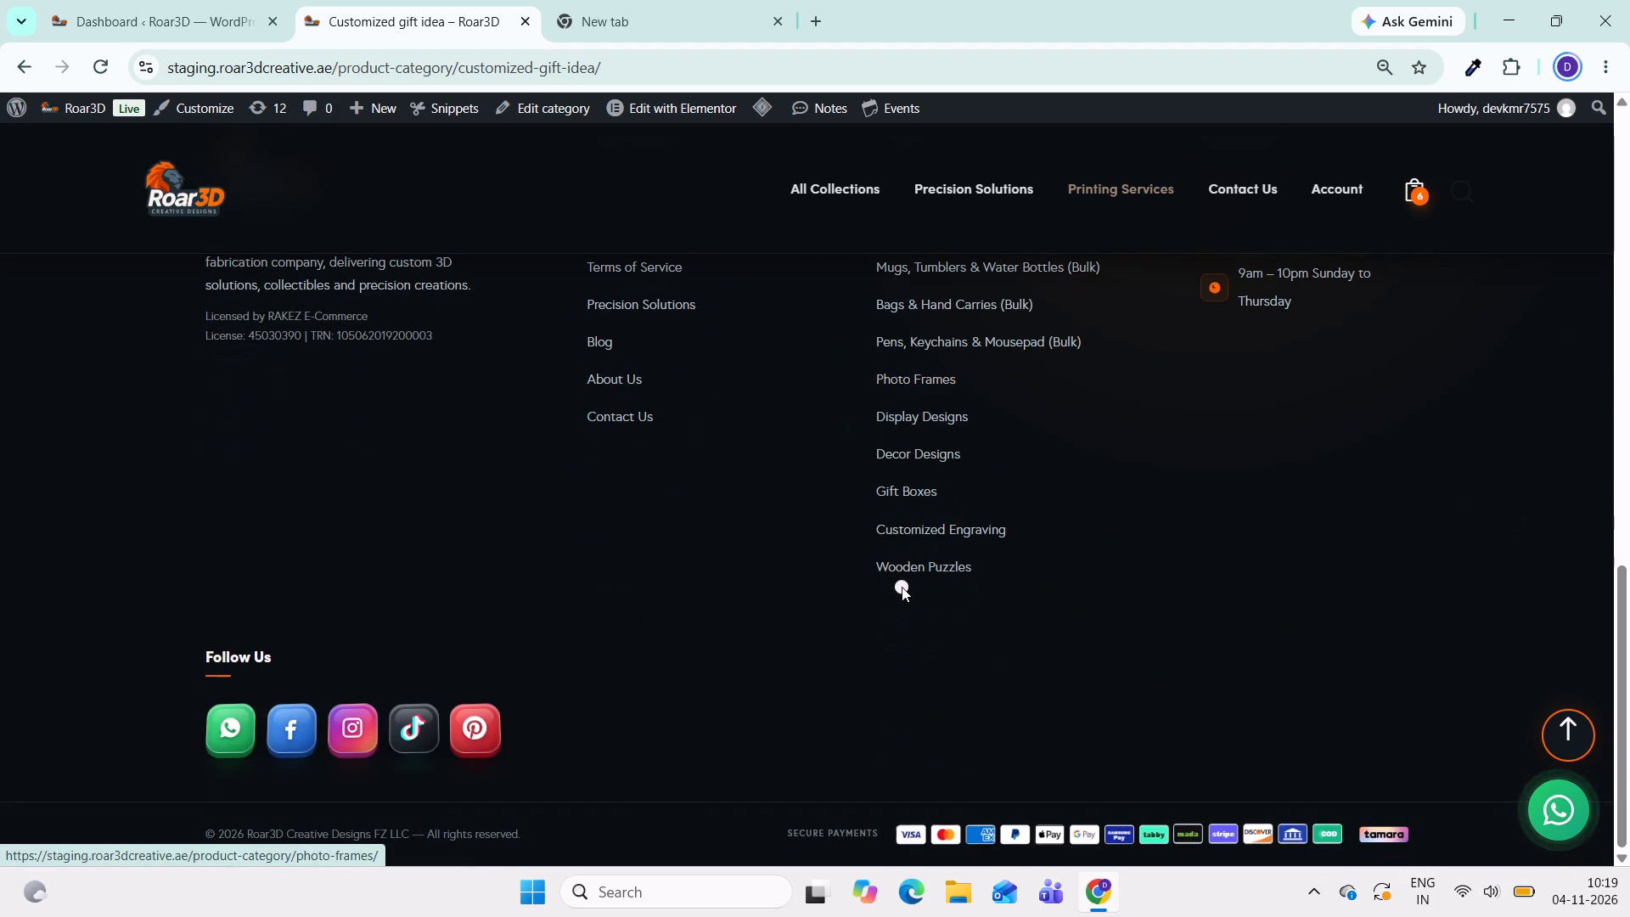
pyautogui.scroll(2, 902, 587)
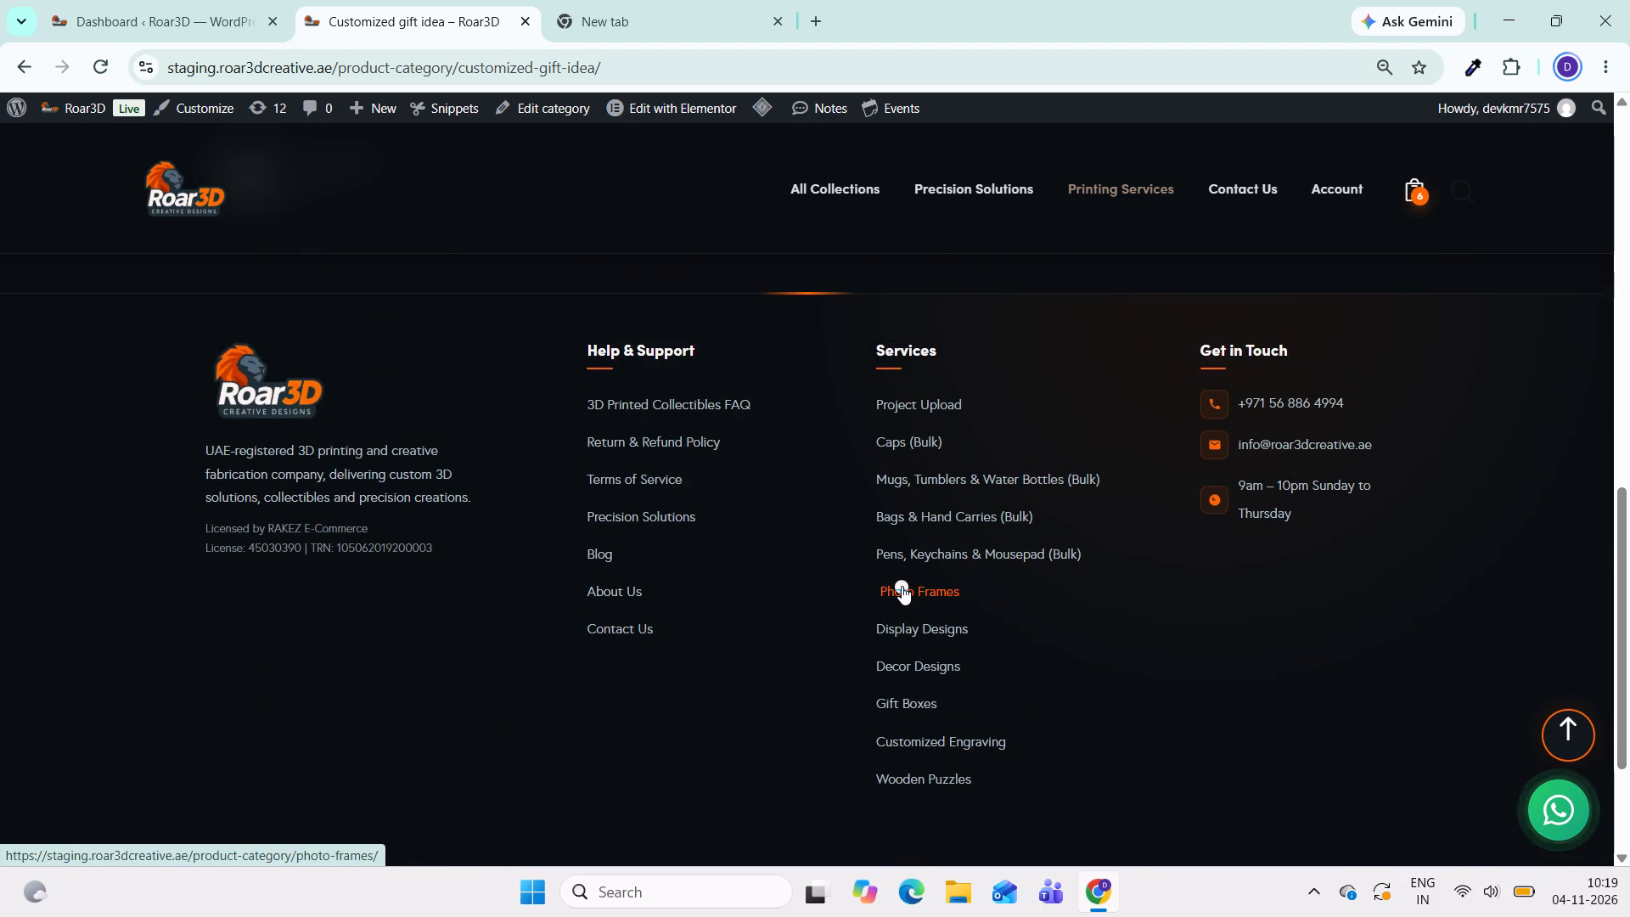
pyautogui.scroll(3, 902, 584)
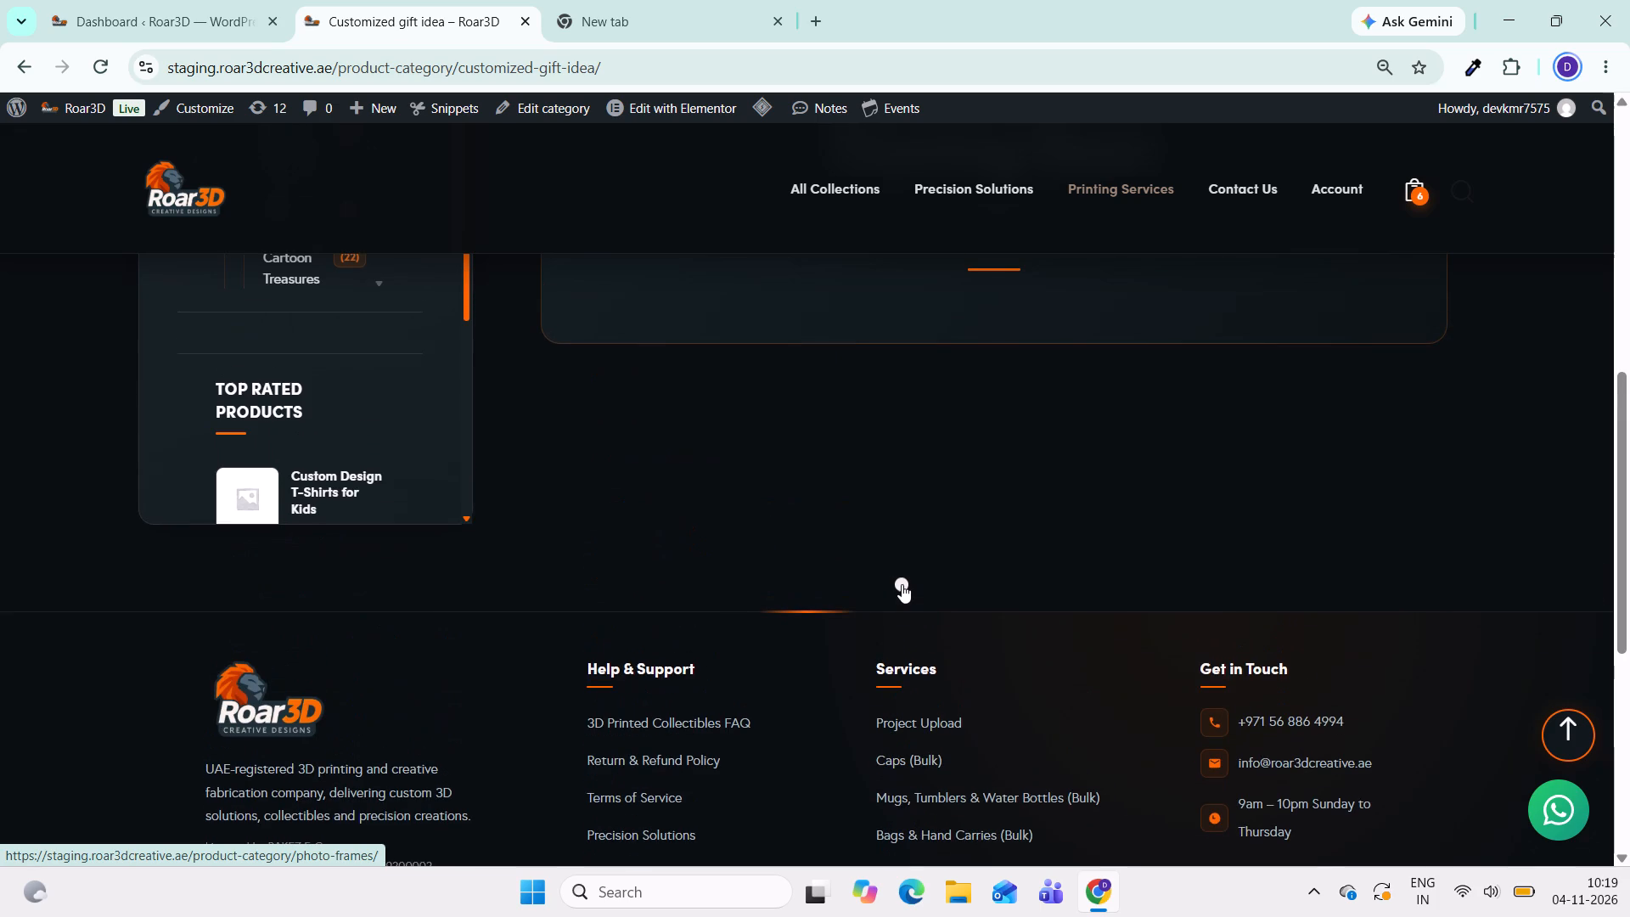
# Examine the full list of Services links in the footer of the Customized gift idea page.
pyautogui.scroll(-3, 902, 584)
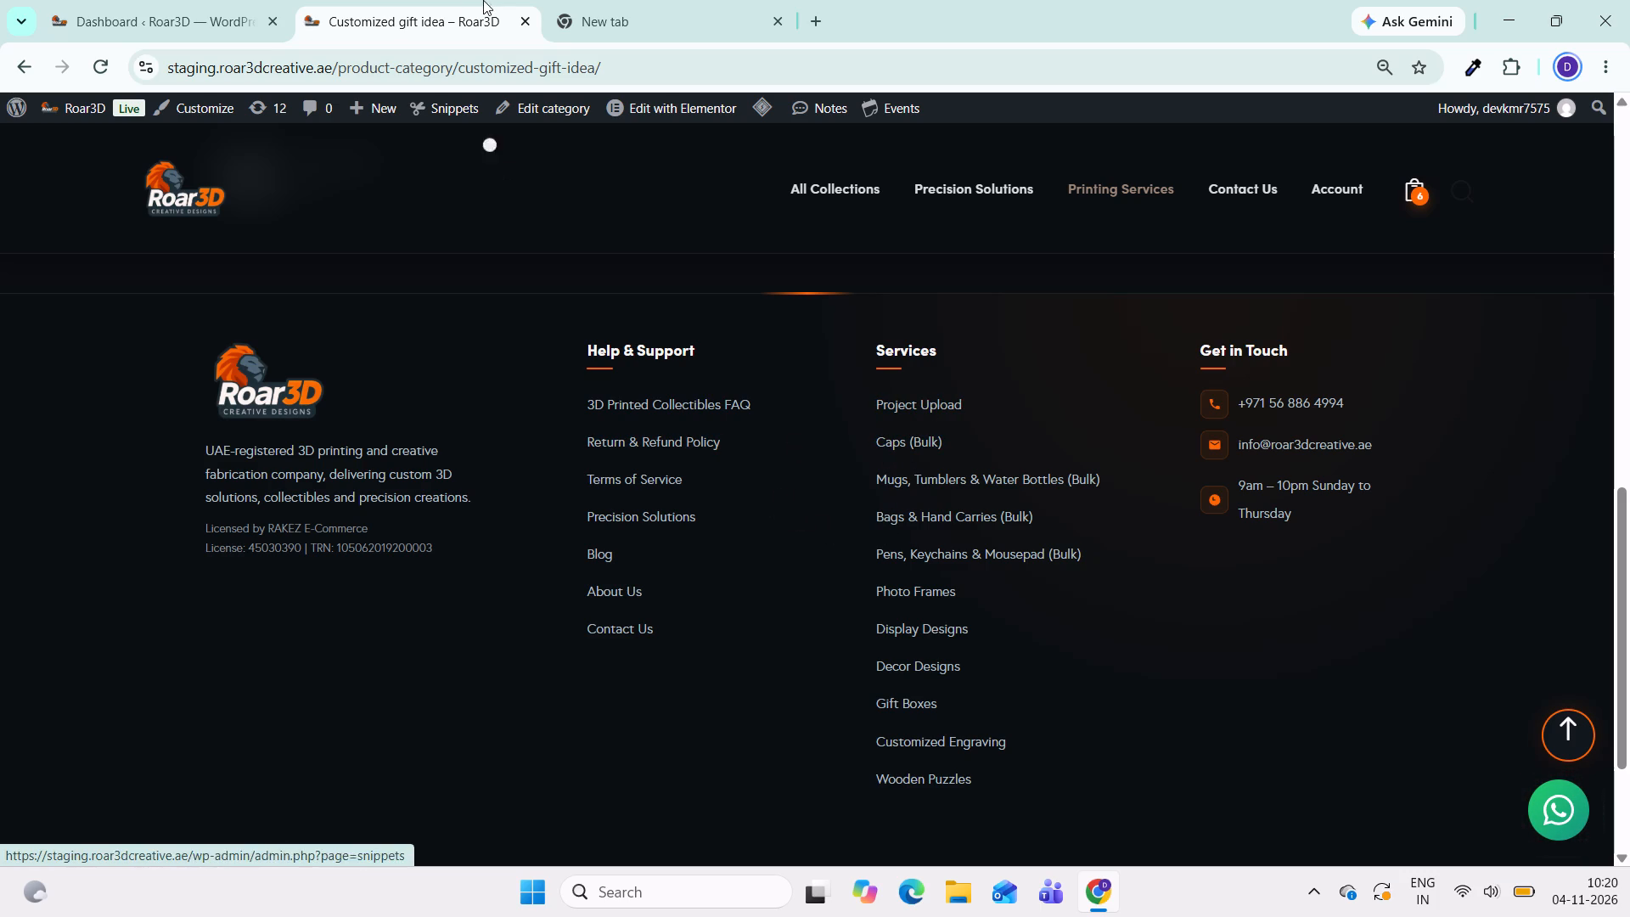
# Switch to the empty new tab and prepare its address bar for a new web search or address.
pyautogui.click(662, 34)
pyautogui.click(574, 396)
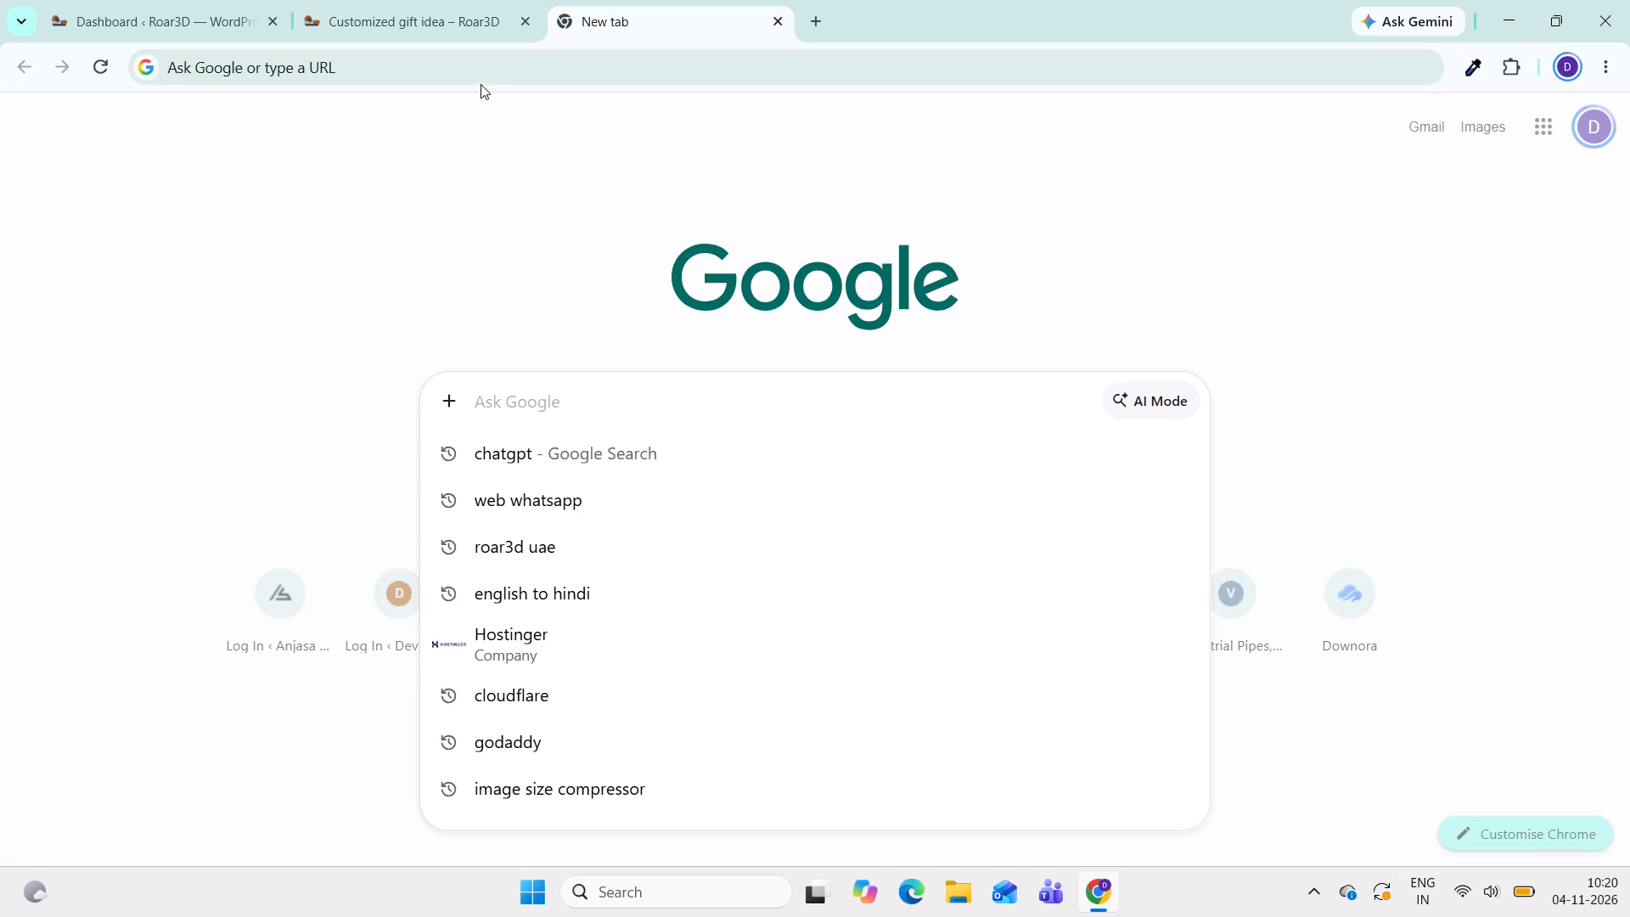
pyautogui.click(481, 82)
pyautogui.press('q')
pyautogui.press('BackSpace')
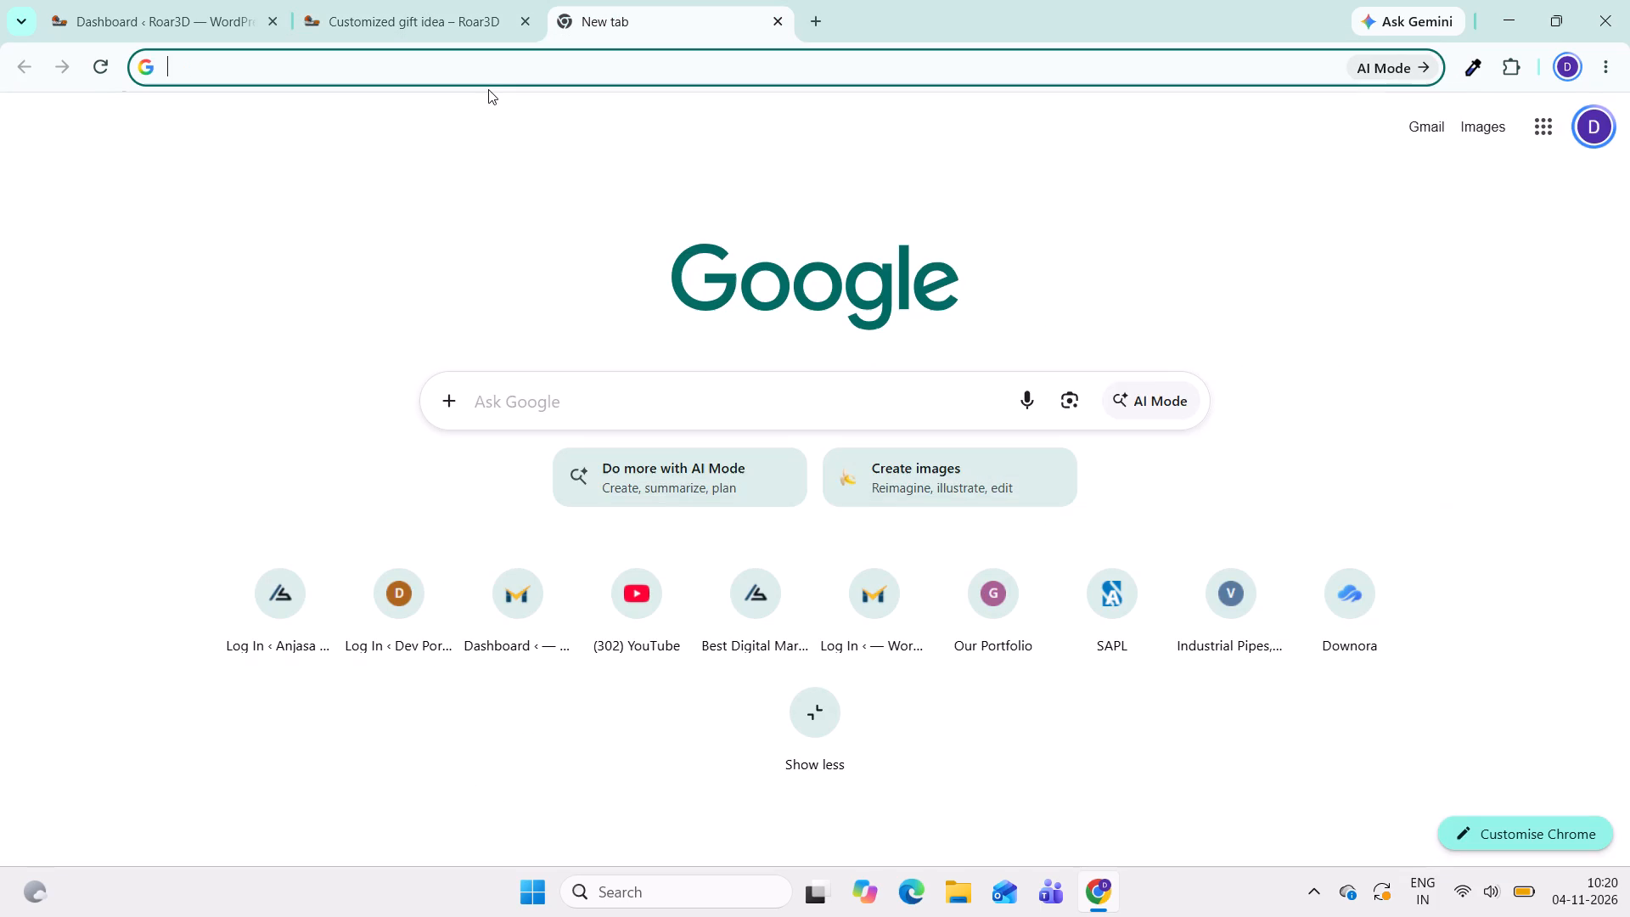
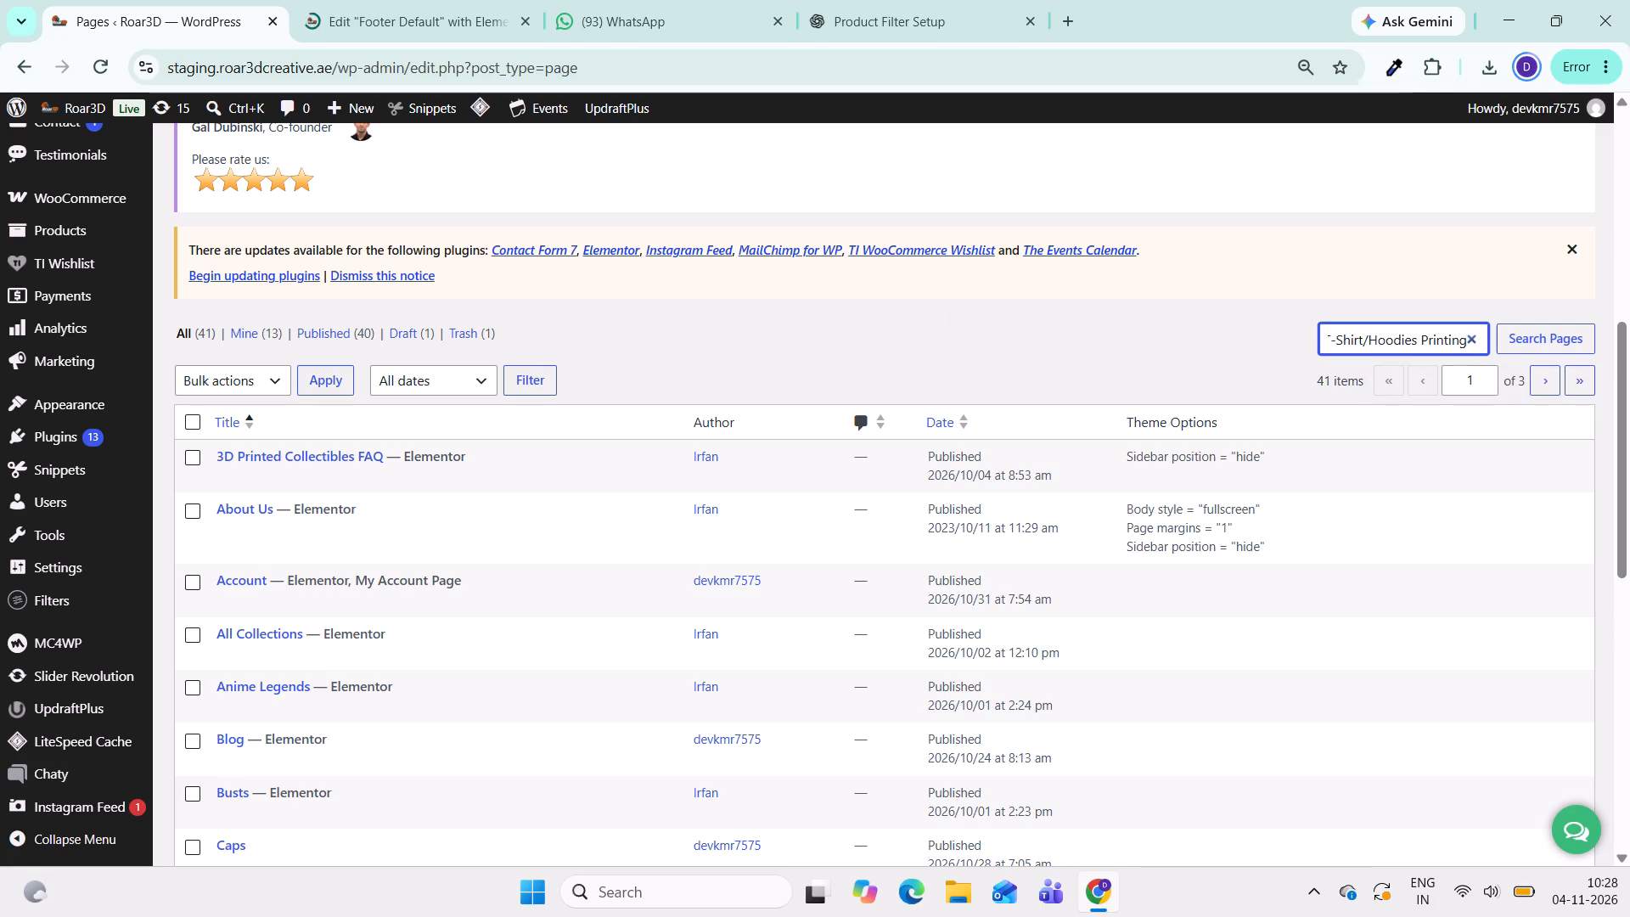
pyautogui.moveTo(1365, 340); pyautogui.dragTo(1504, 340)
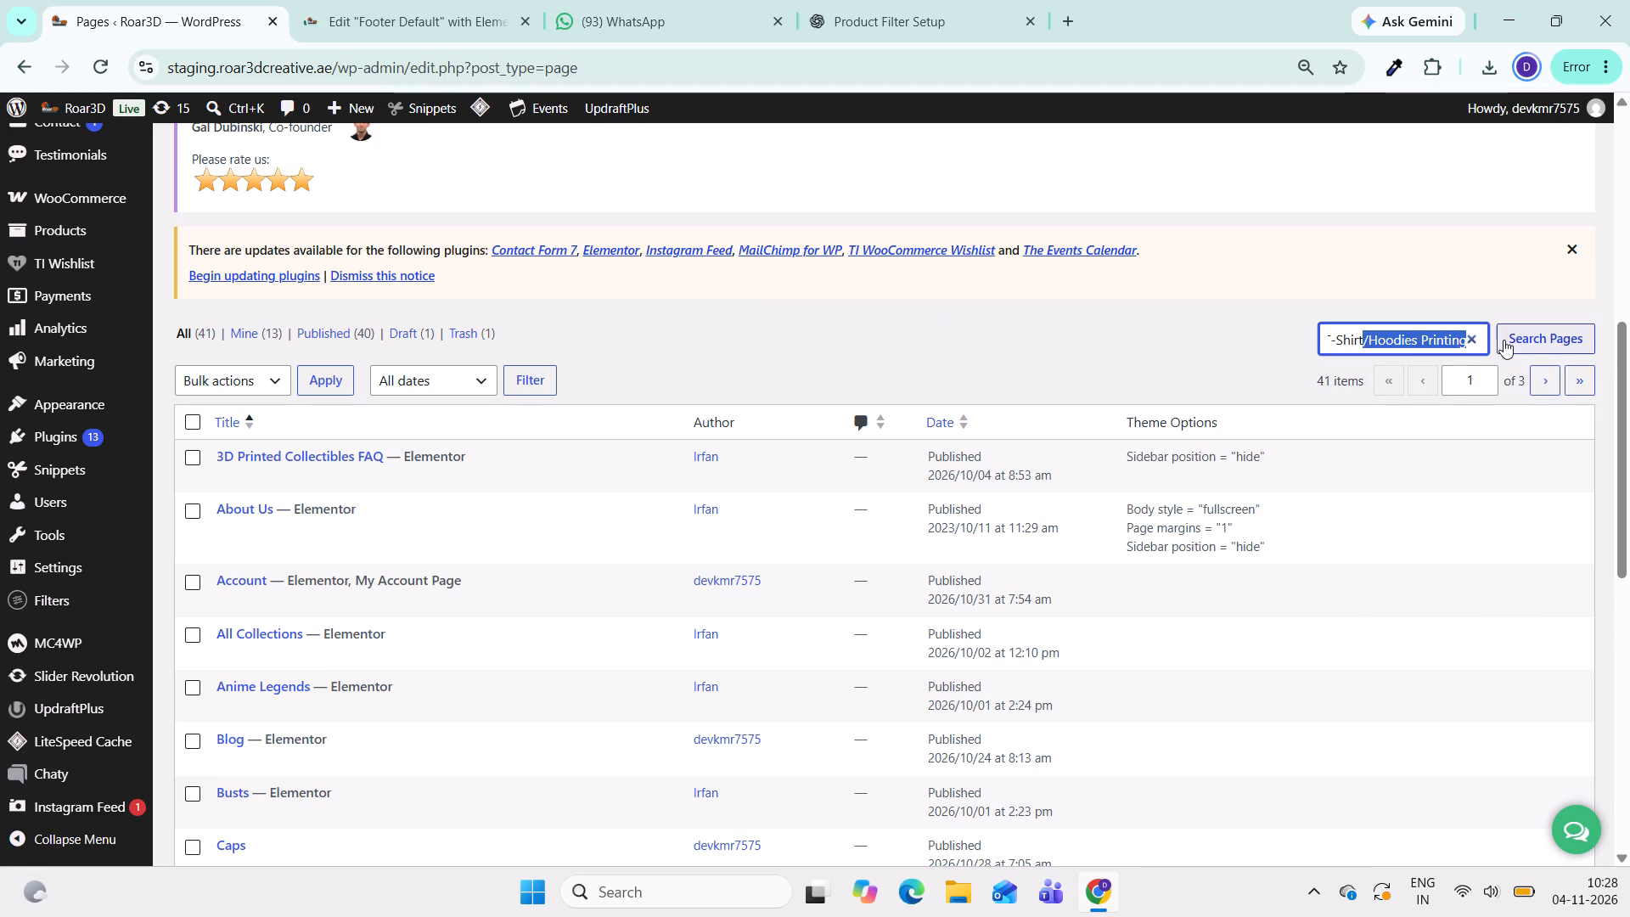
pyautogui.moveTo(1504, 340); pyautogui.dragTo(1504, 341)
pyautogui.press('BackSpace')
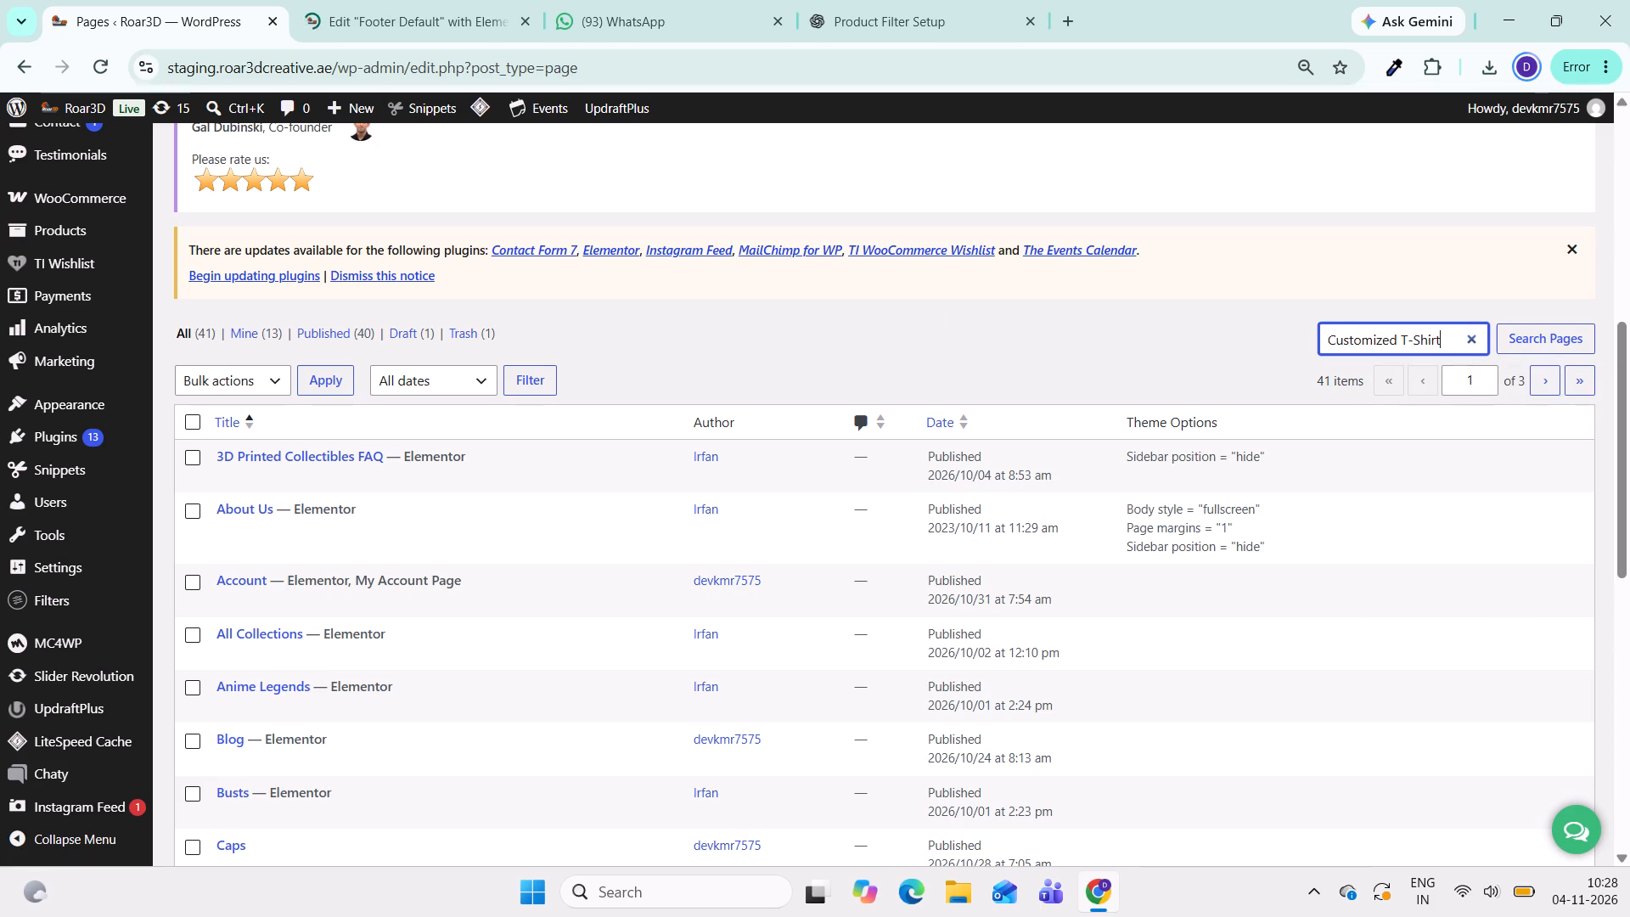
pyautogui.click(1542, 340)
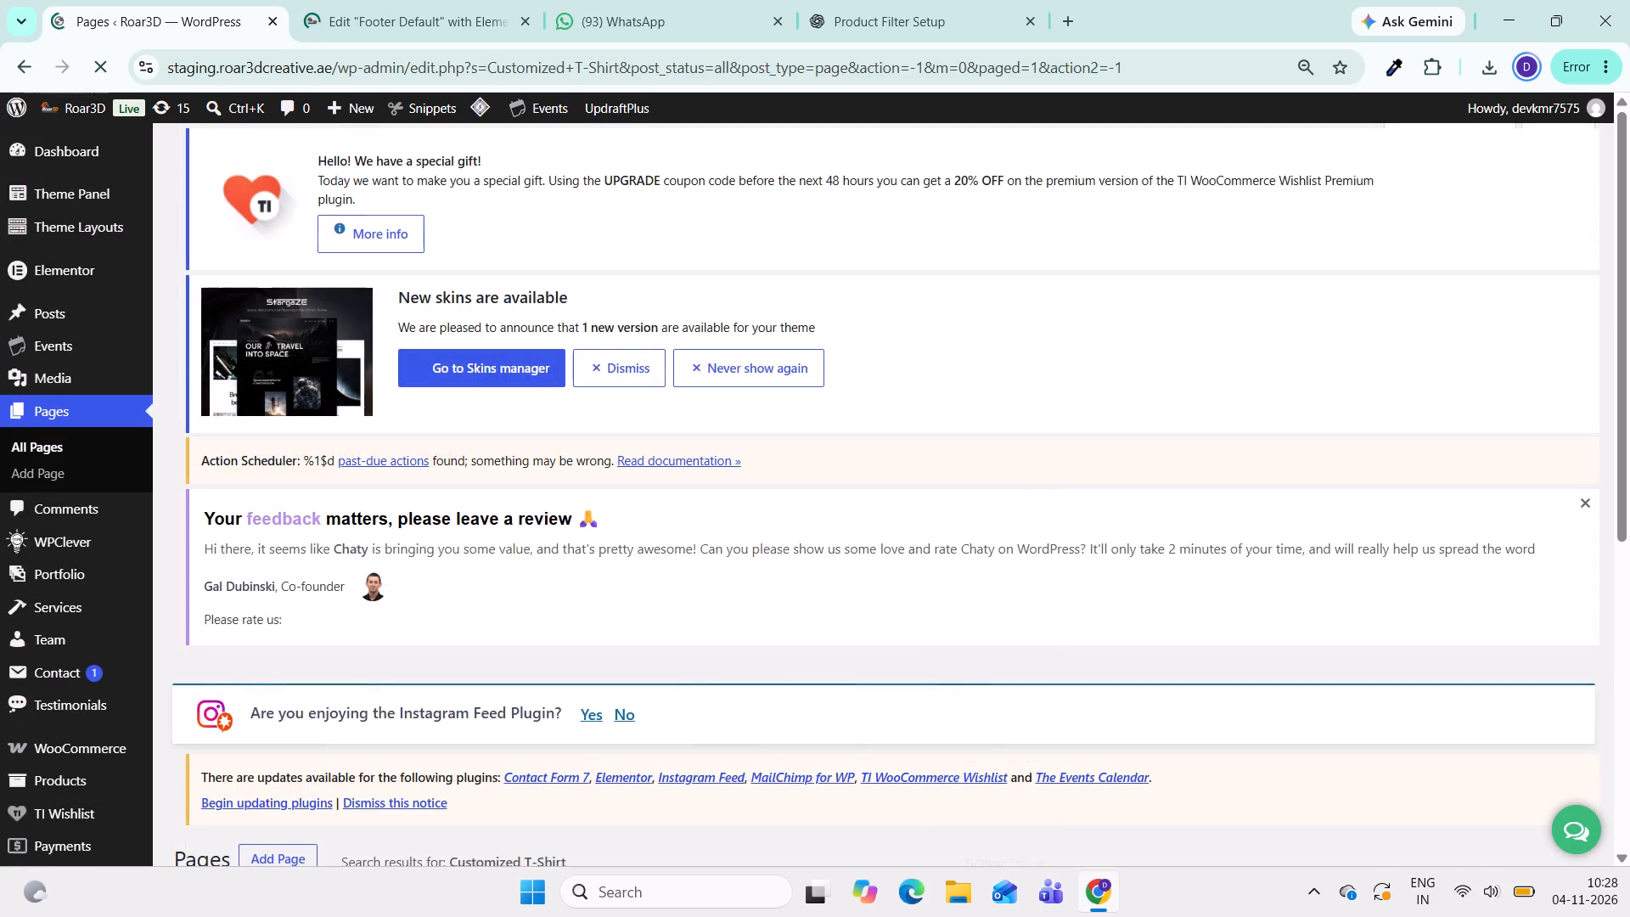
pyautogui.scroll(-9, 1003, 540)
pyautogui.scroll(3, 1000, 561)
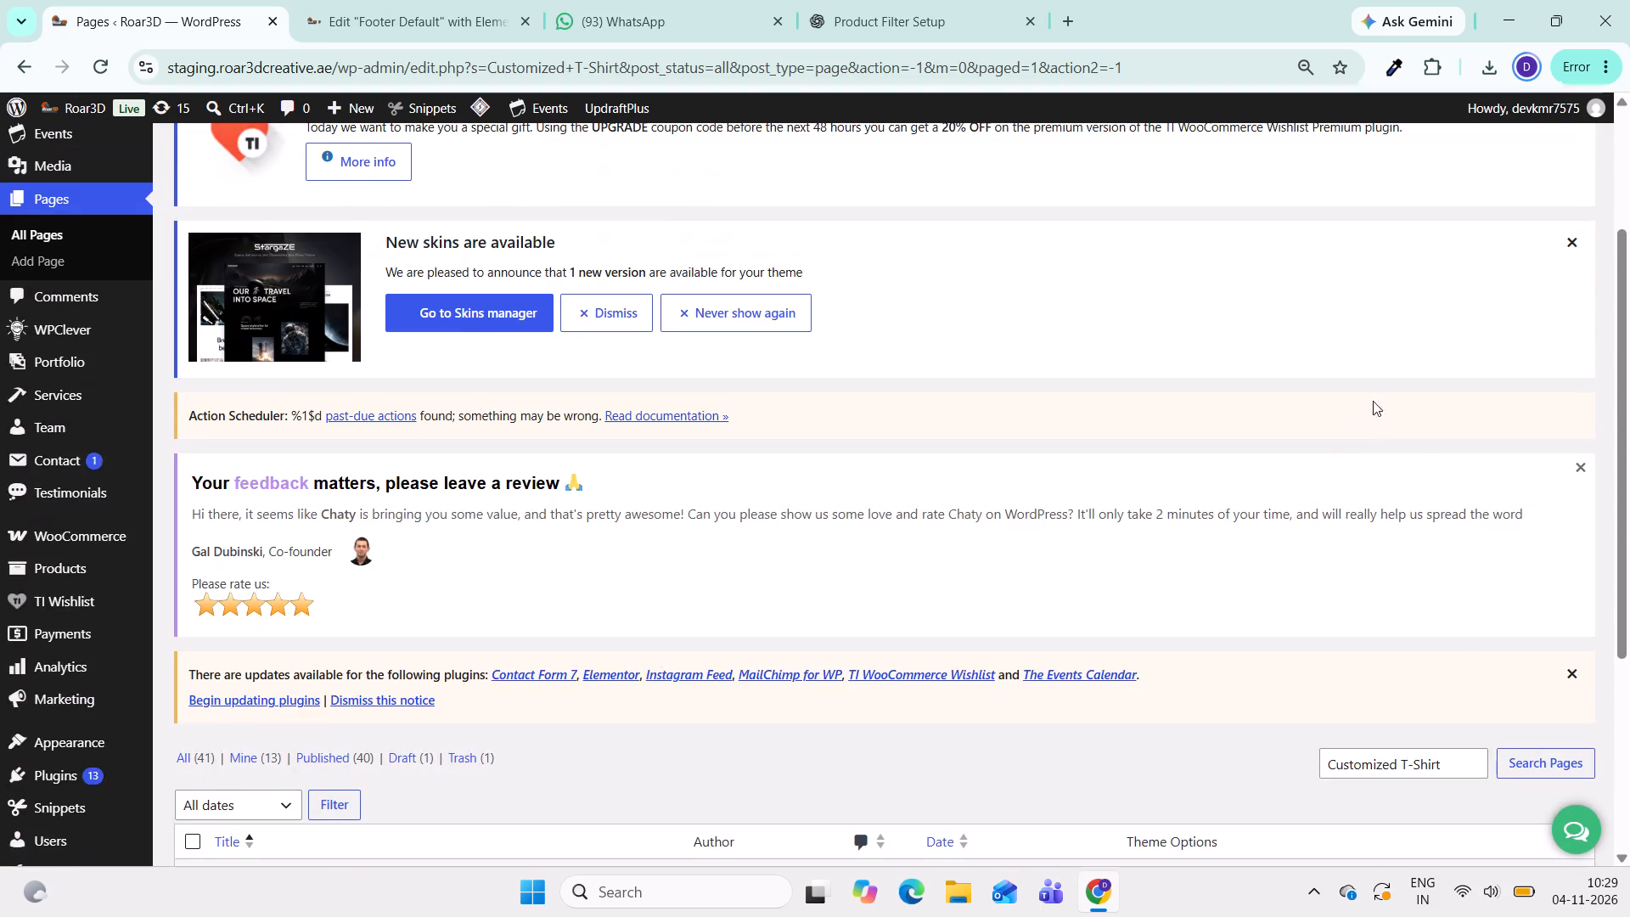
pyautogui.scroll(-2, 1469, 614)
# Search the WordPress pages again, using the full name "Customized T-Shirt/Hoodies Printing".
pyautogui.moveTo(1450, 541); pyautogui.dragTo(1211, 540)
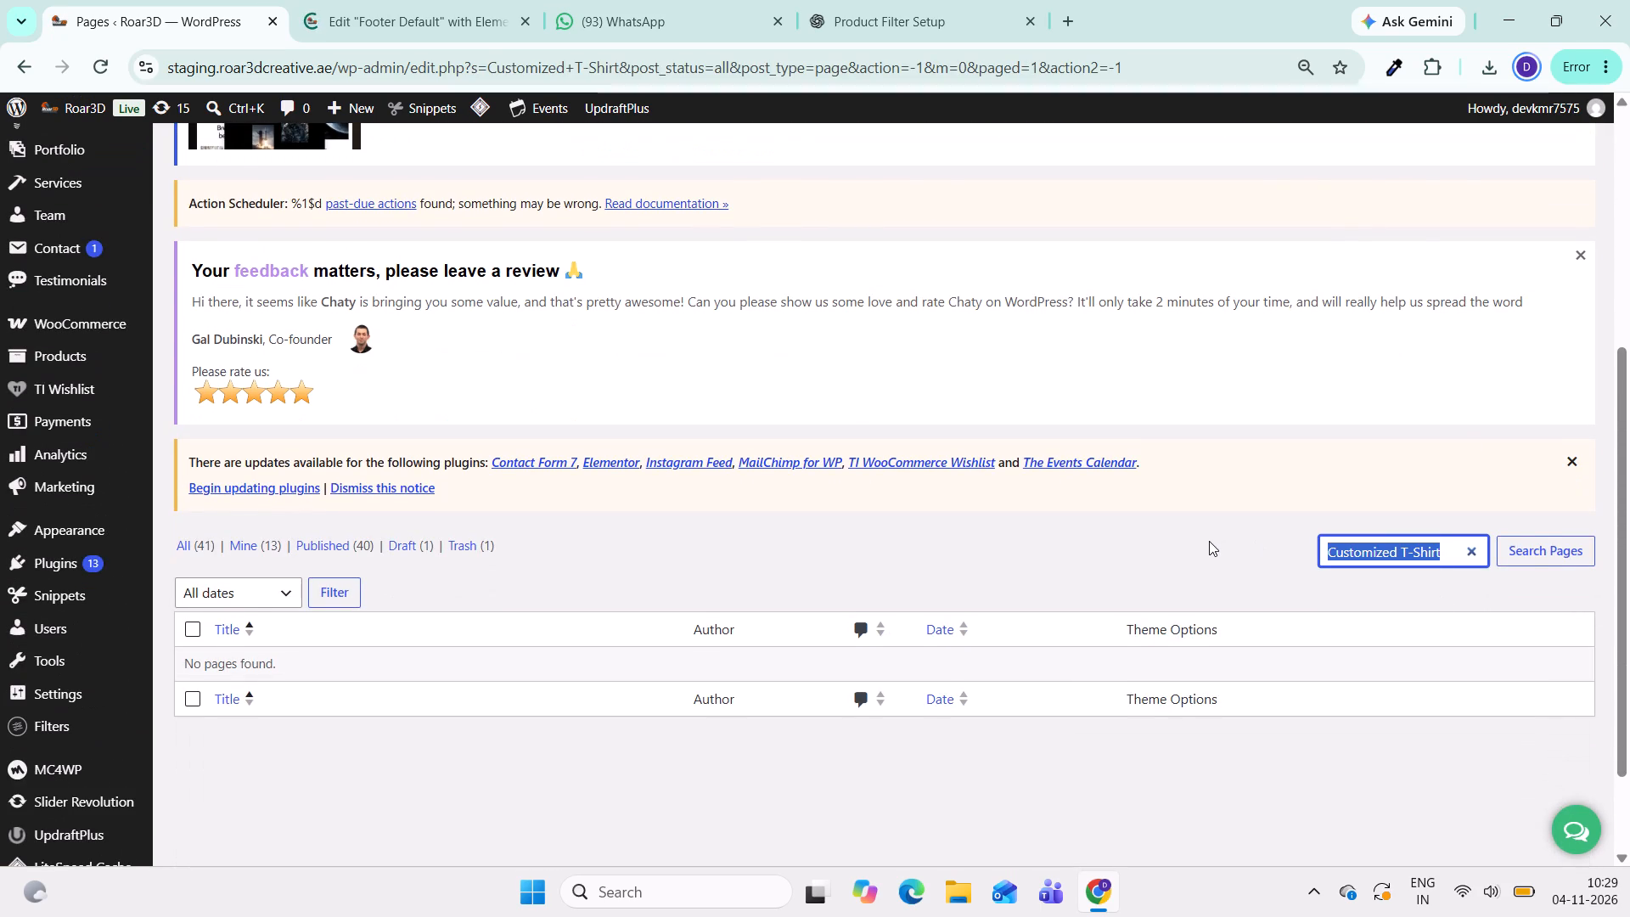
pyautogui.hotkey('ctrl', 'v')
pyautogui.click(1537, 549)
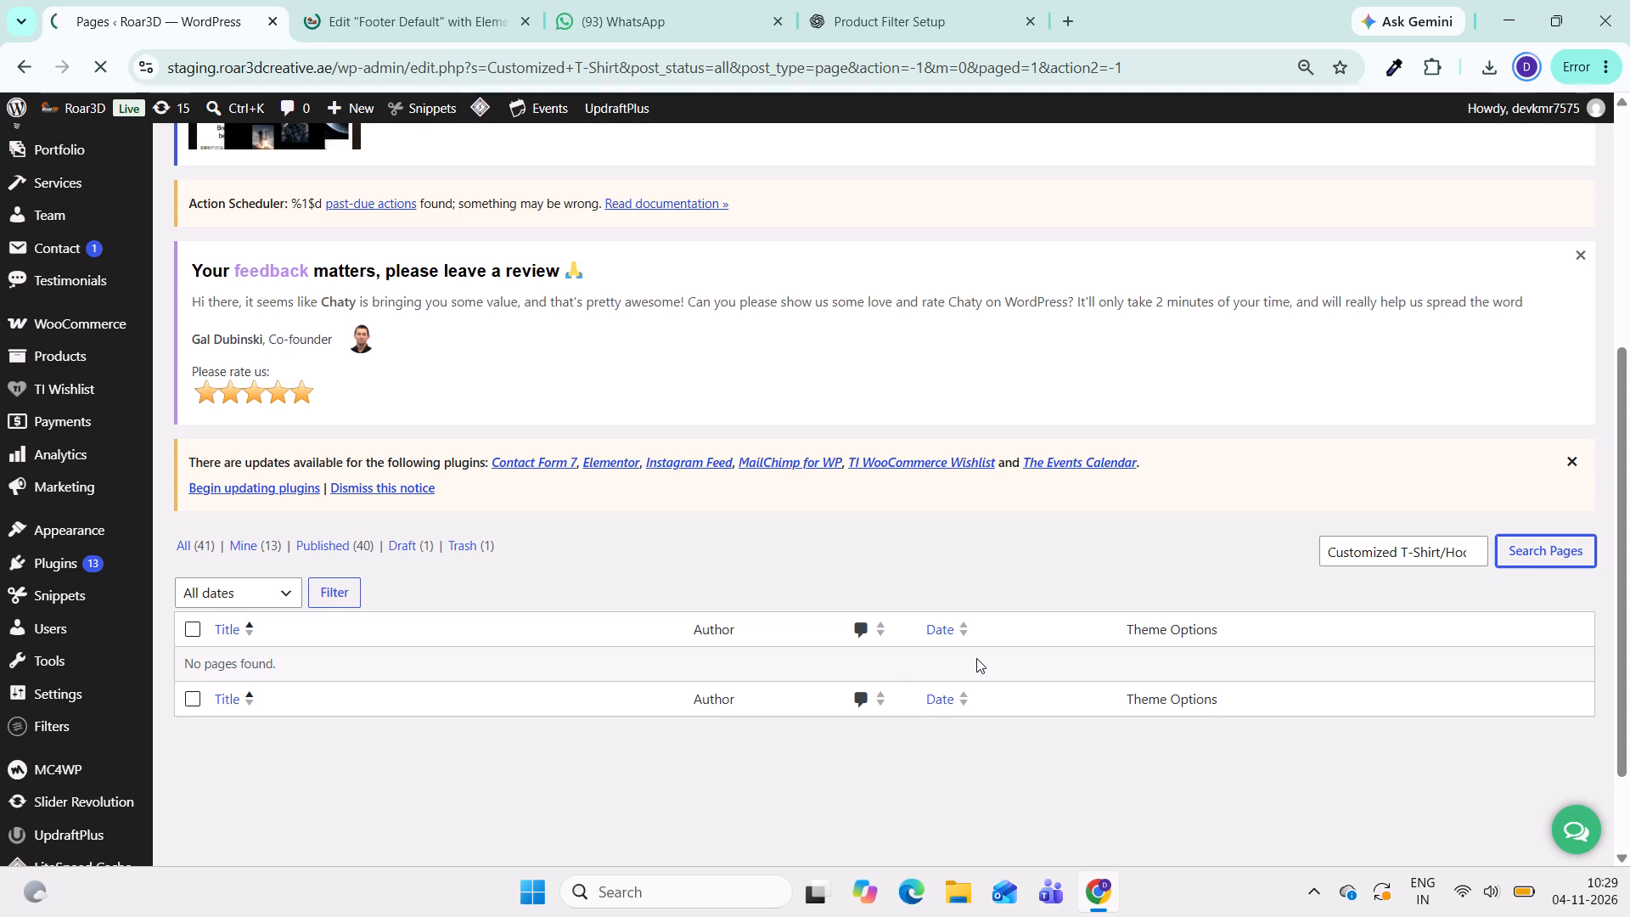
# Check the page search results, and open the store's product categories list.
pyautogui.scroll(-9, 976, 658)
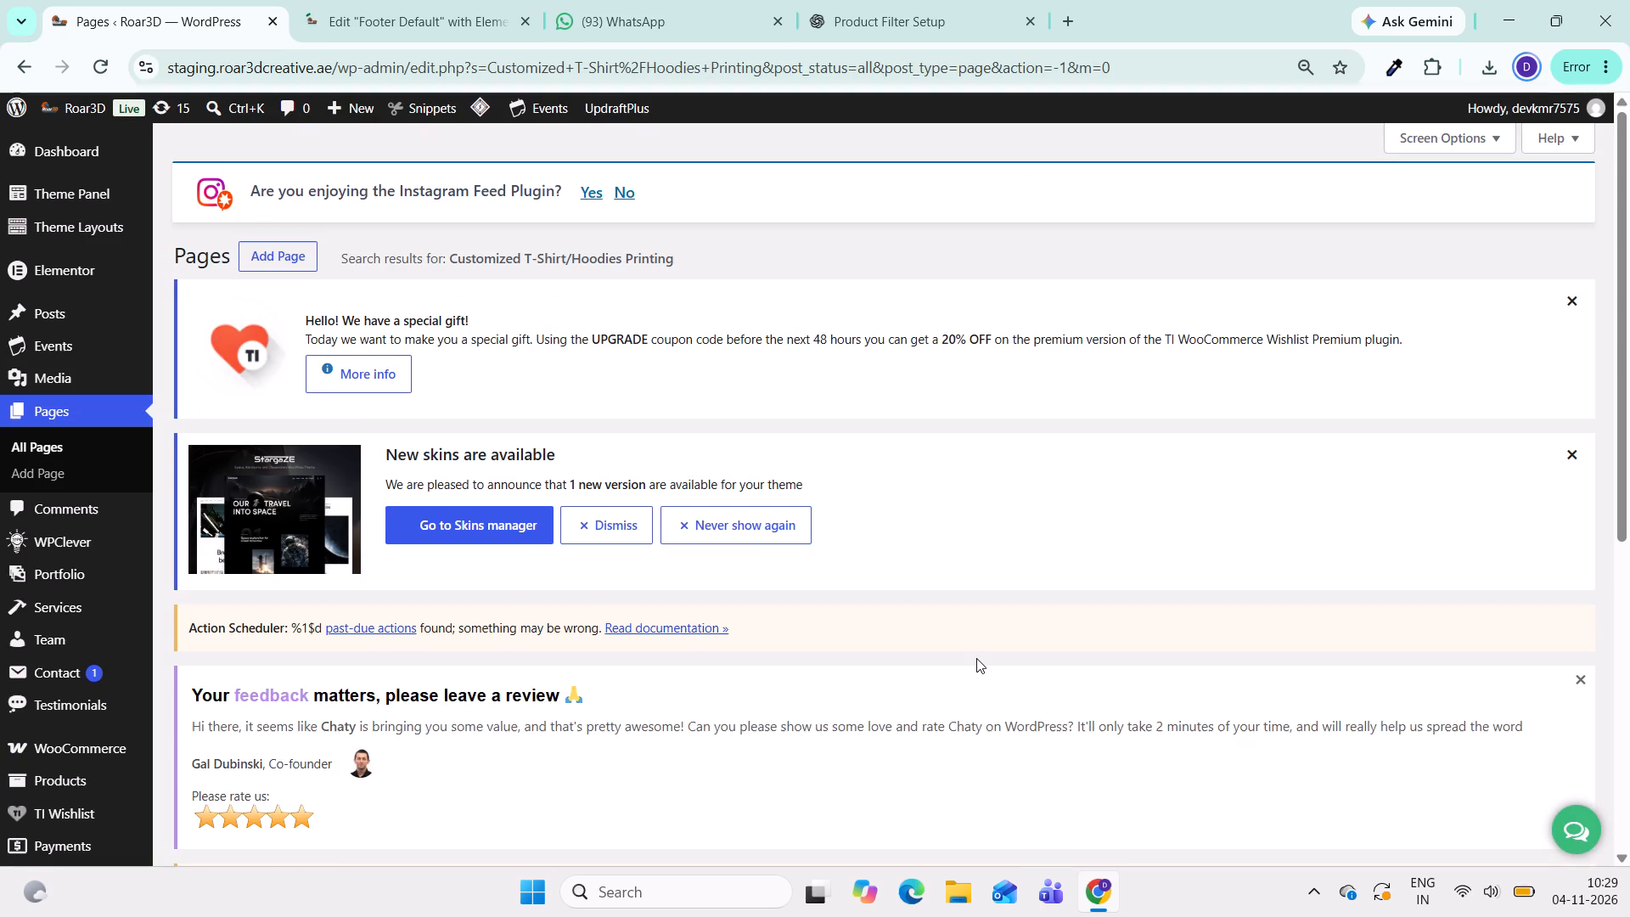
pyautogui.scroll(-4, 976, 658)
pyautogui.scroll(-2, 1194, 658)
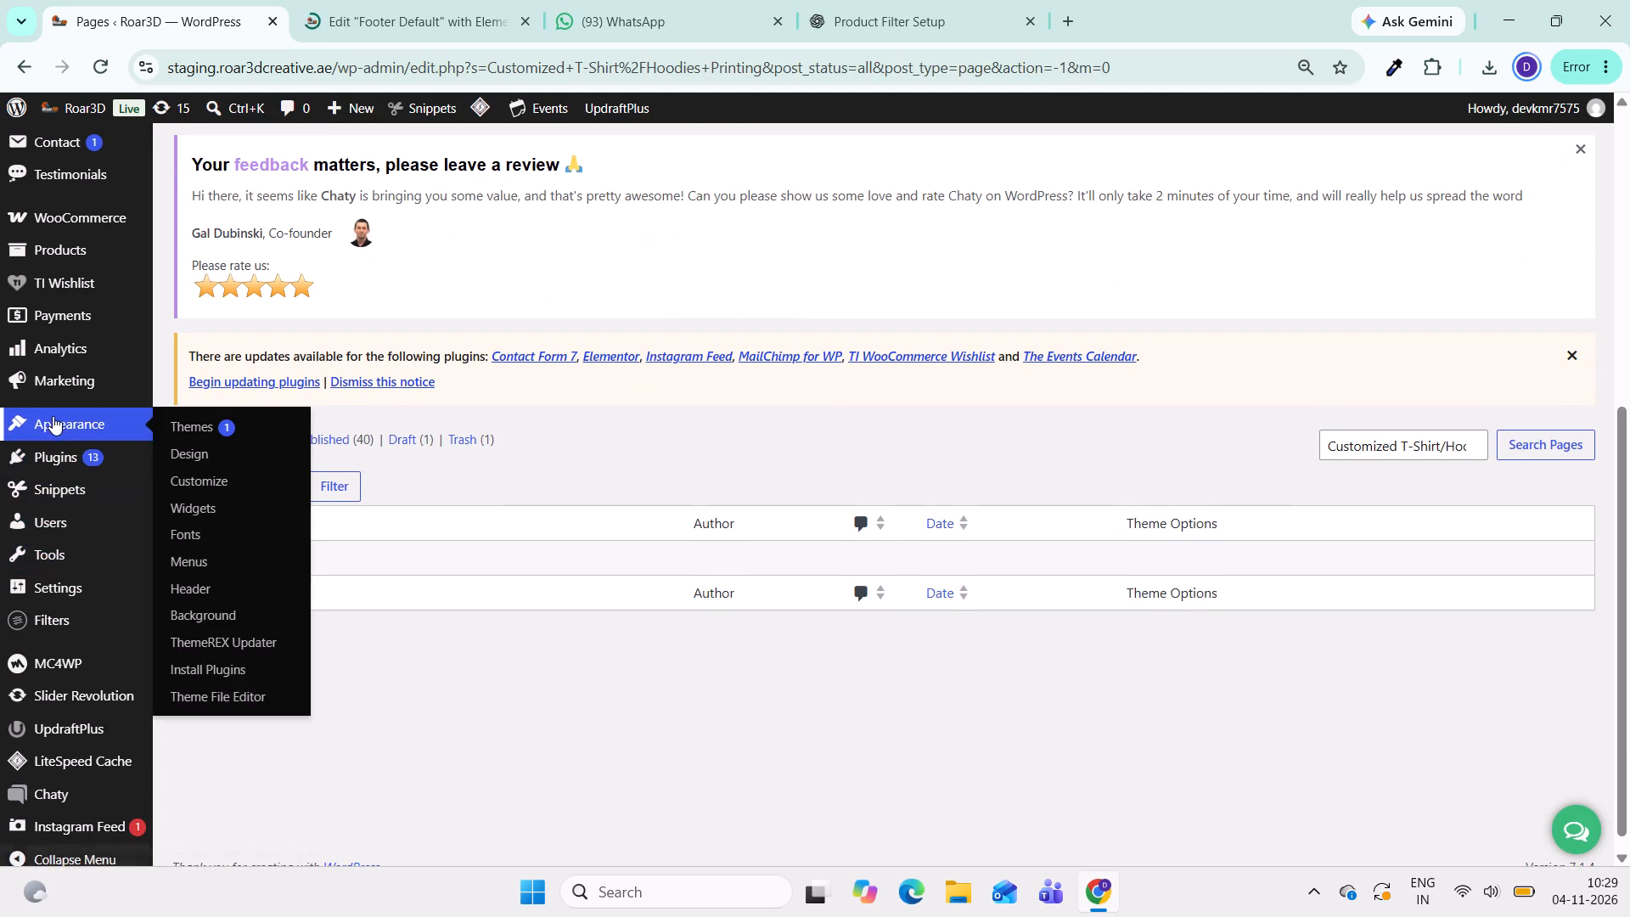
pyautogui.scroll(-2, 47, 650)
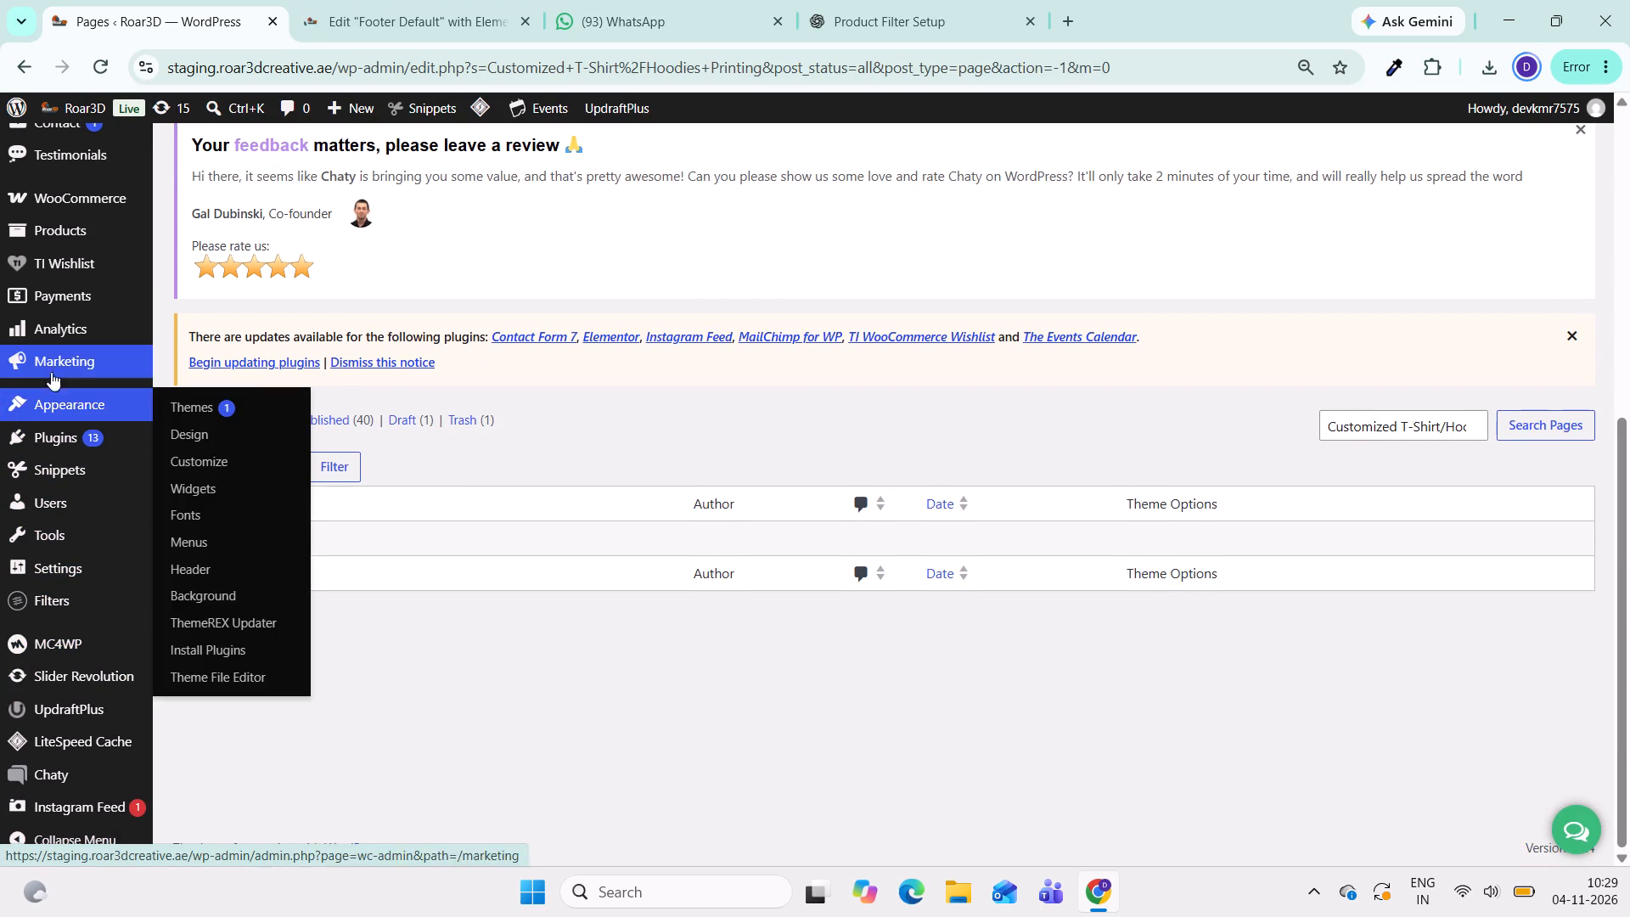
pyautogui.click(188, 307)
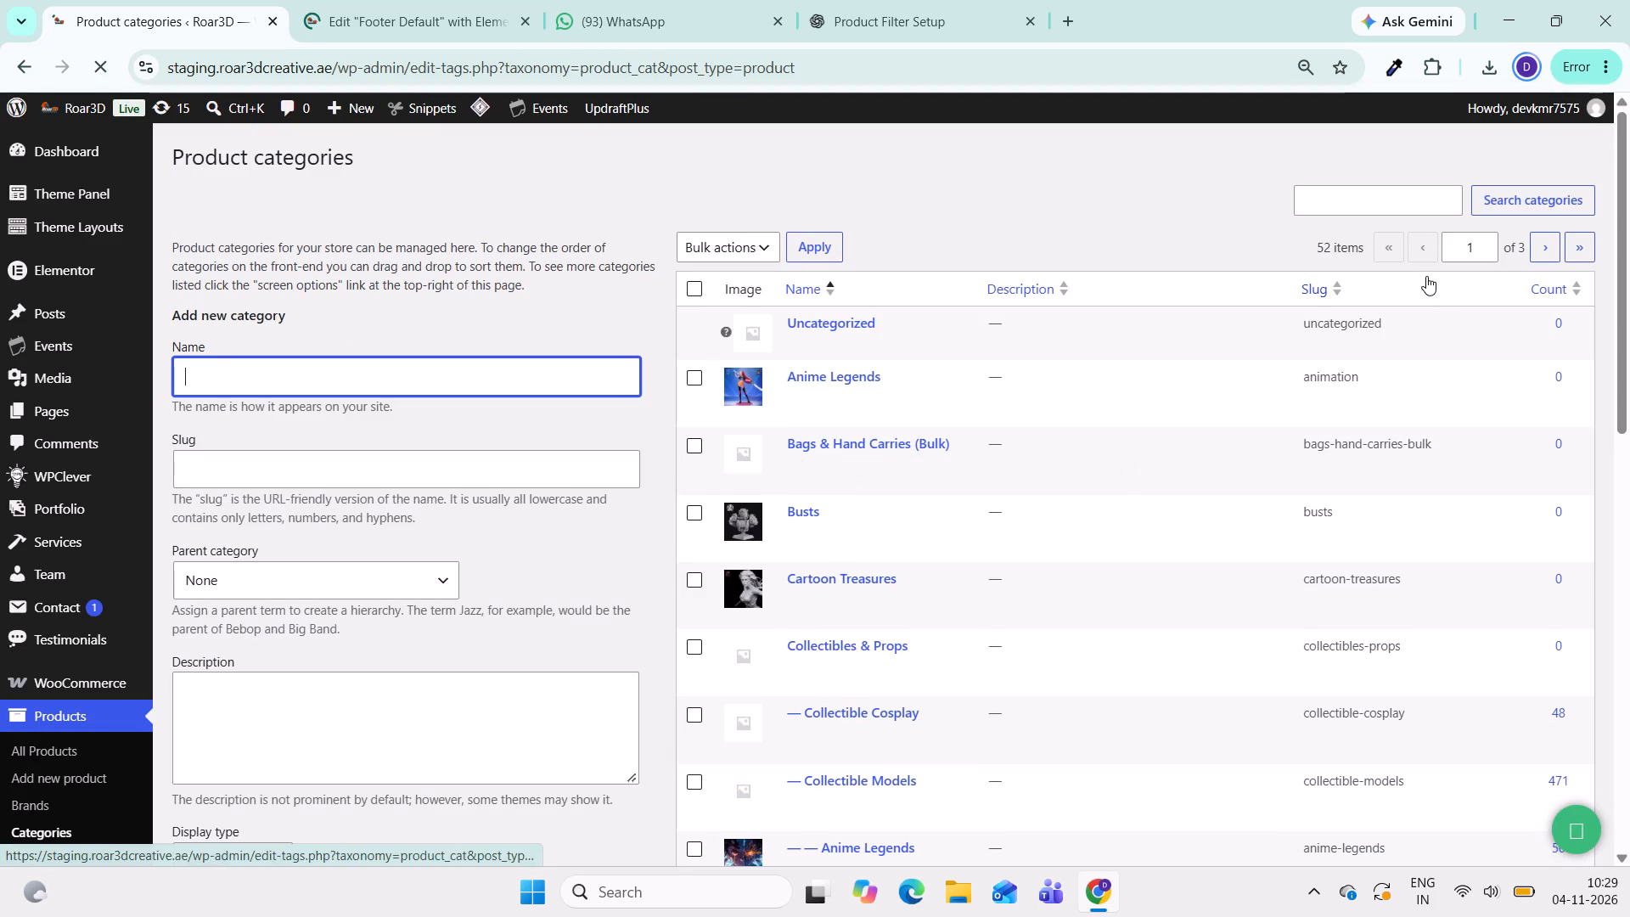
# Look through the first page of product categories for one matching customized T-shirt or hoodie printing.
pyautogui.scroll(-9, 1396, 529)
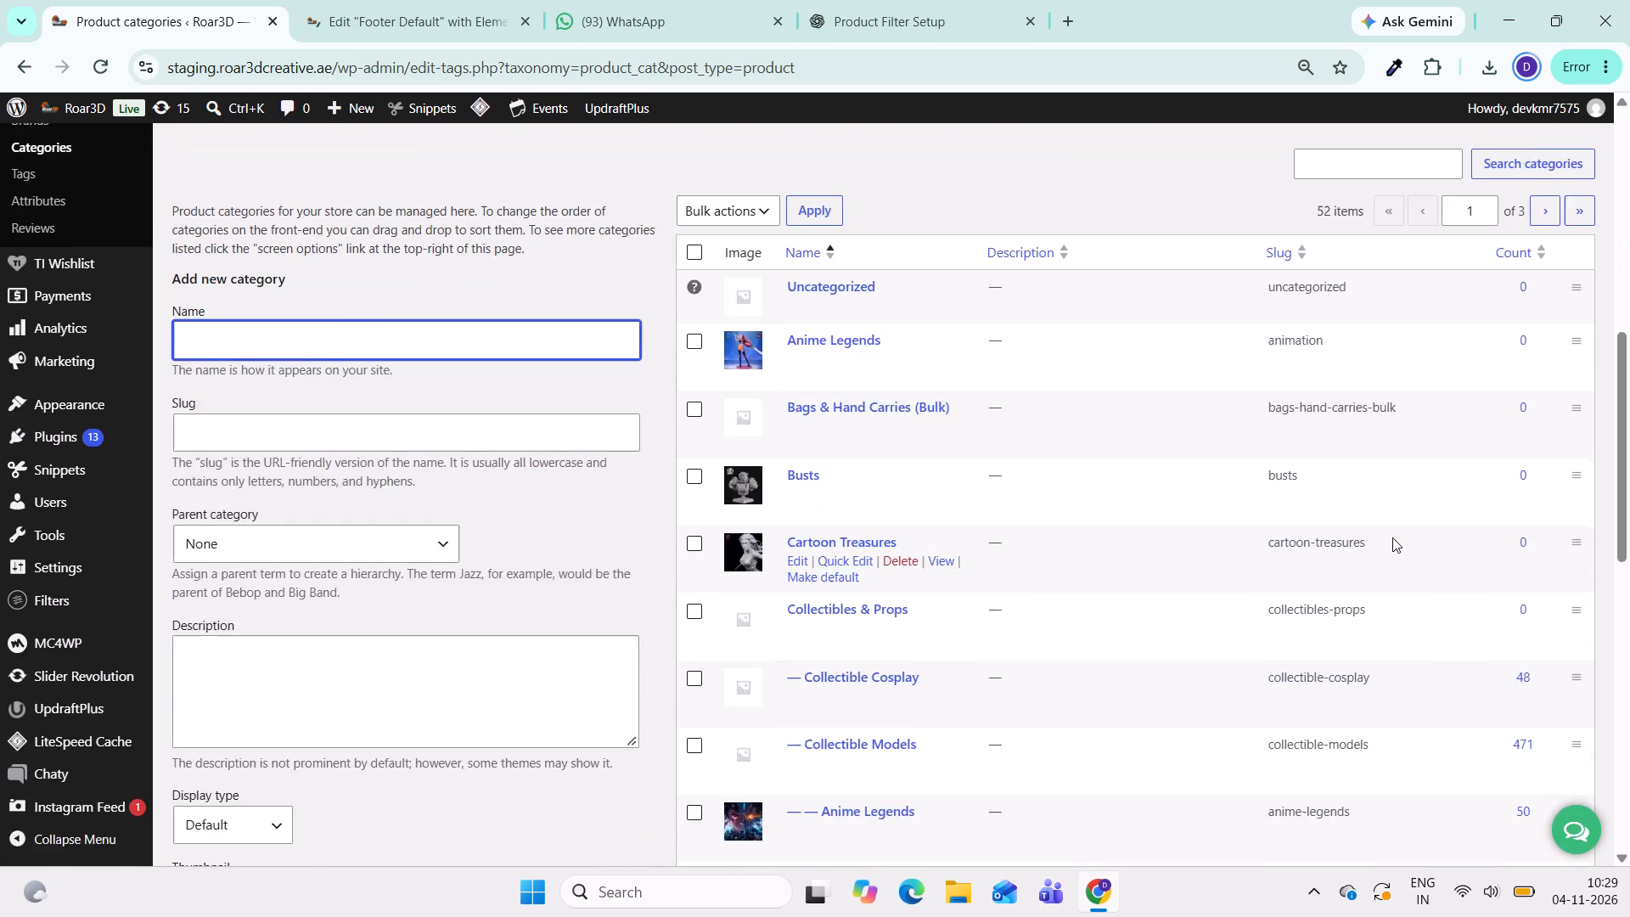
pyautogui.scroll(-4, 1392, 537)
pyautogui.scroll(3, 1392, 537)
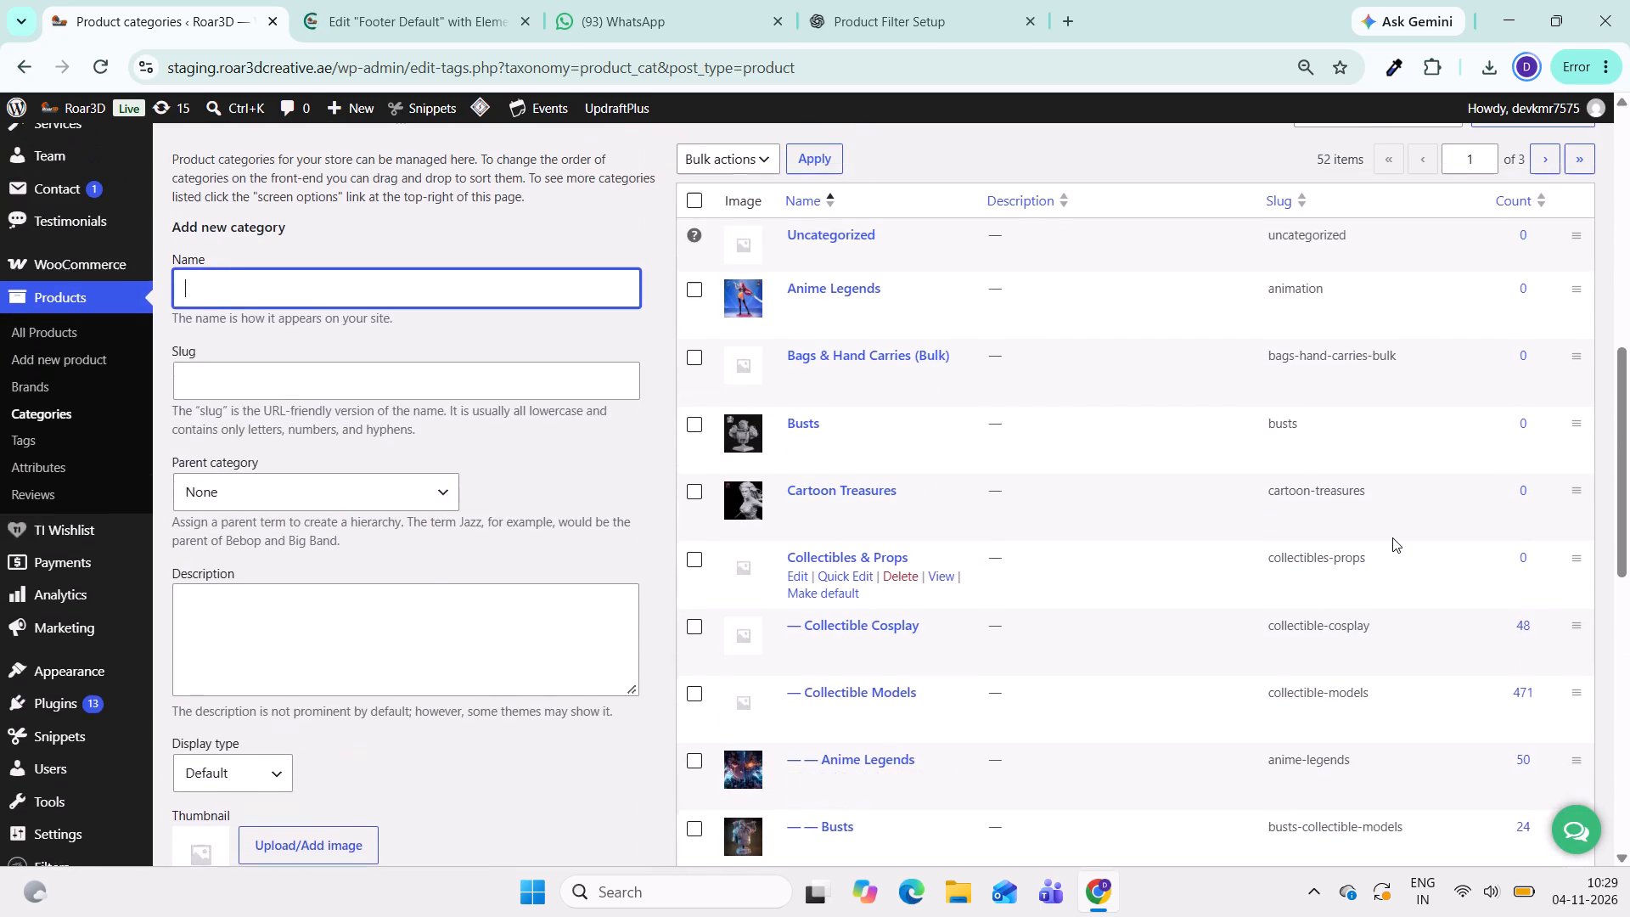
pyautogui.scroll(-9, 1392, 537)
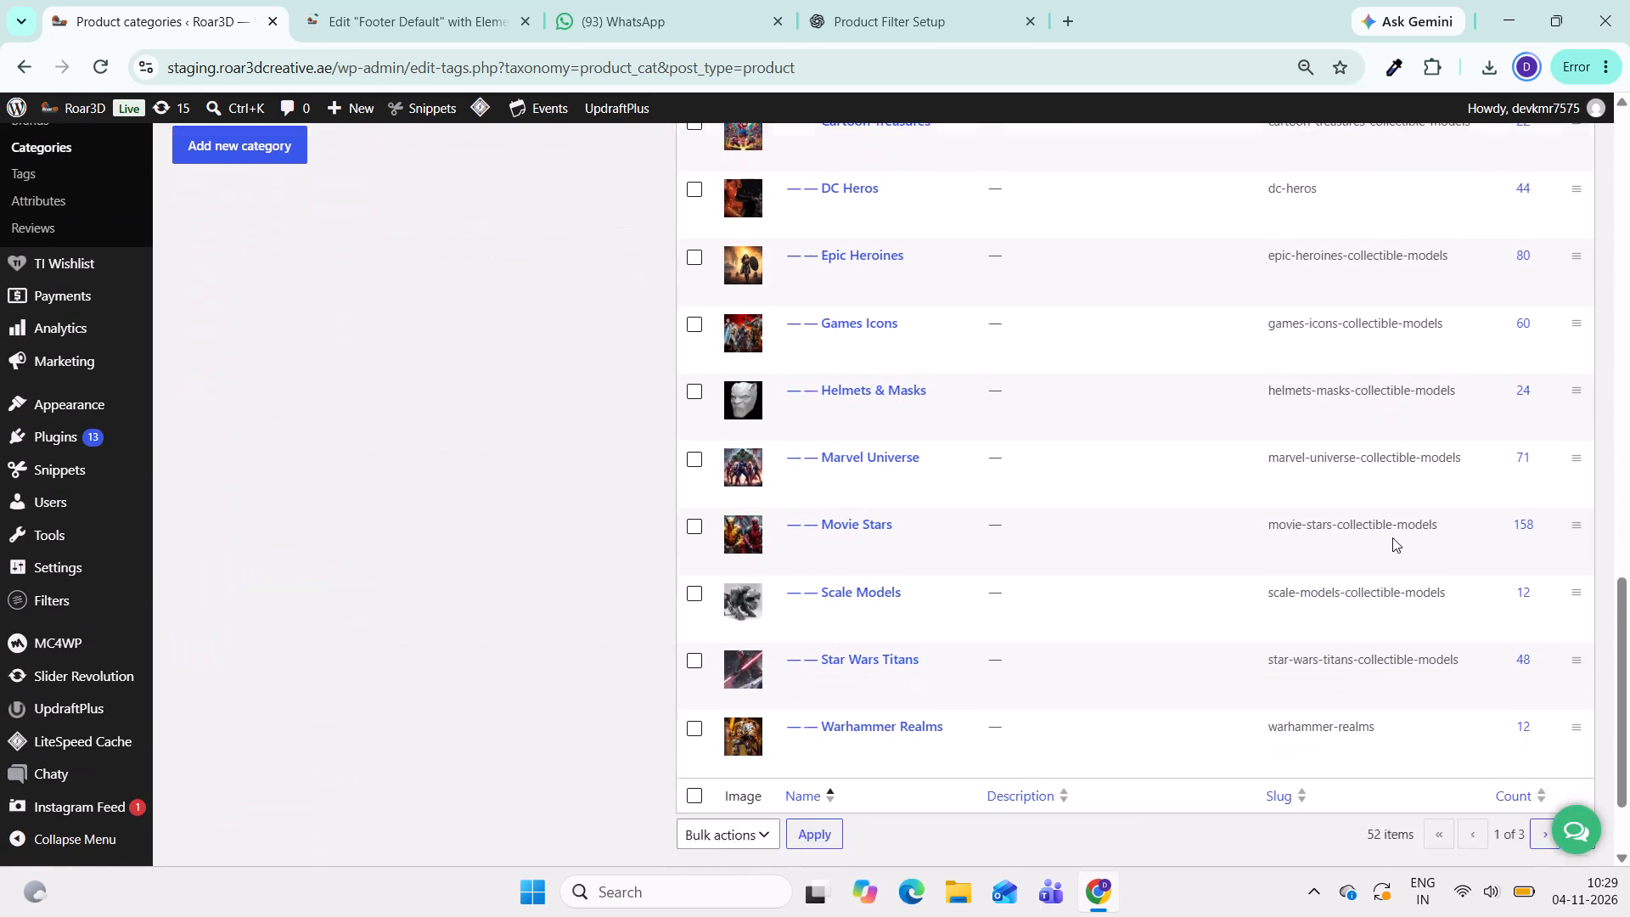
pyautogui.scroll(-1, 1392, 537)
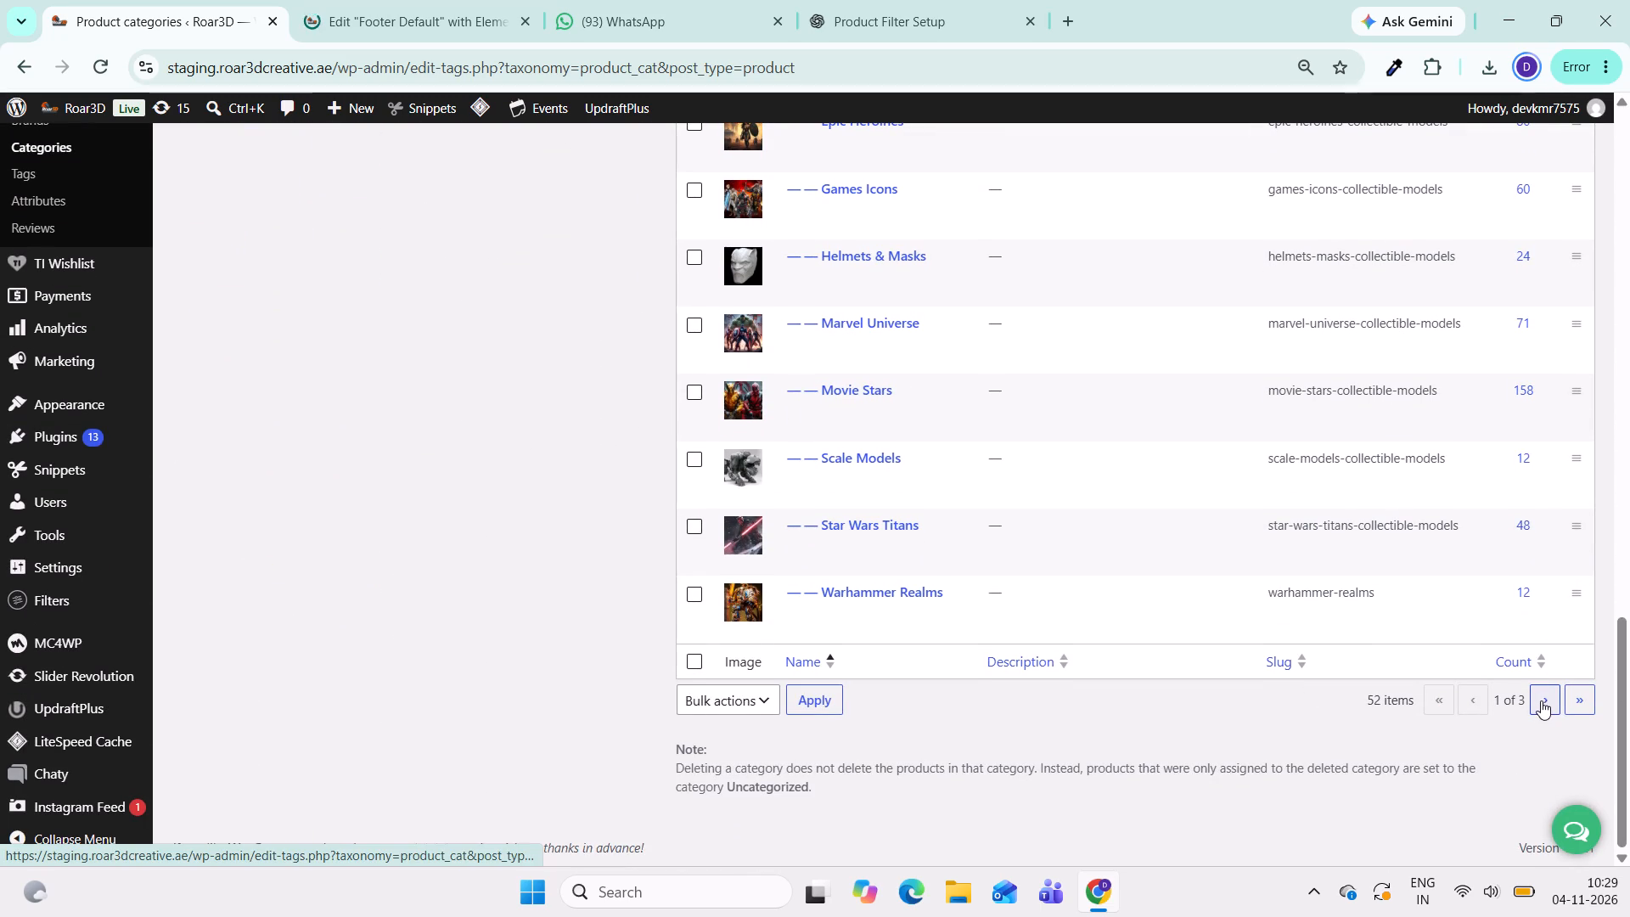
pyautogui.scroll(3, 1260, 284)
pyautogui.scroll(-6, 1270, 331)
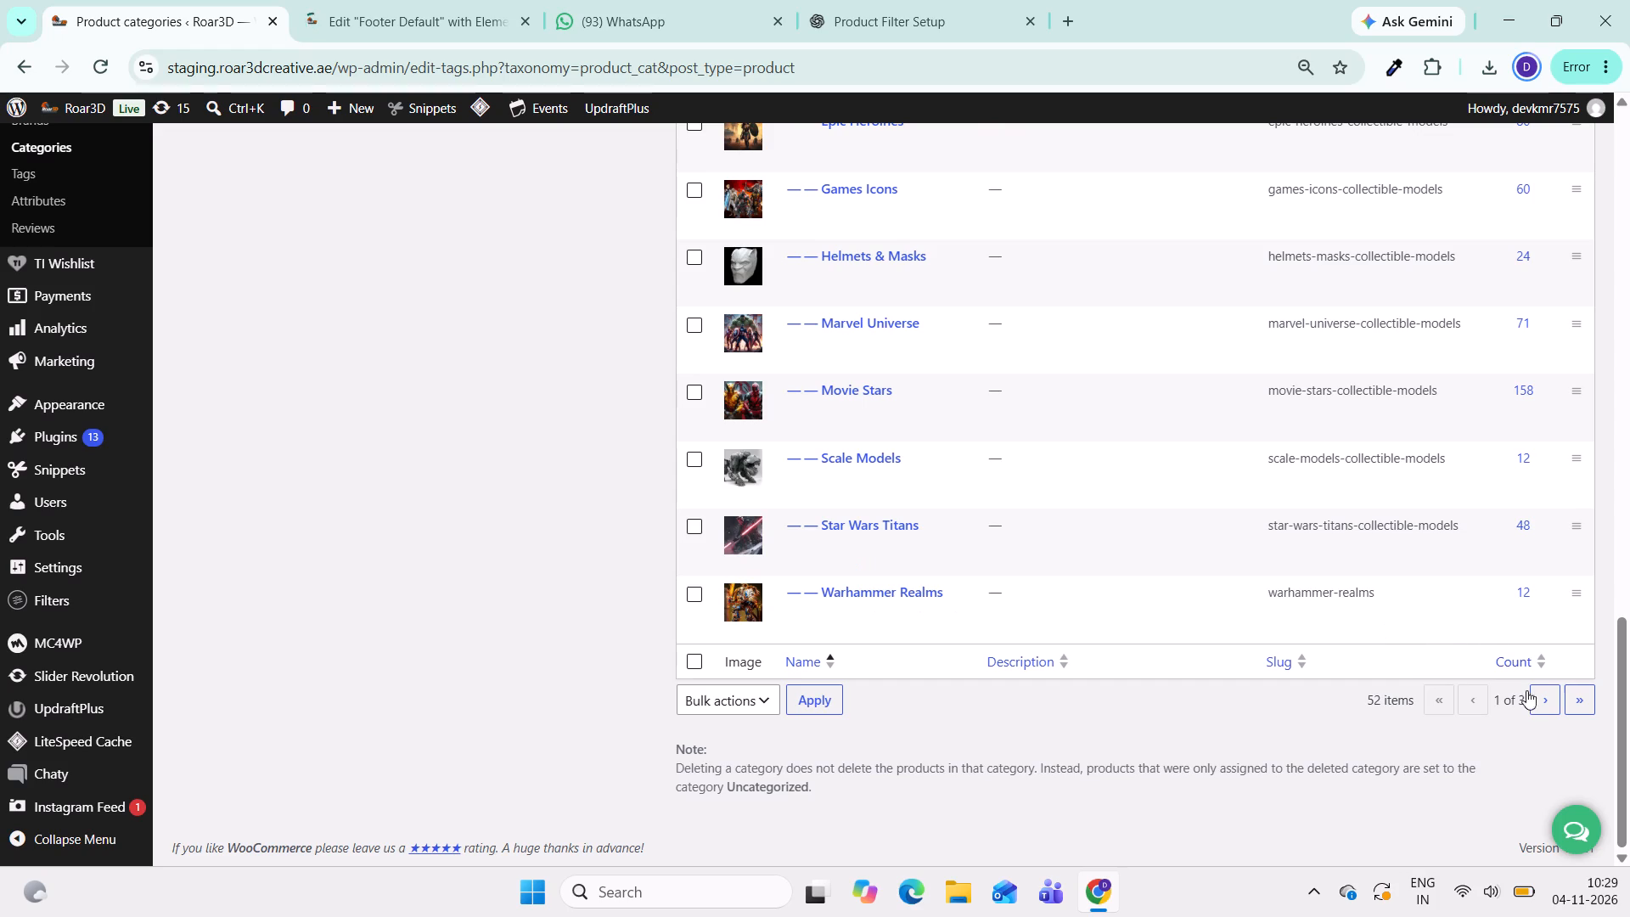
pyautogui.scroll(7, 1350, 543)
pyautogui.scroll(3, 1134, 504)
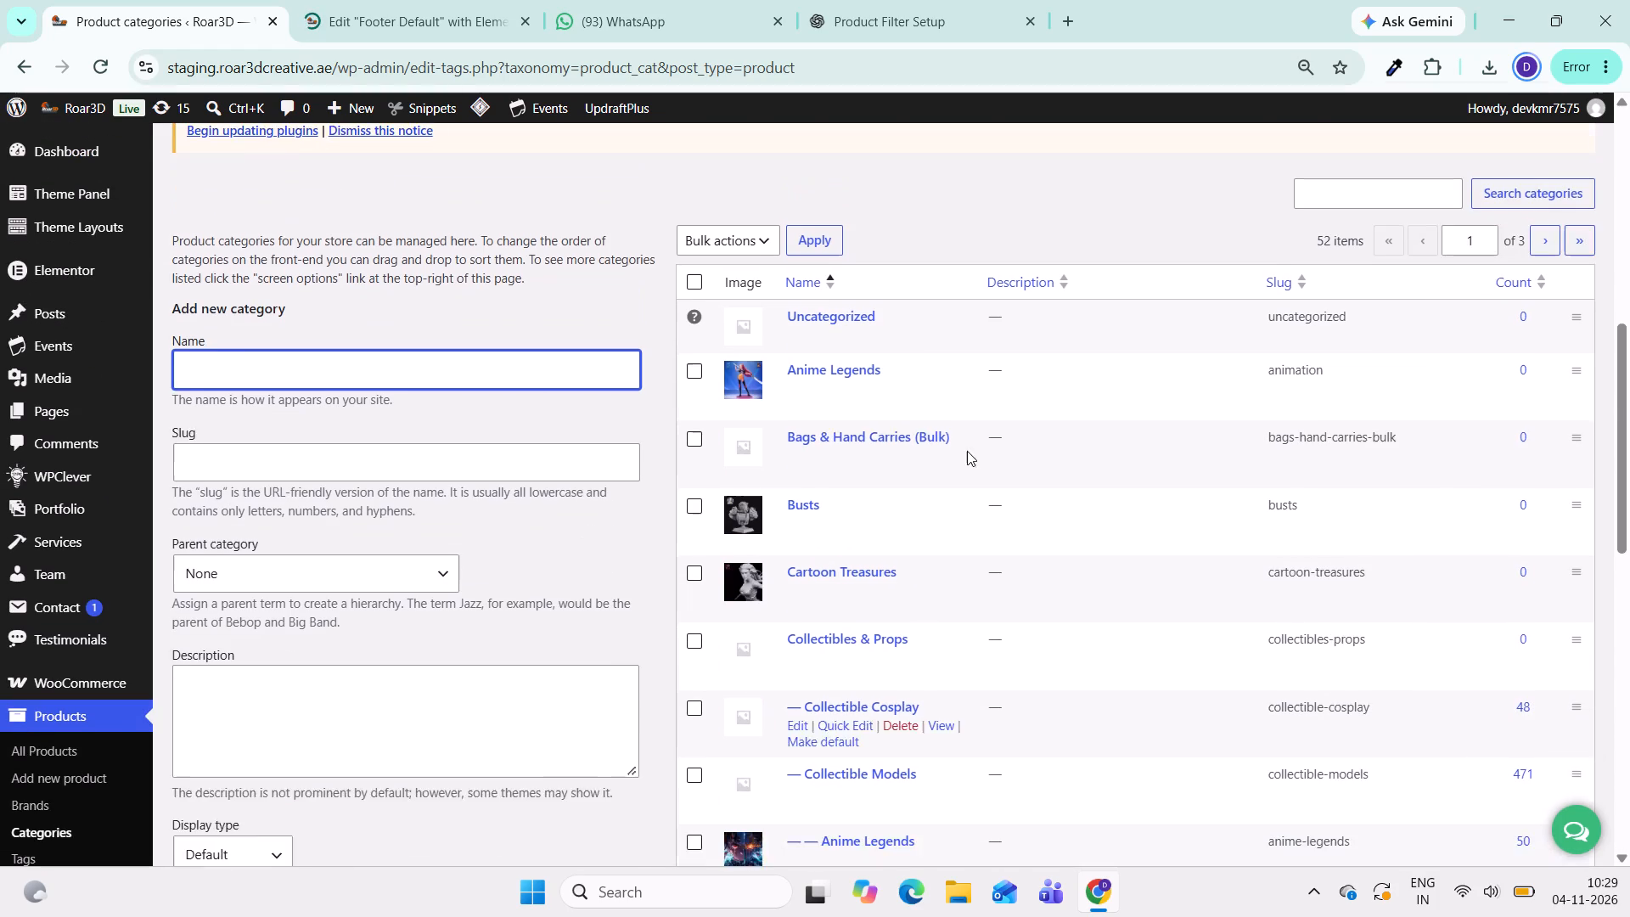
pyautogui.scroll(-2, 890, 565)
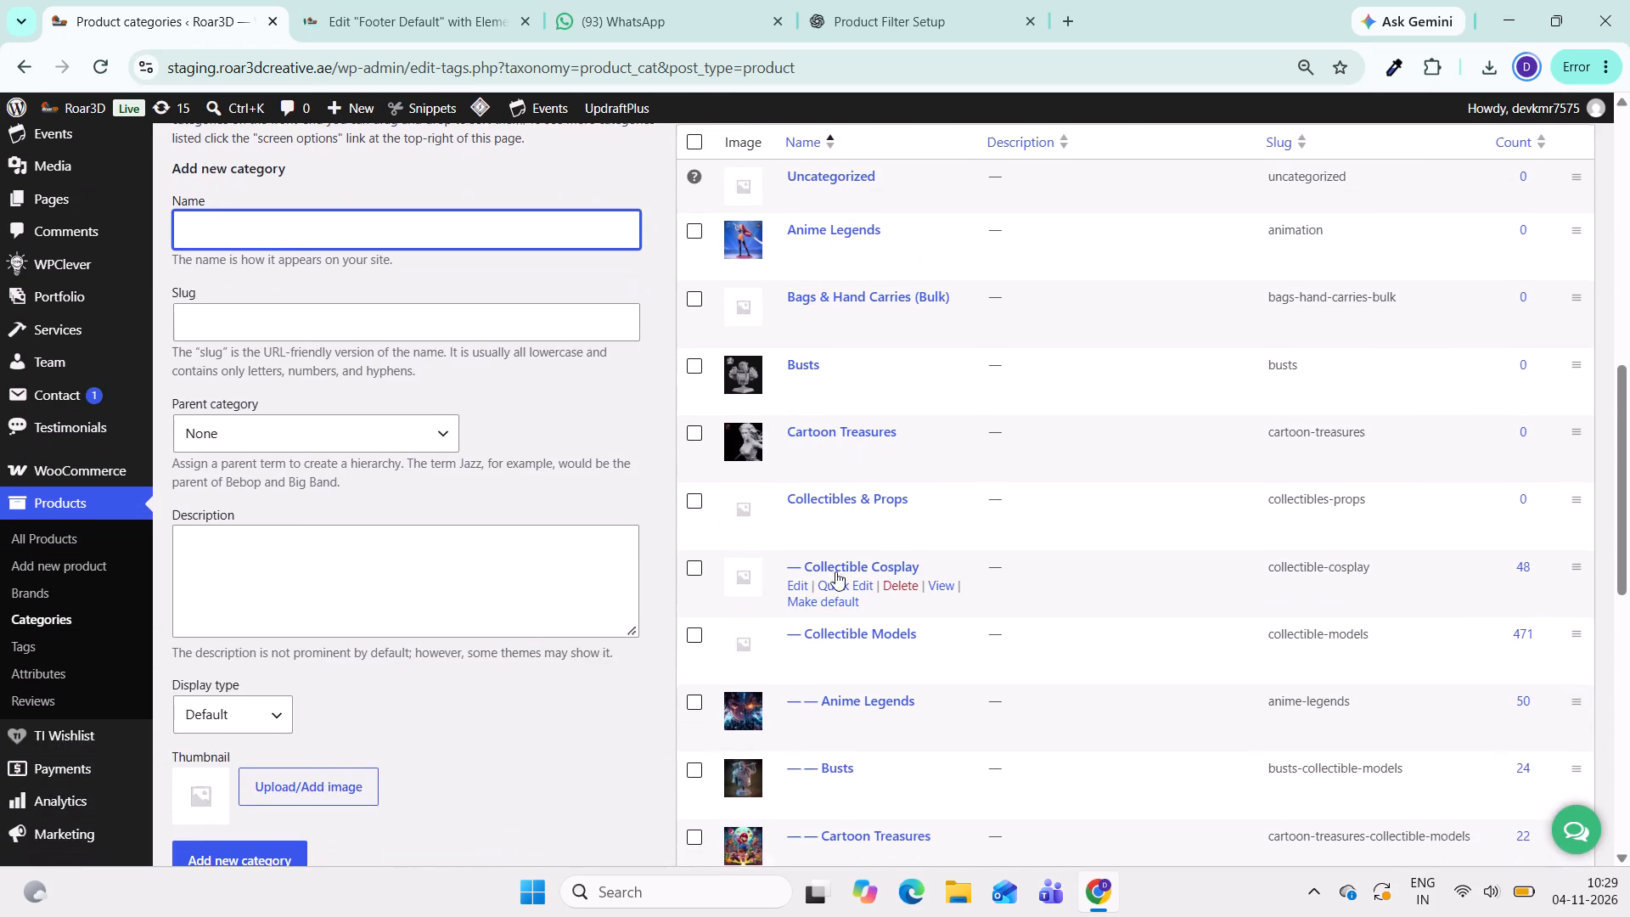
pyautogui.scroll(-4, 809, 565)
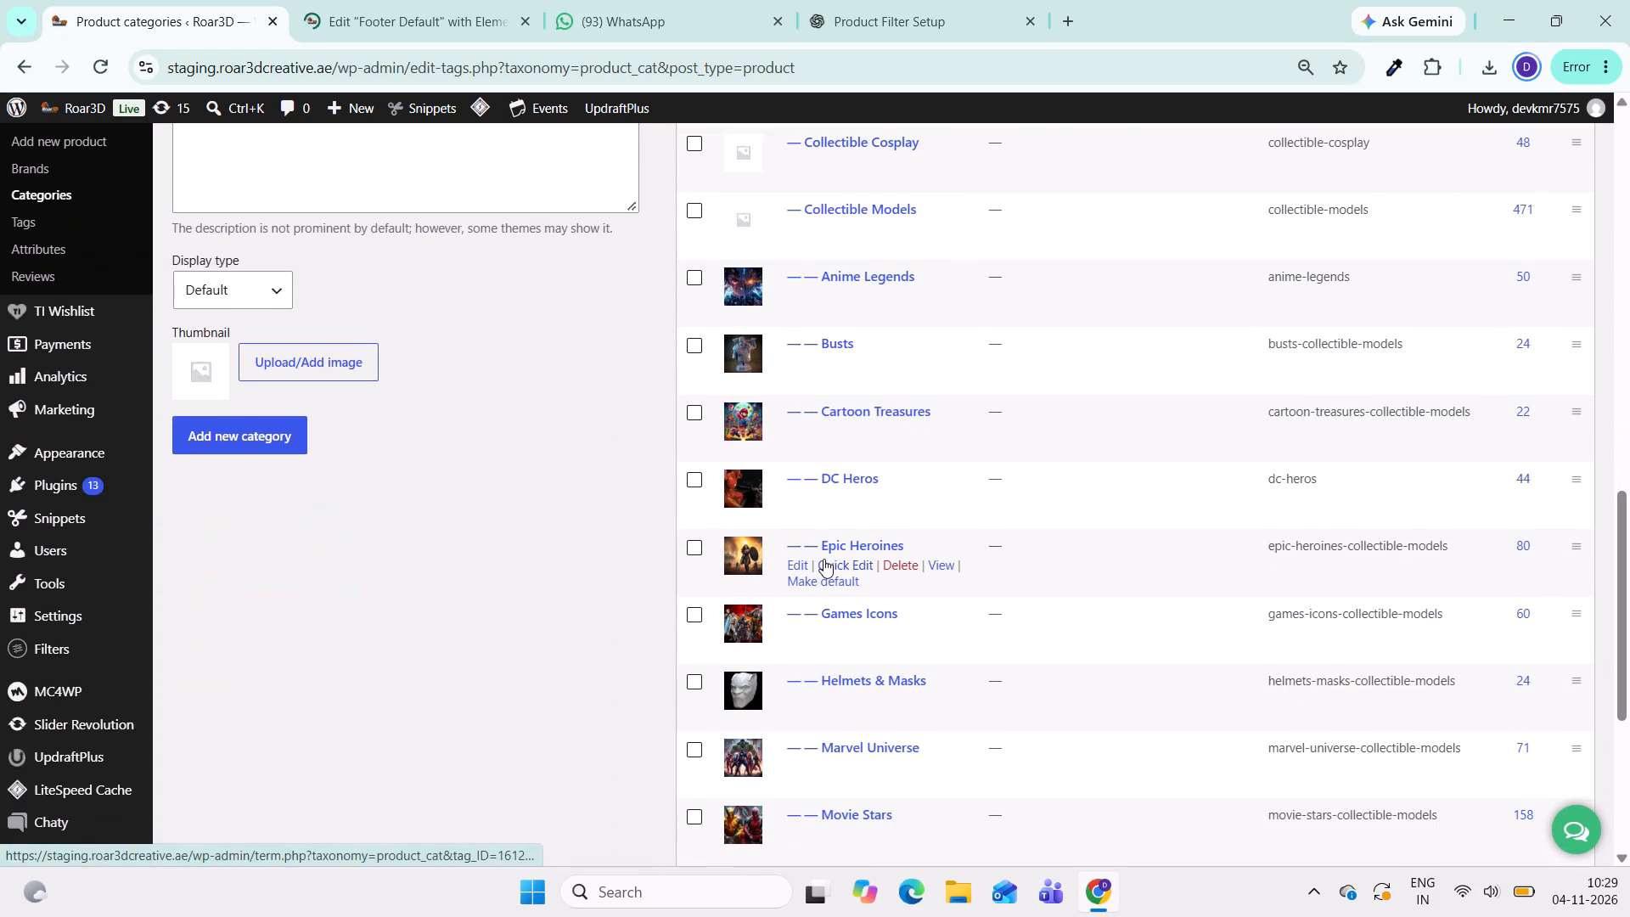
pyautogui.scroll(-5, 823, 558)
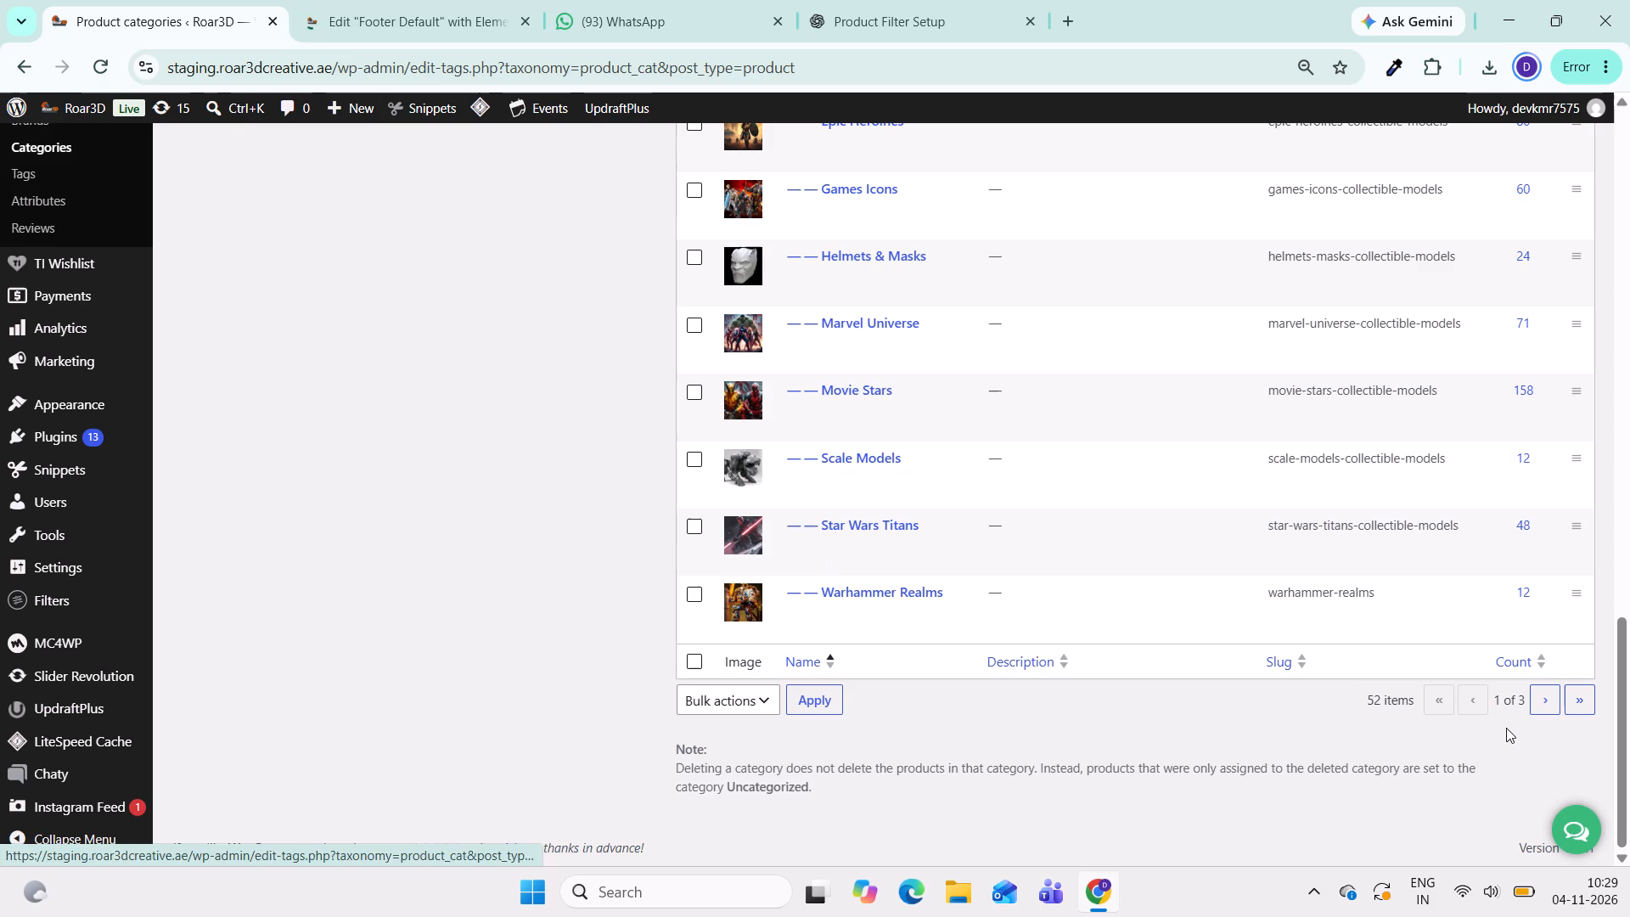
# Go to the second page of product categories and examine its T-shirt, hoodie and customized printing entries.
pyautogui.click(1535, 691)
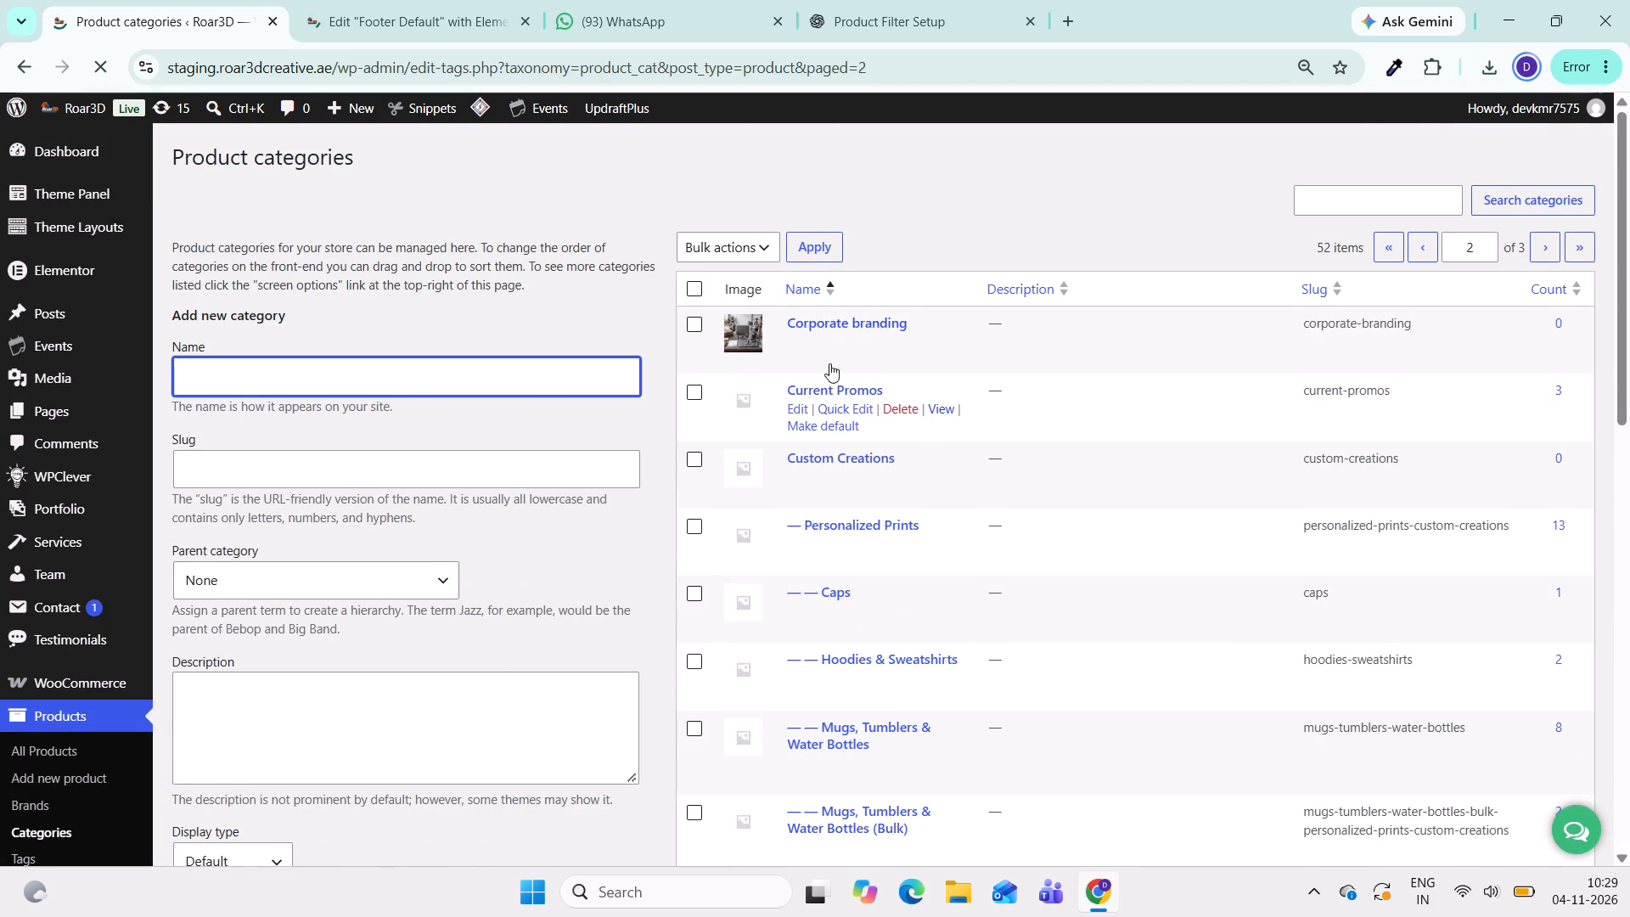
pyautogui.scroll(-6, 839, 402)
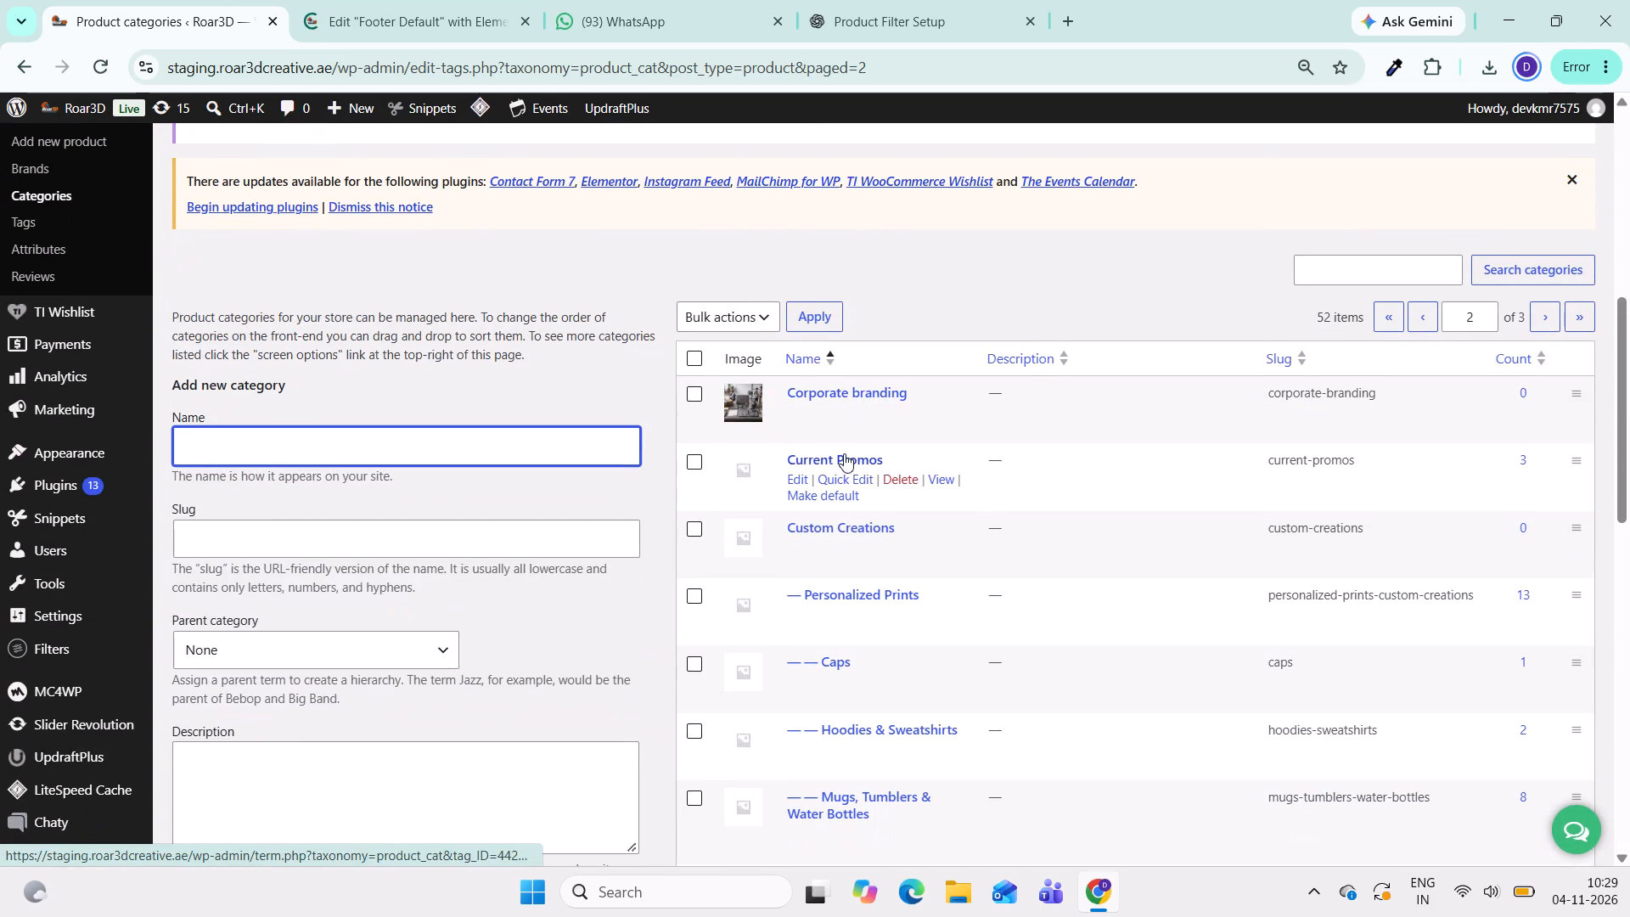
pyautogui.scroll(-3, 846, 498)
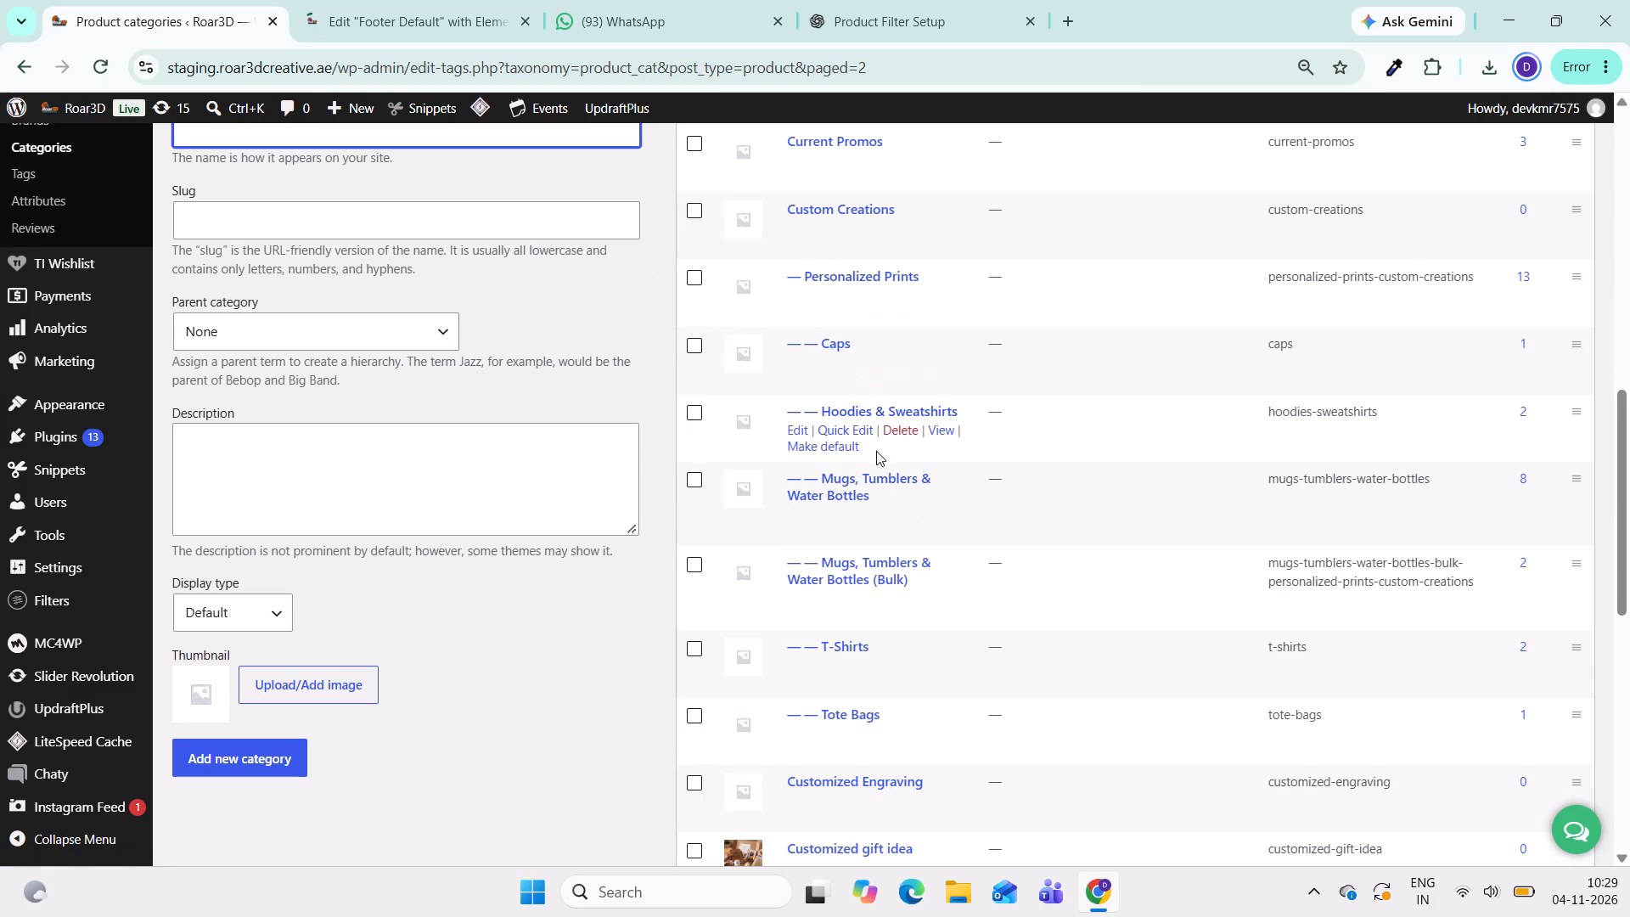
pyautogui.scroll(-3, 878, 459)
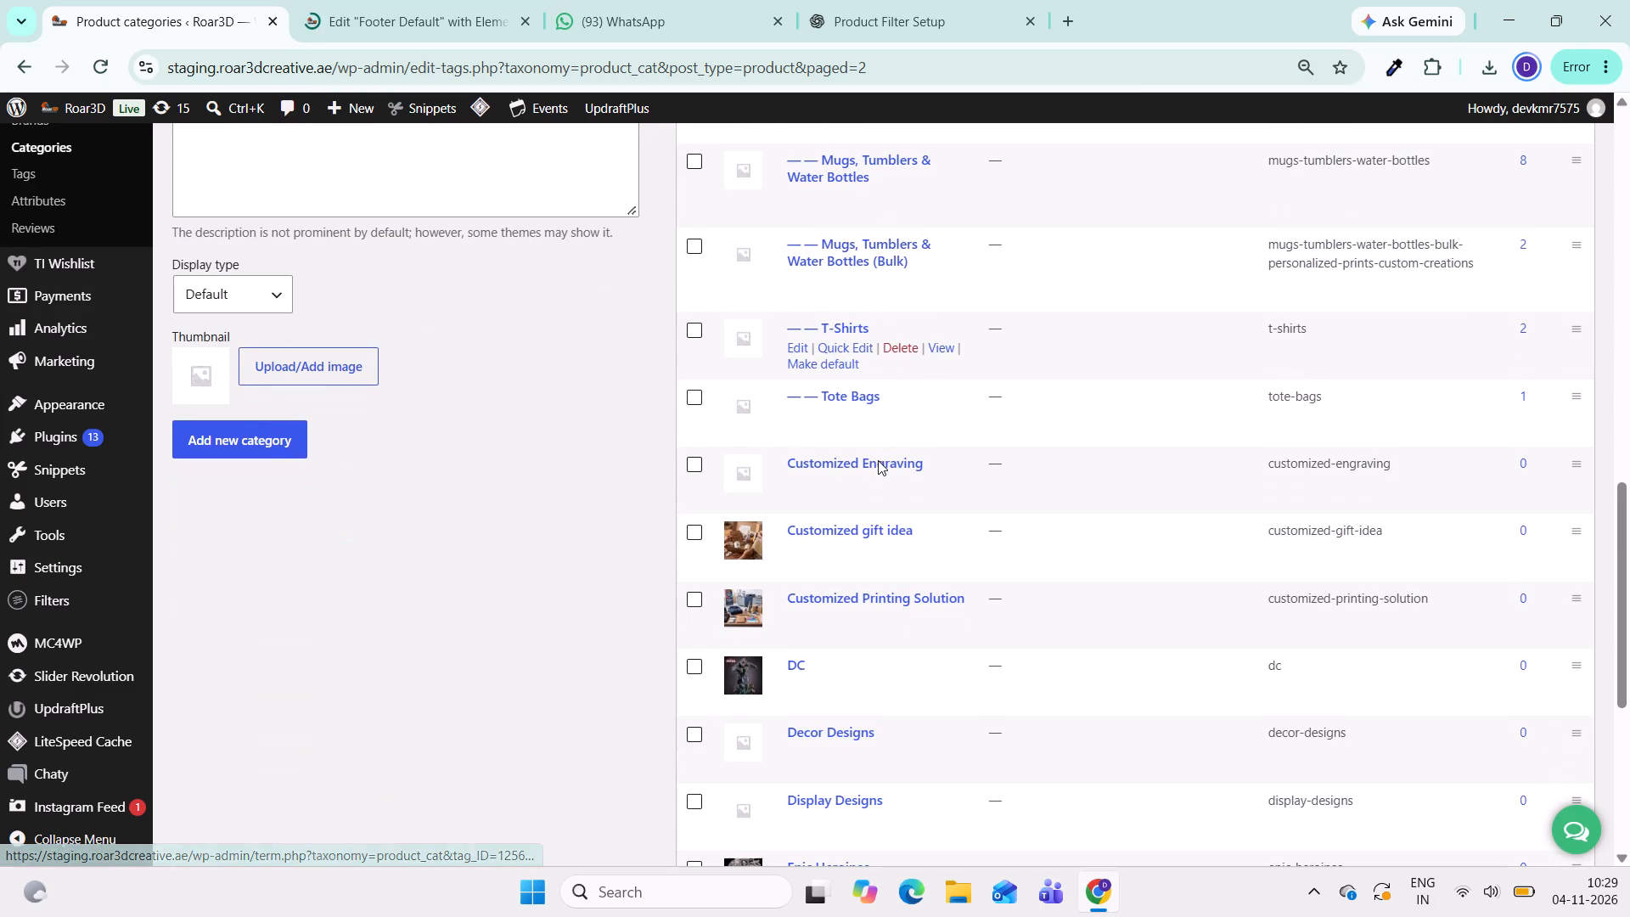
pyautogui.scroll(-1, 868, 487)
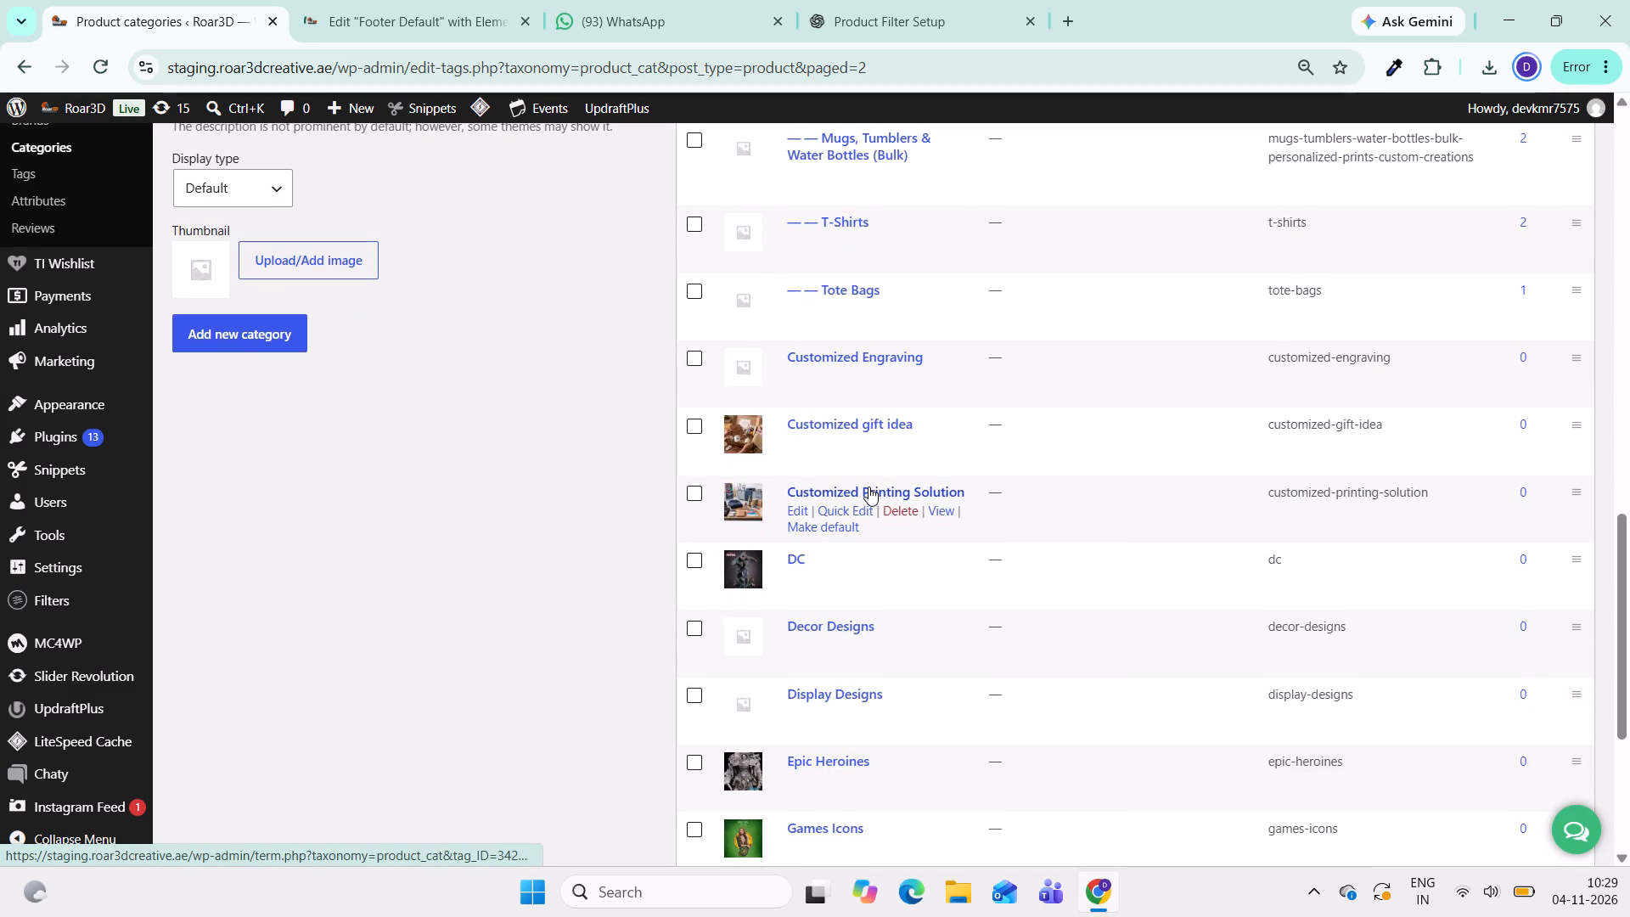
pyautogui.scroll(-4, 868, 487)
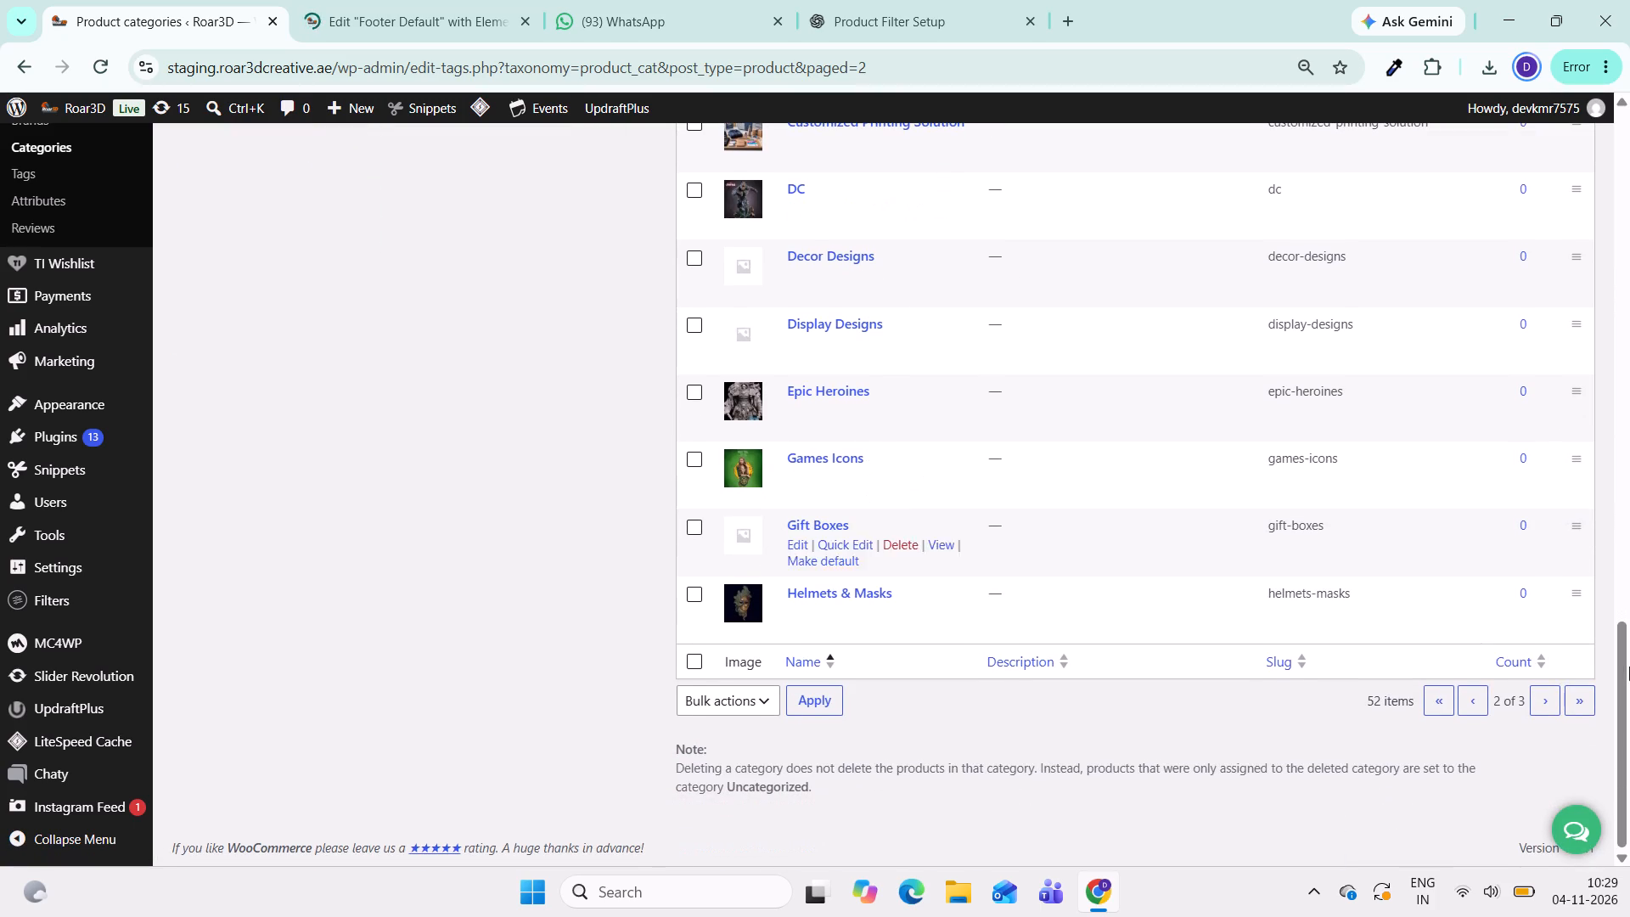
# Go to the third page of product categories and read through to the end of the list.
pyautogui.click(1531, 703)
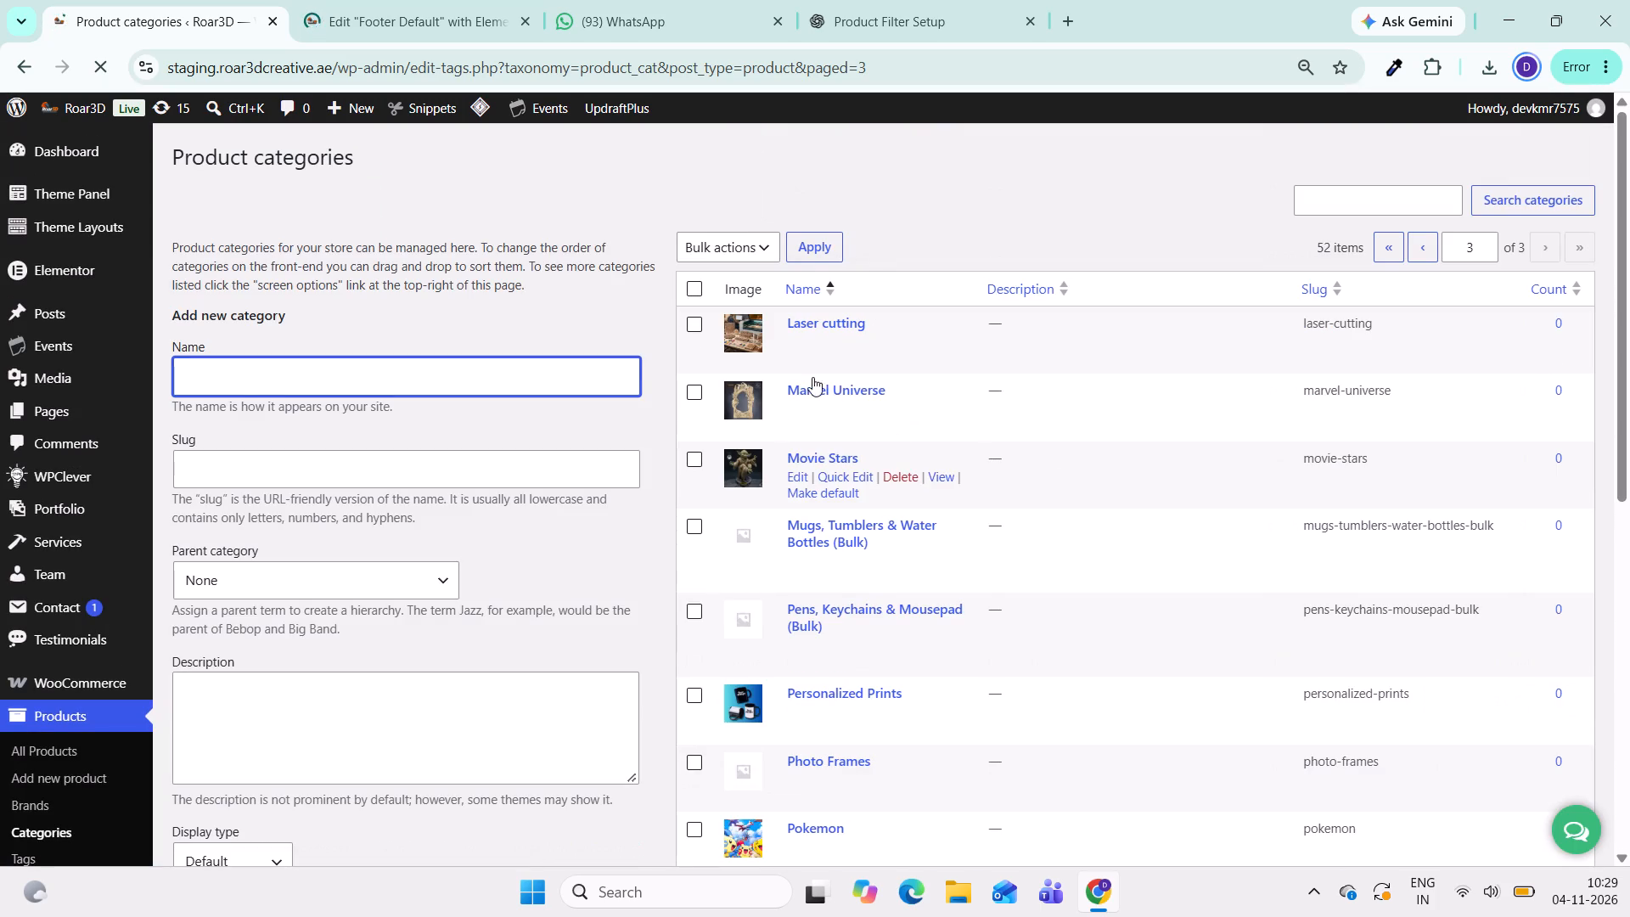
pyautogui.scroll(-5, 856, 461)
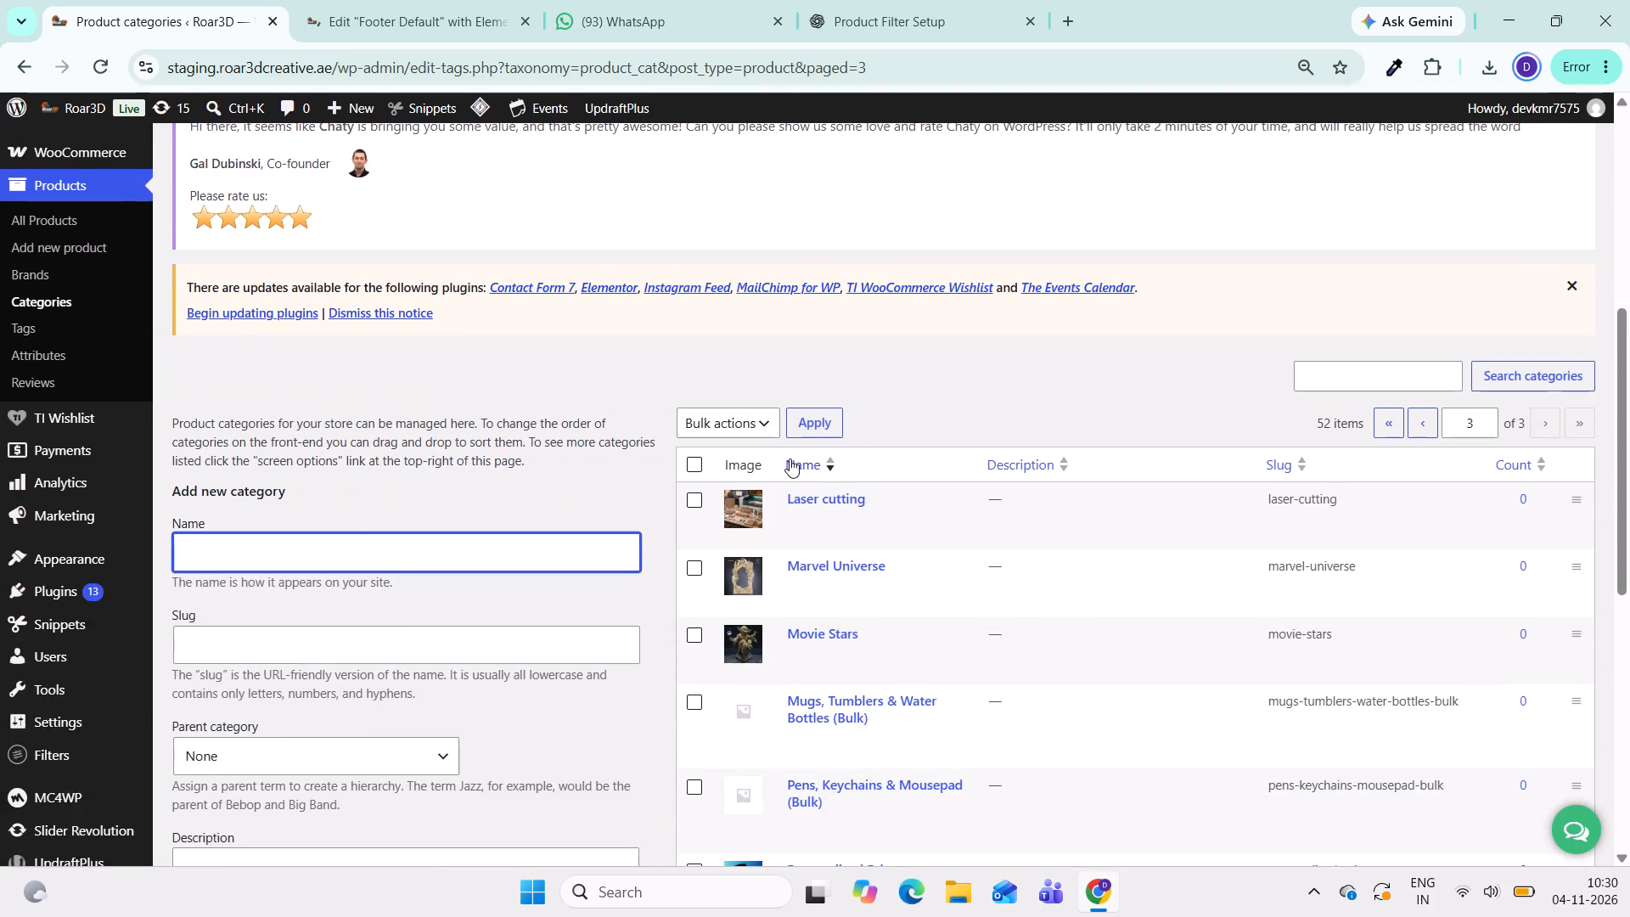
pyautogui.scroll(-2, 837, 525)
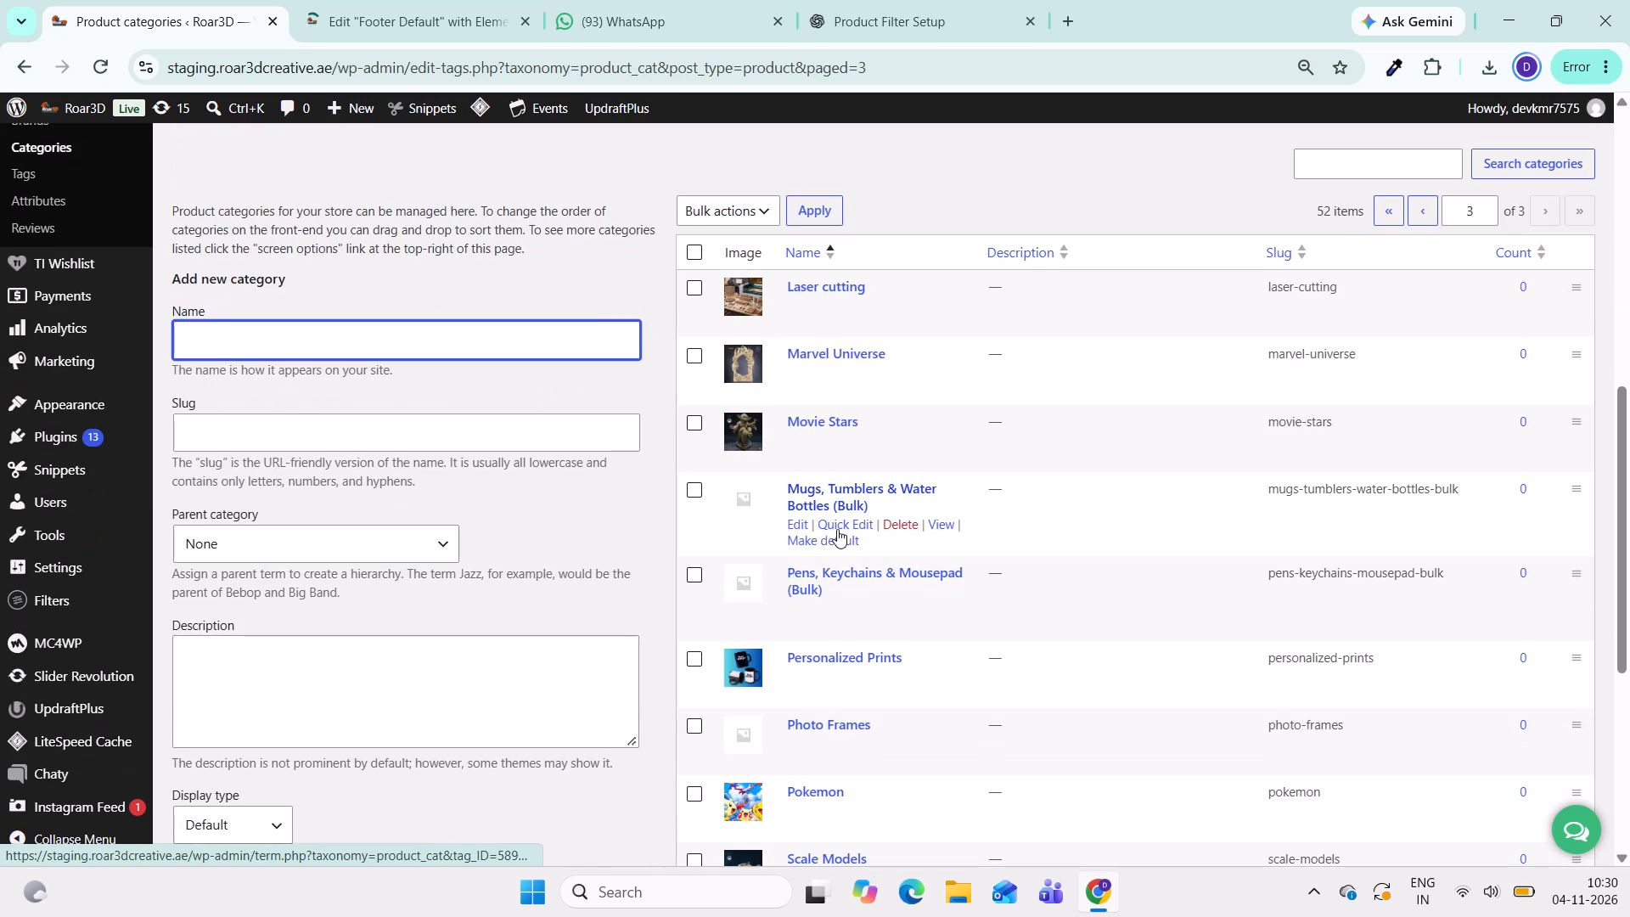
pyautogui.scroll(-4, 837, 529)
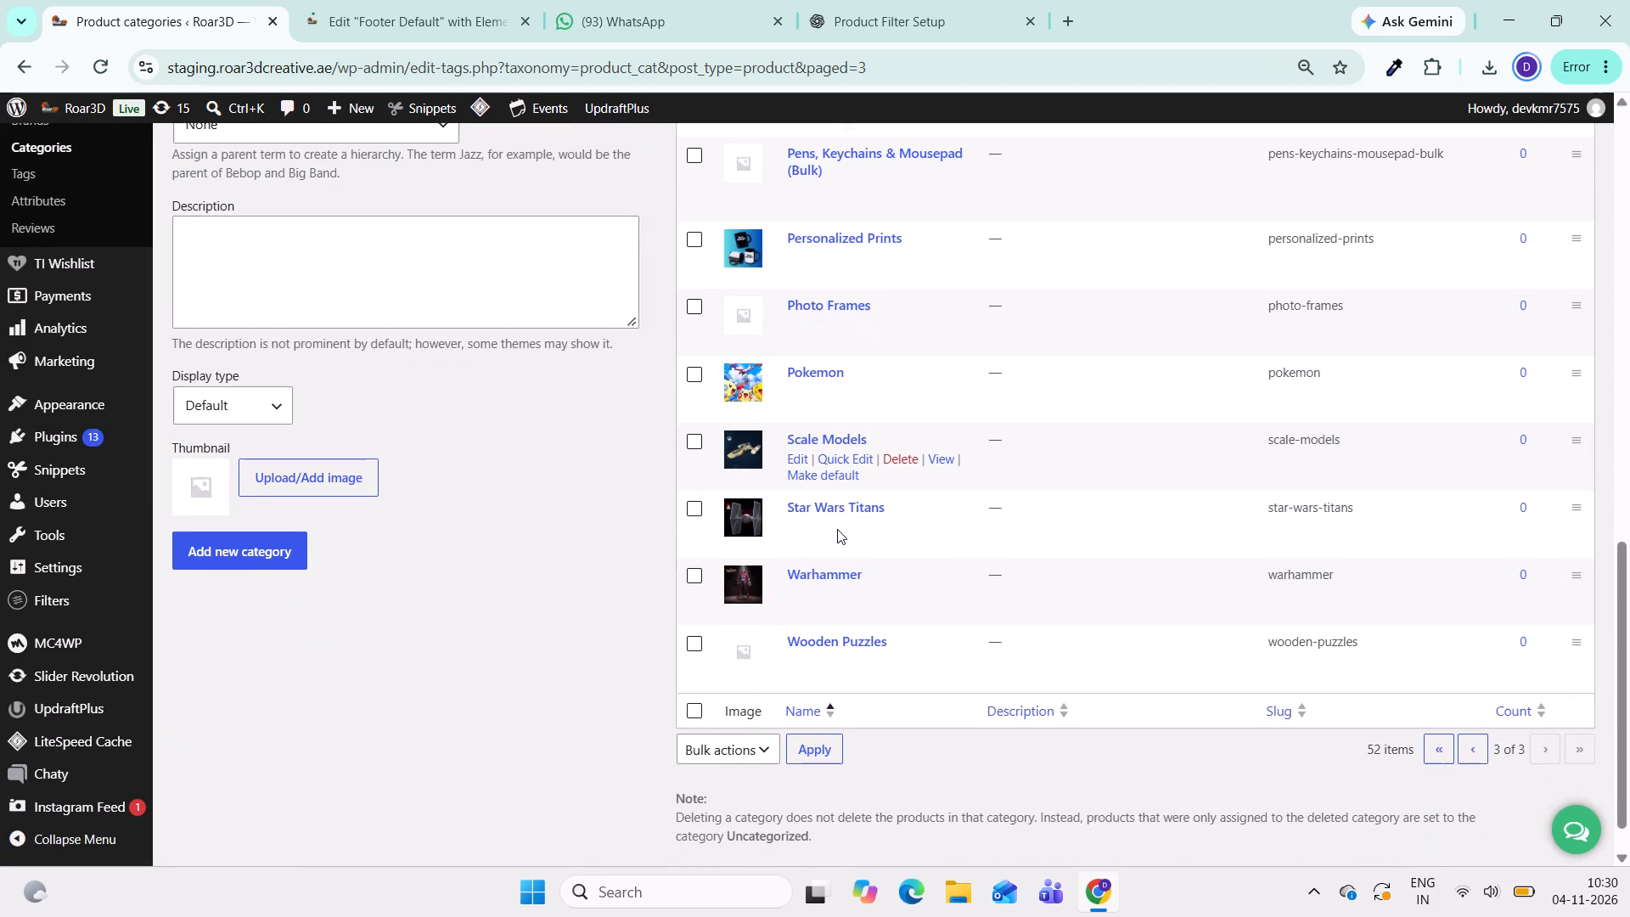
pyautogui.scroll(-1, 837, 529)
# Return to the second page of product categories.
pyautogui.click(1481, 703)
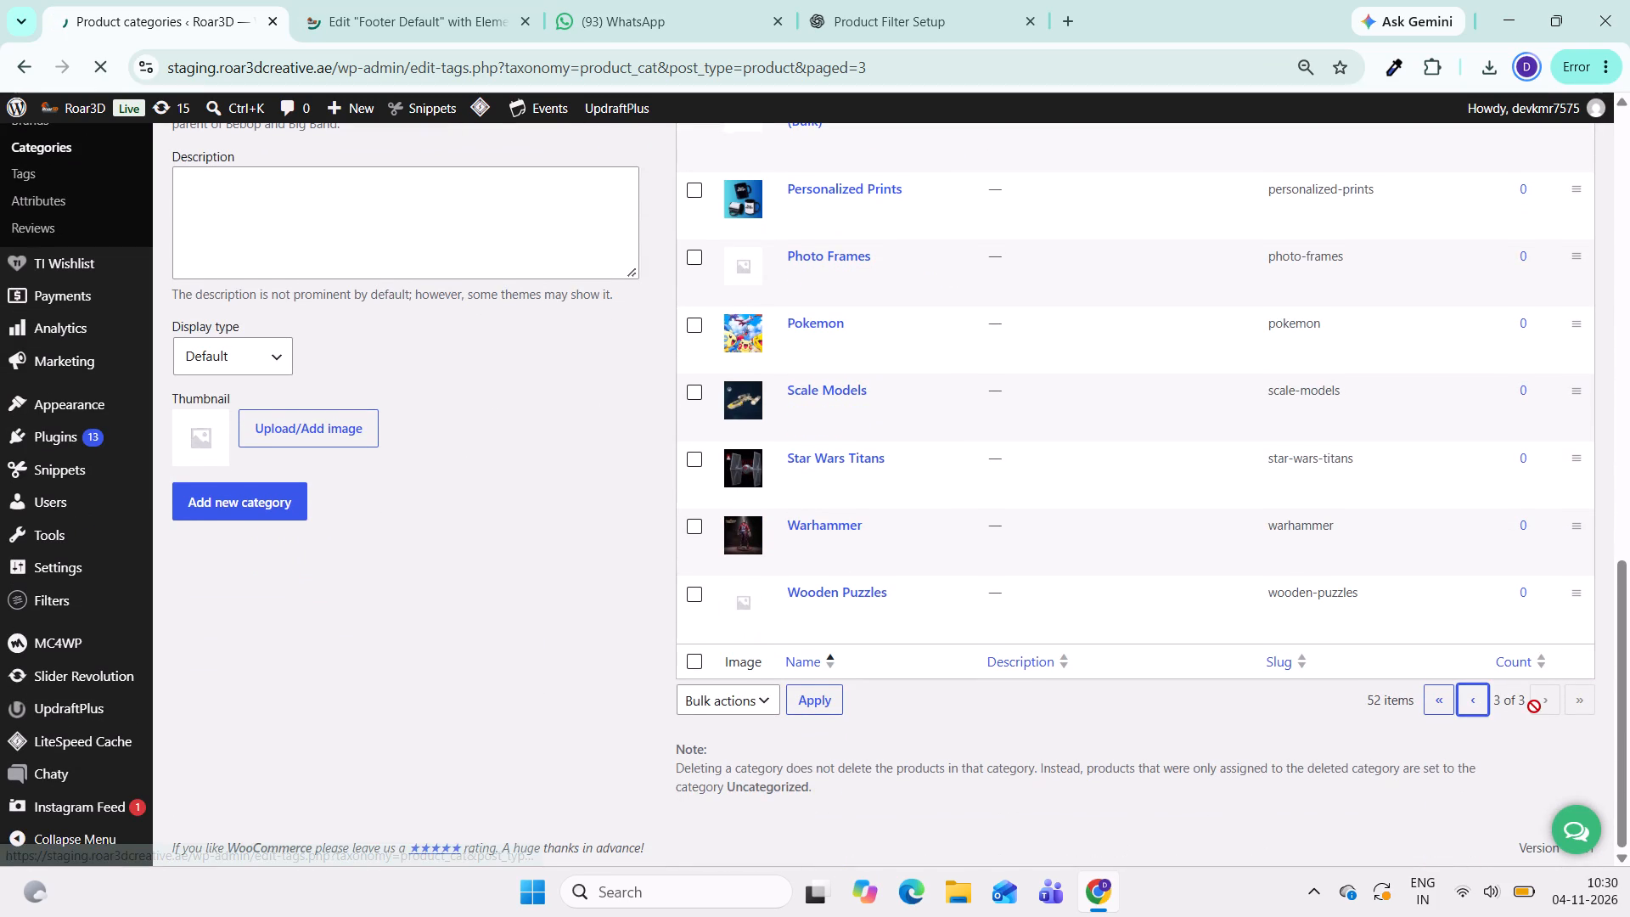
pyautogui.scroll(4, 1168, 540)
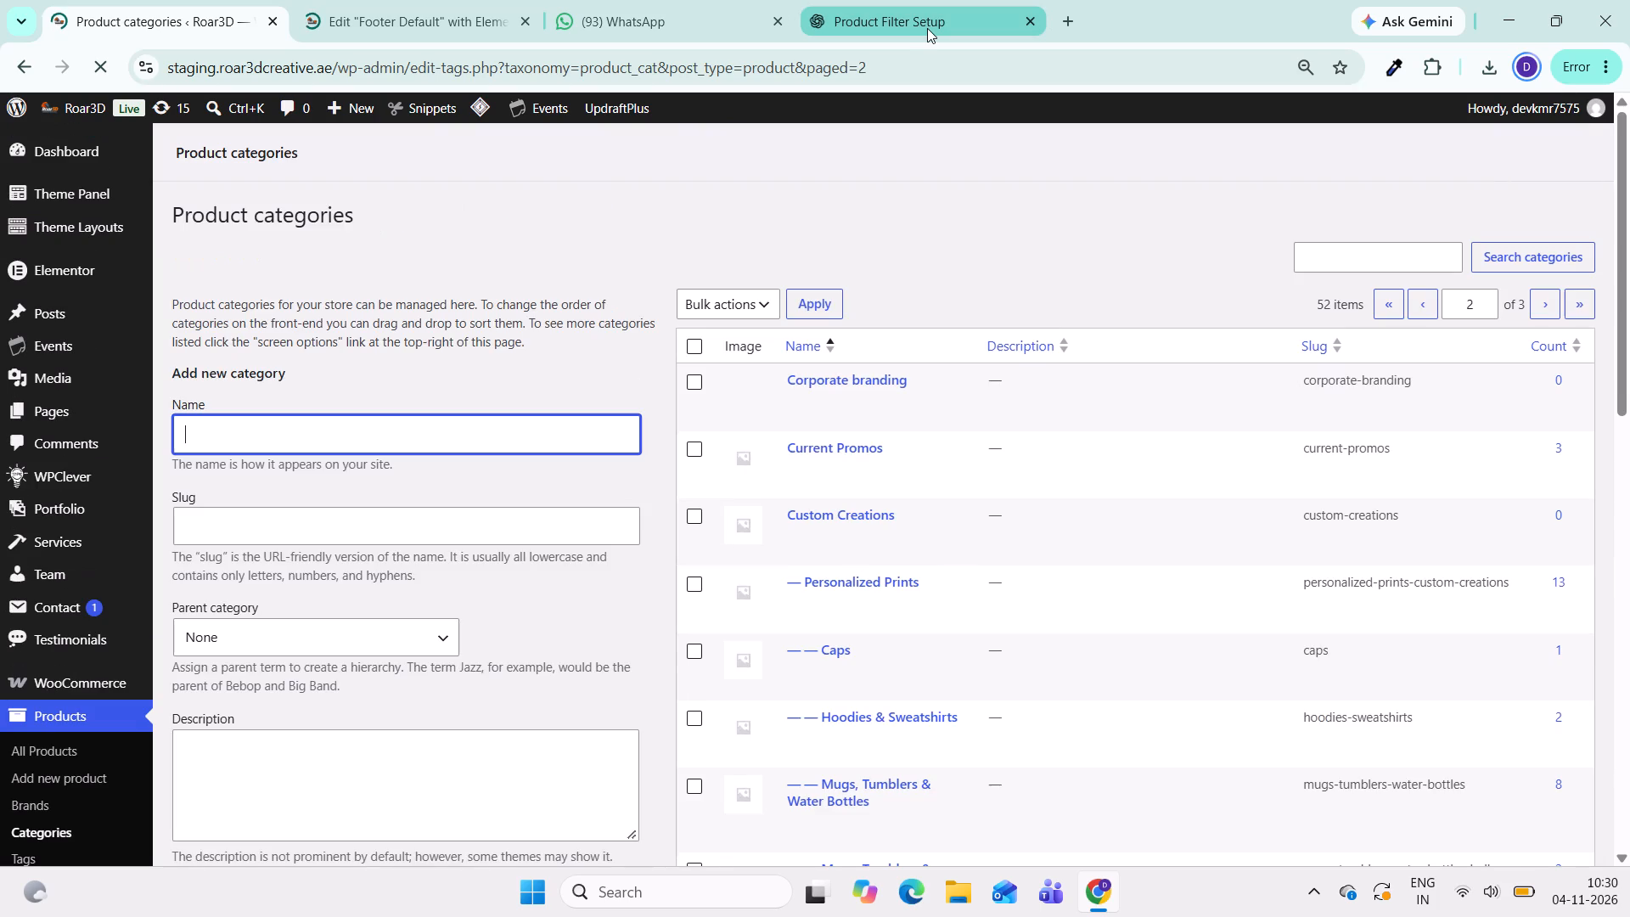
# Open the Roar3D "Shop the Collection" page at roar3dcreative.shop/shop-the-collection/ in a single new browser tab.
pyautogui.click(1067, 23)
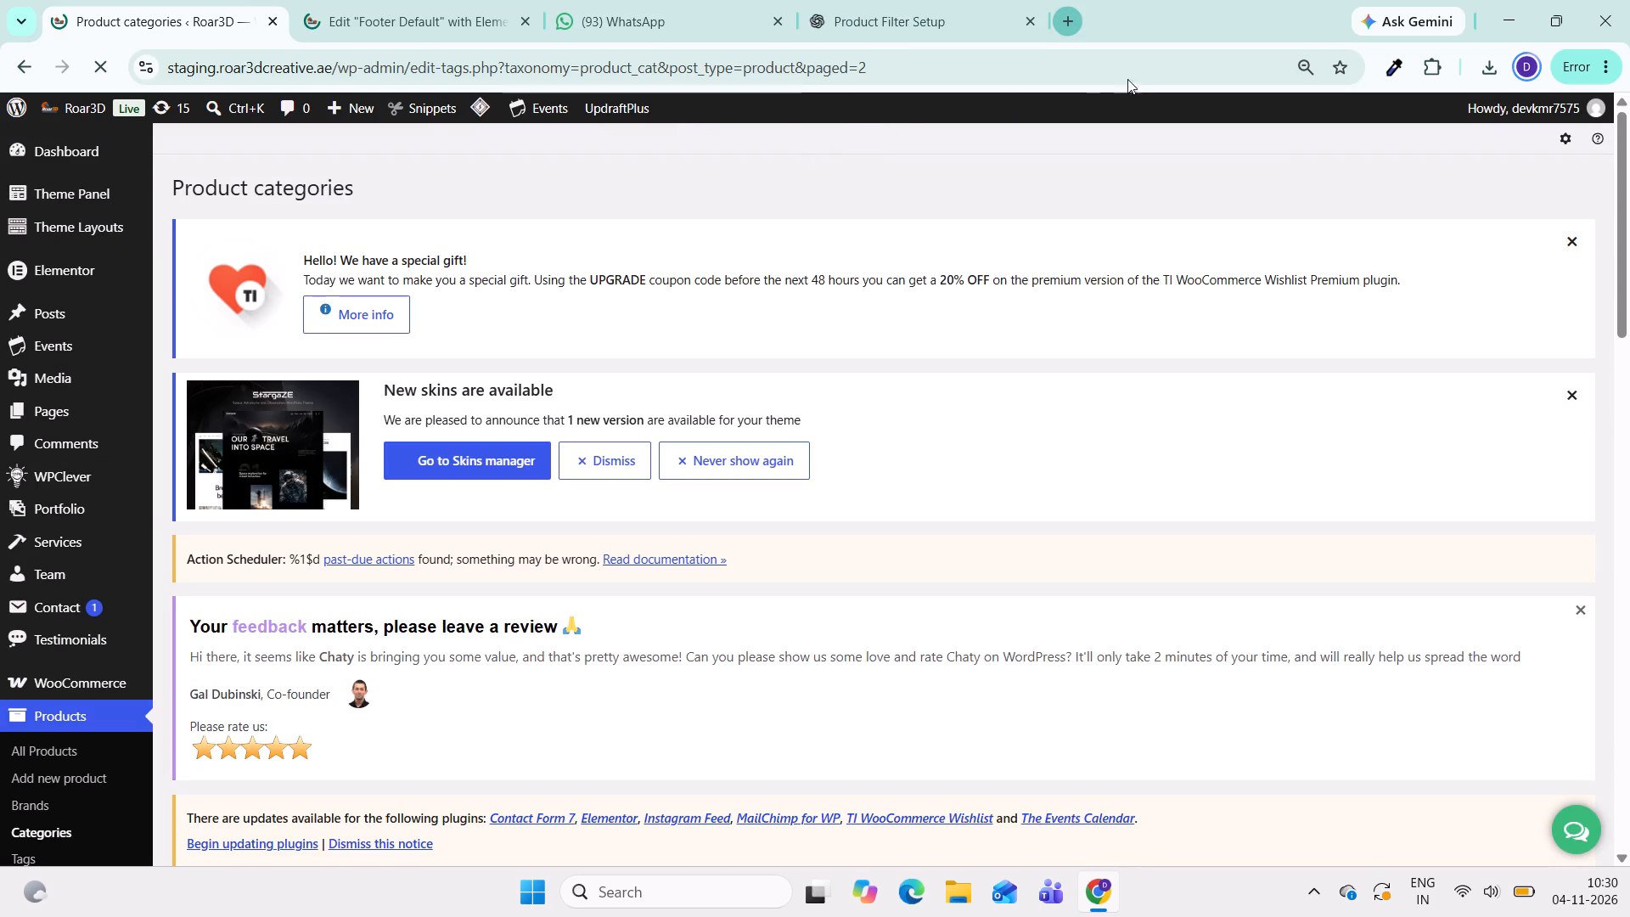
pyautogui.click(1071, 31)
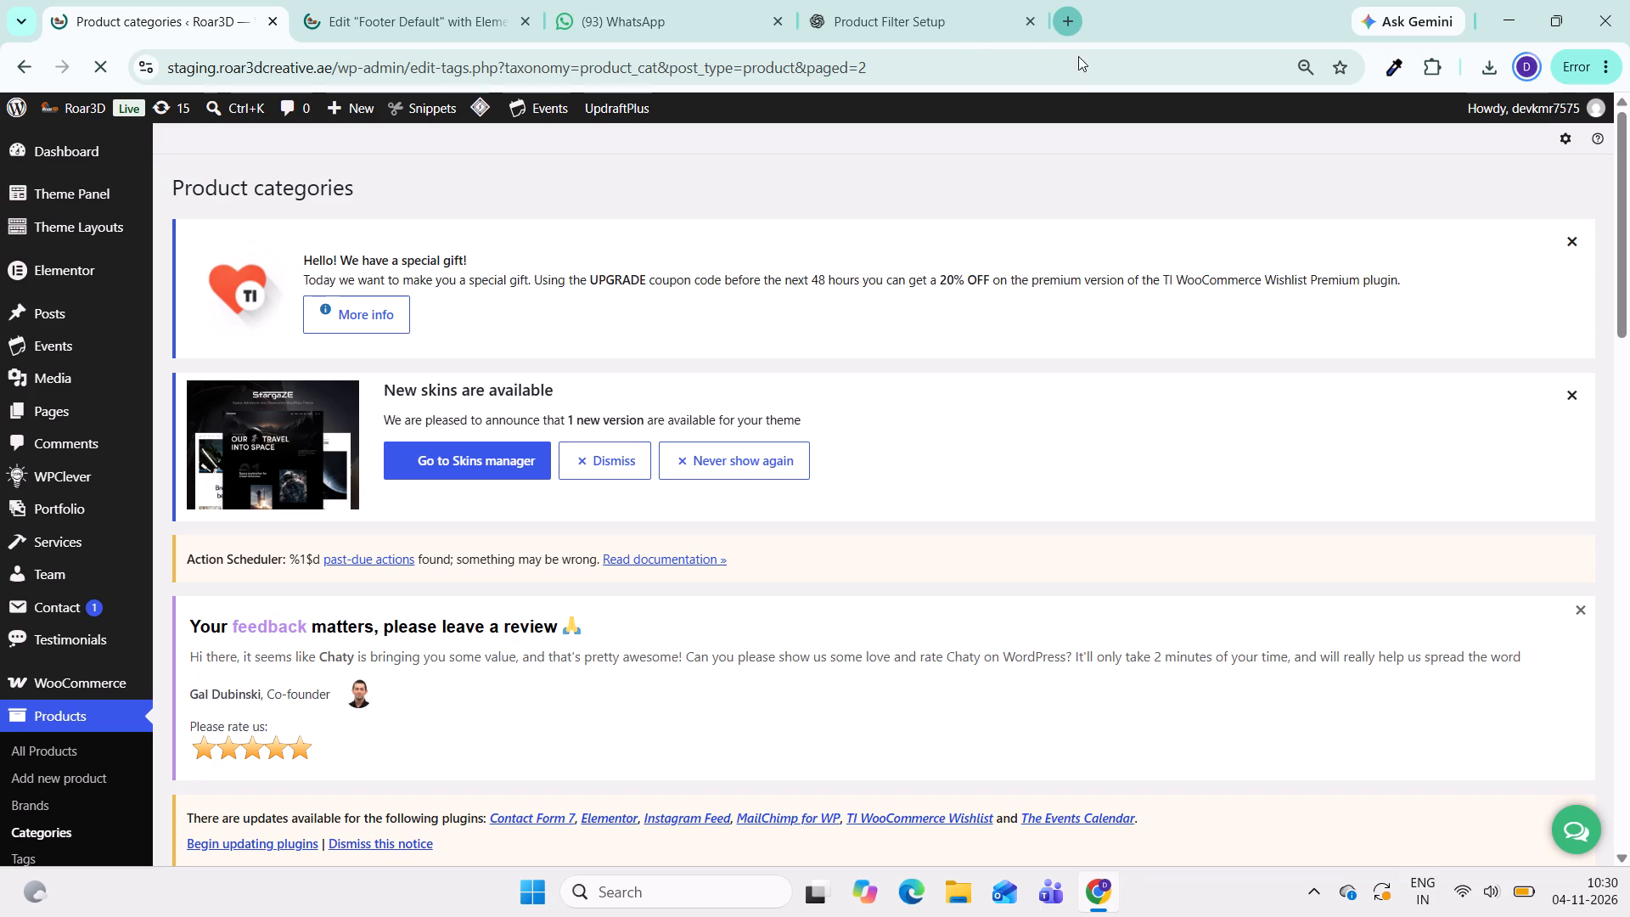
pyautogui.click(1134, 29)
pyautogui.scroll(-2, 430, 388)
pyautogui.scroll(-2, 108, 512)
pyautogui.scroll(2, 55, 482)
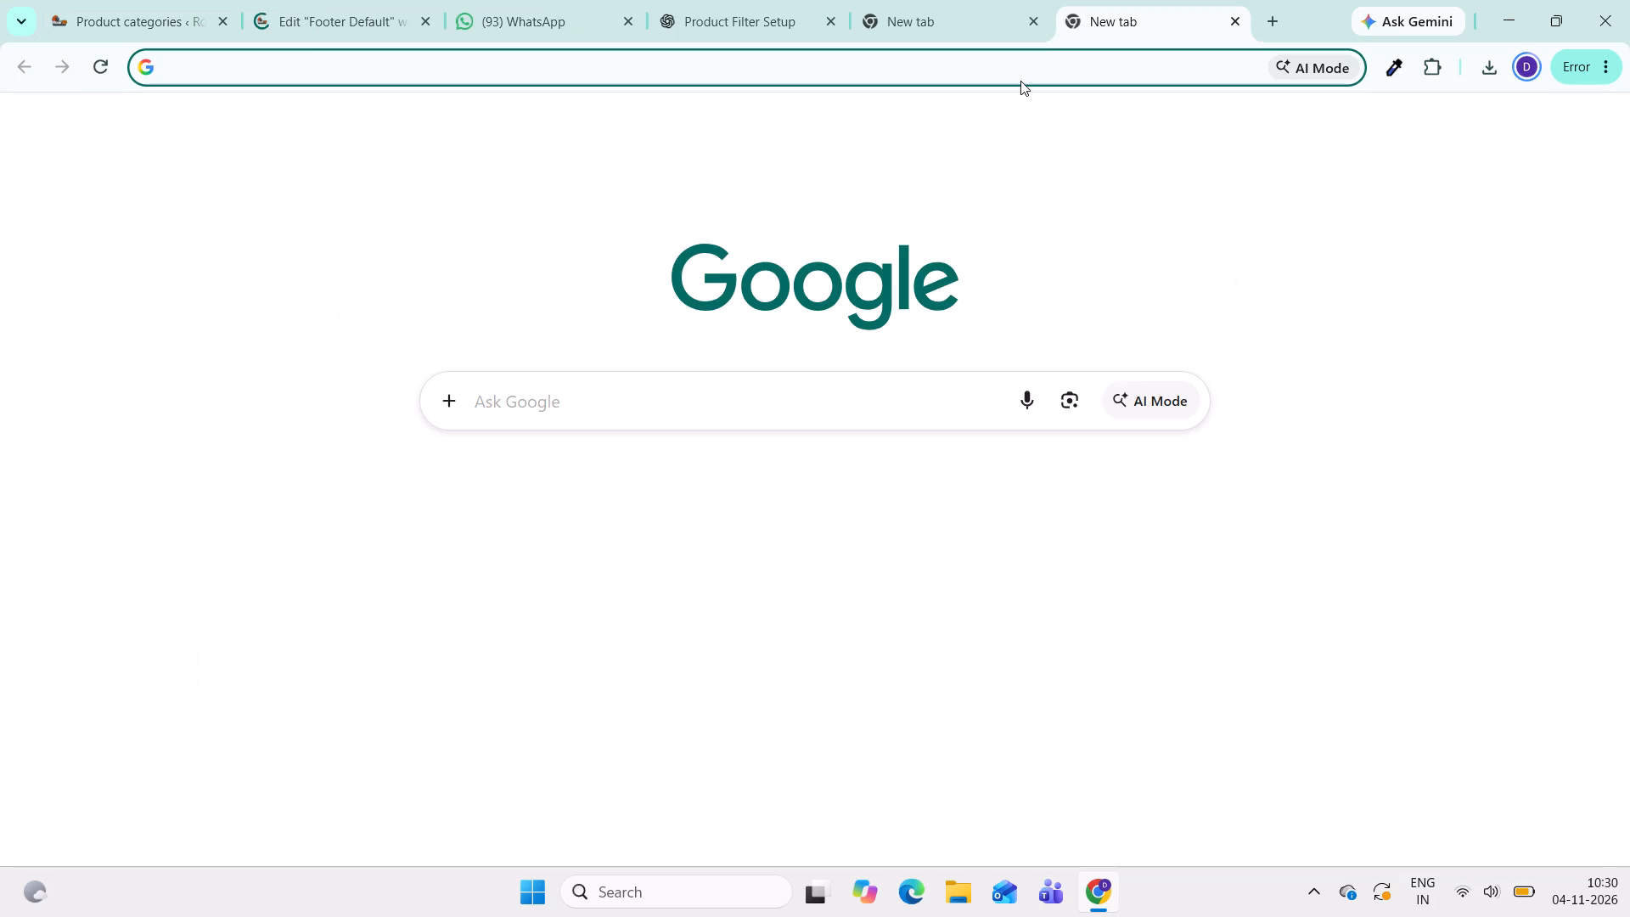
pyautogui.click(908, 20)
pyautogui.click(1031, 26)
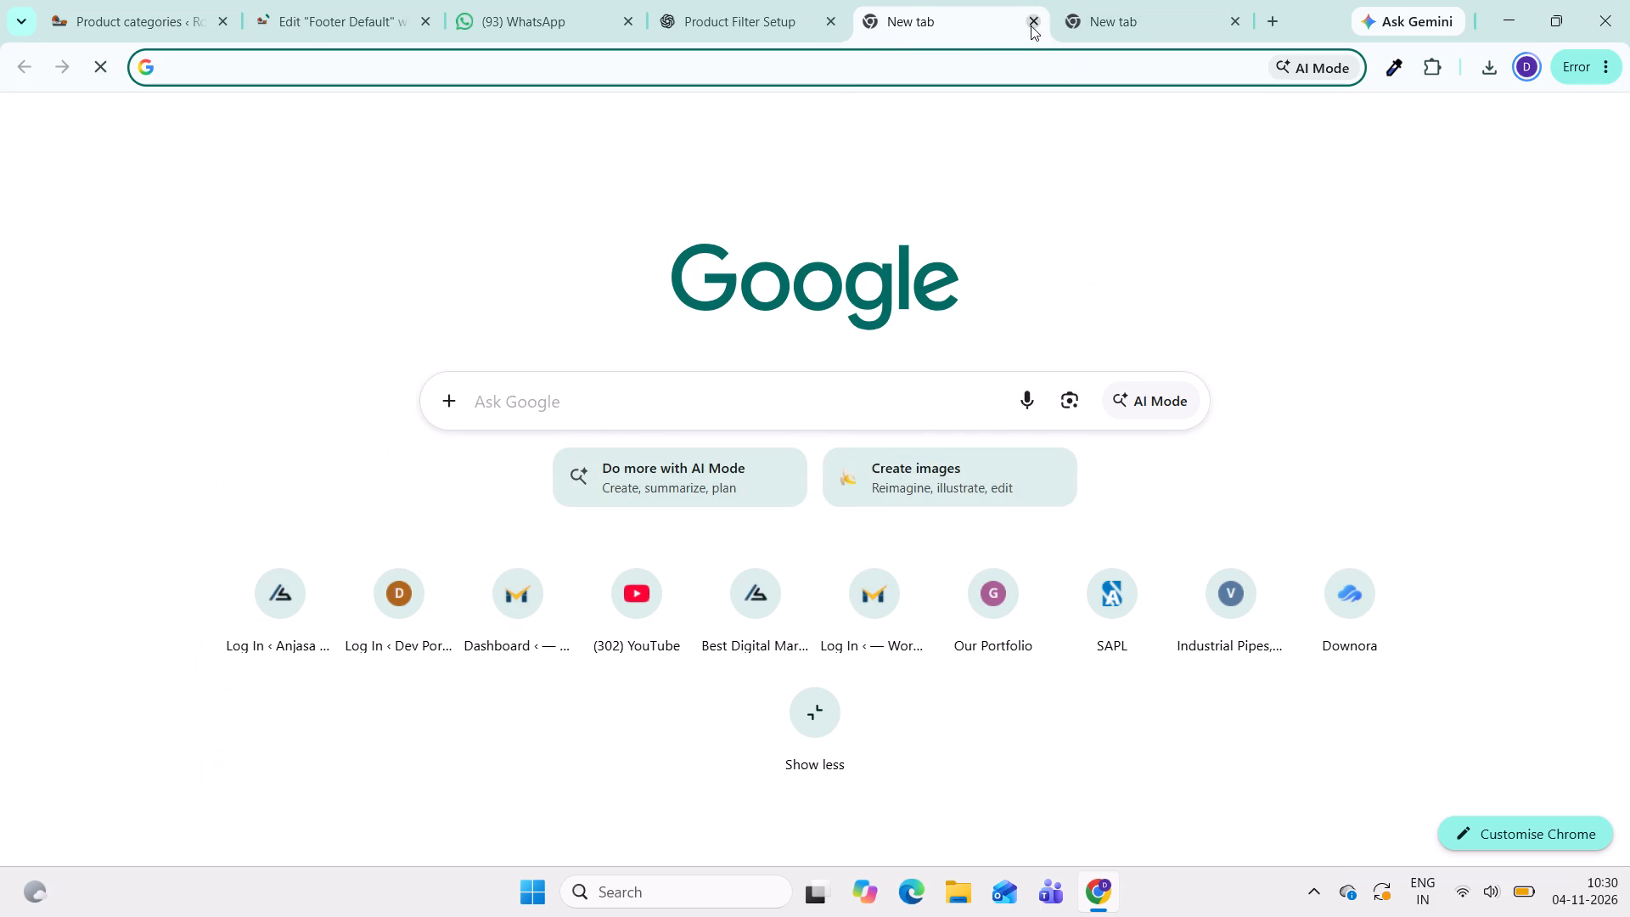
pyautogui.click(779, 25)
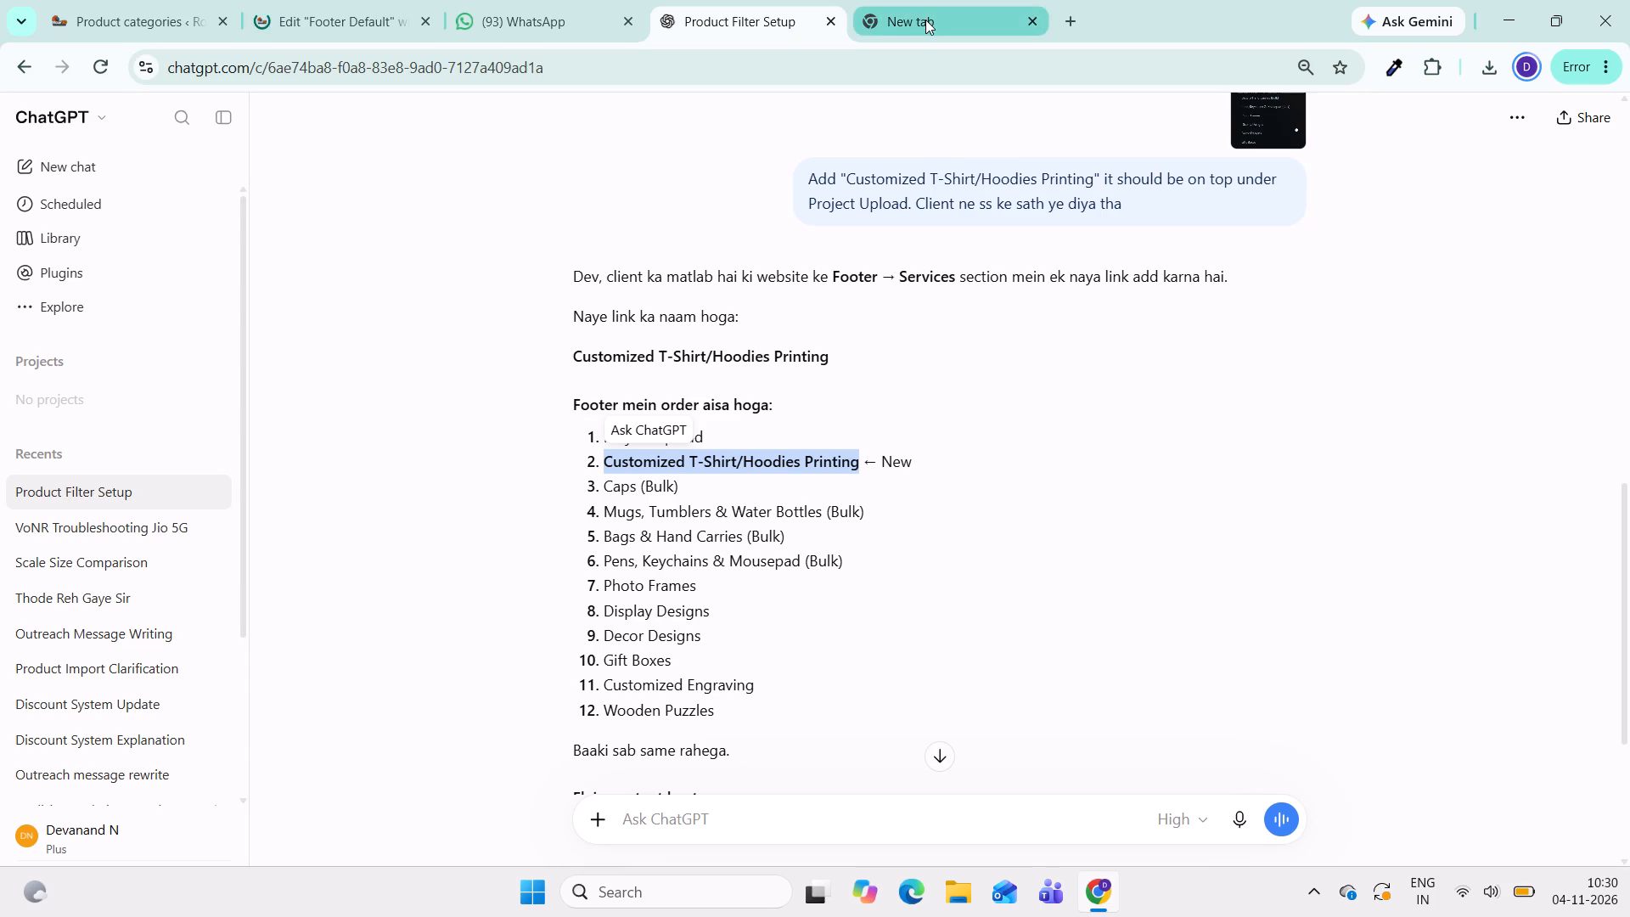
pyautogui.click(915, 32)
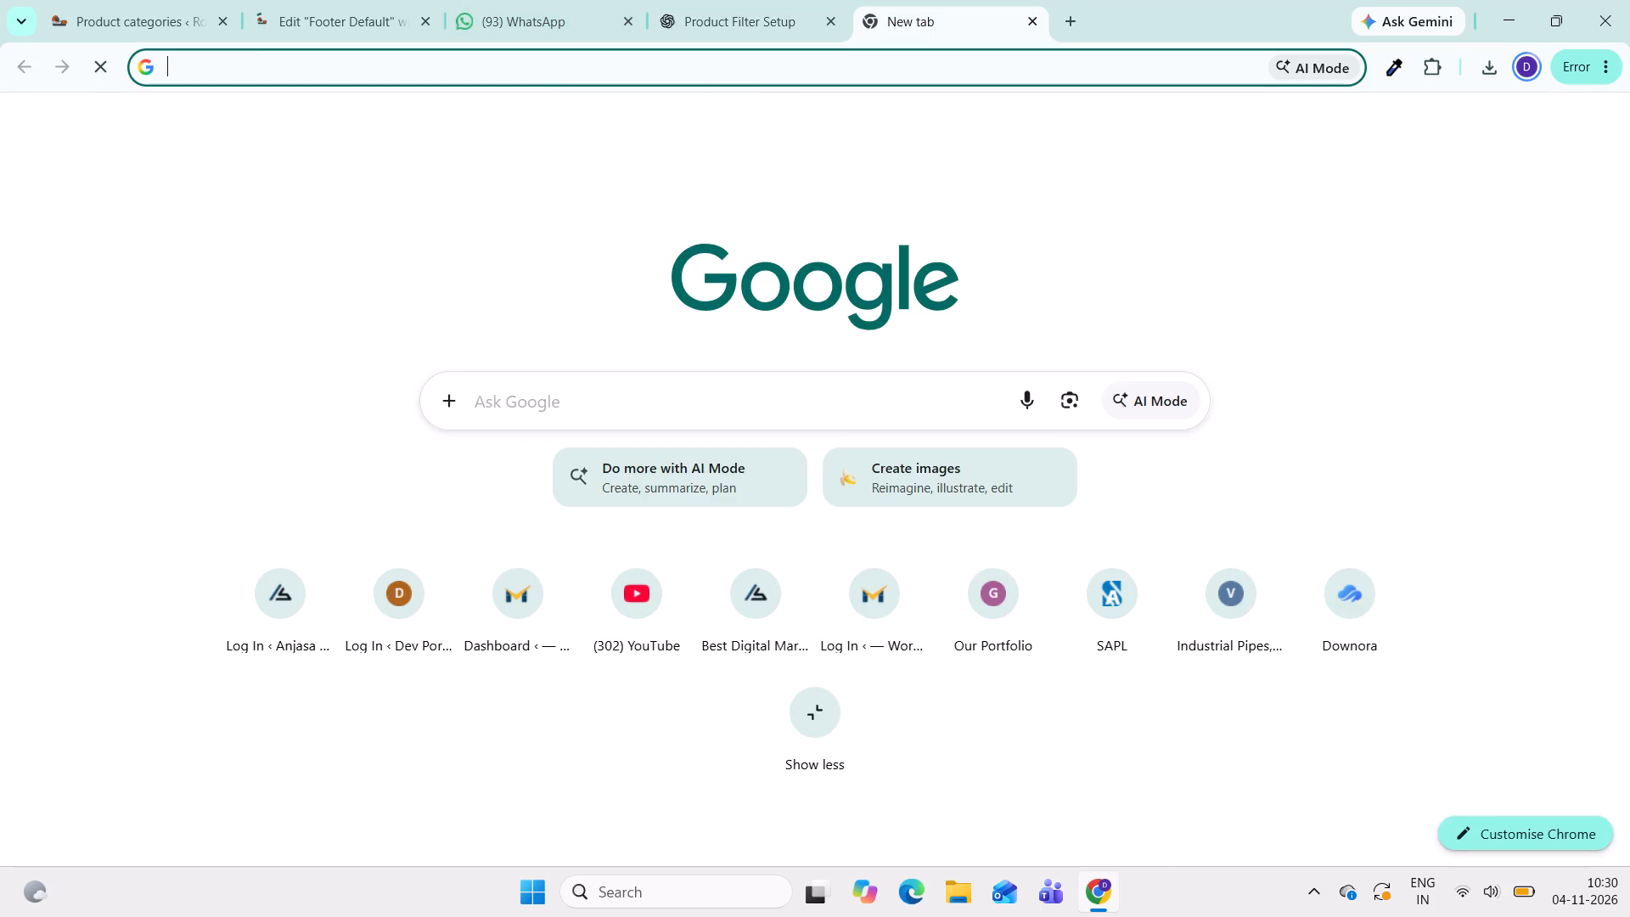
pyautogui.click(584, 69)
pyautogui.write('shop')
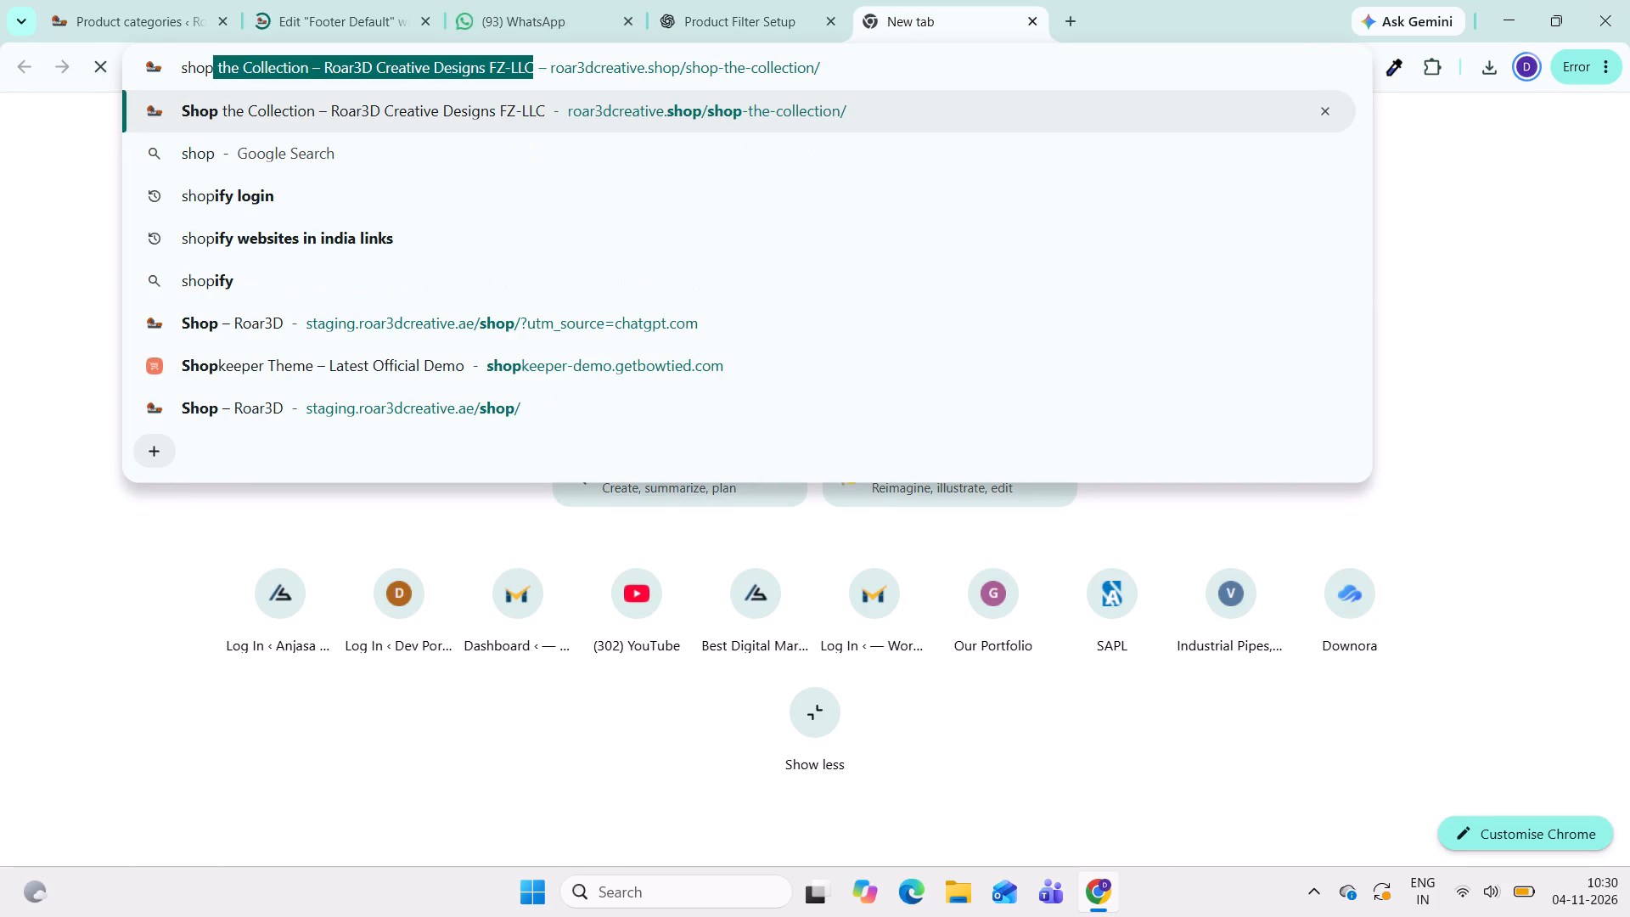
pyautogui.press('Return')
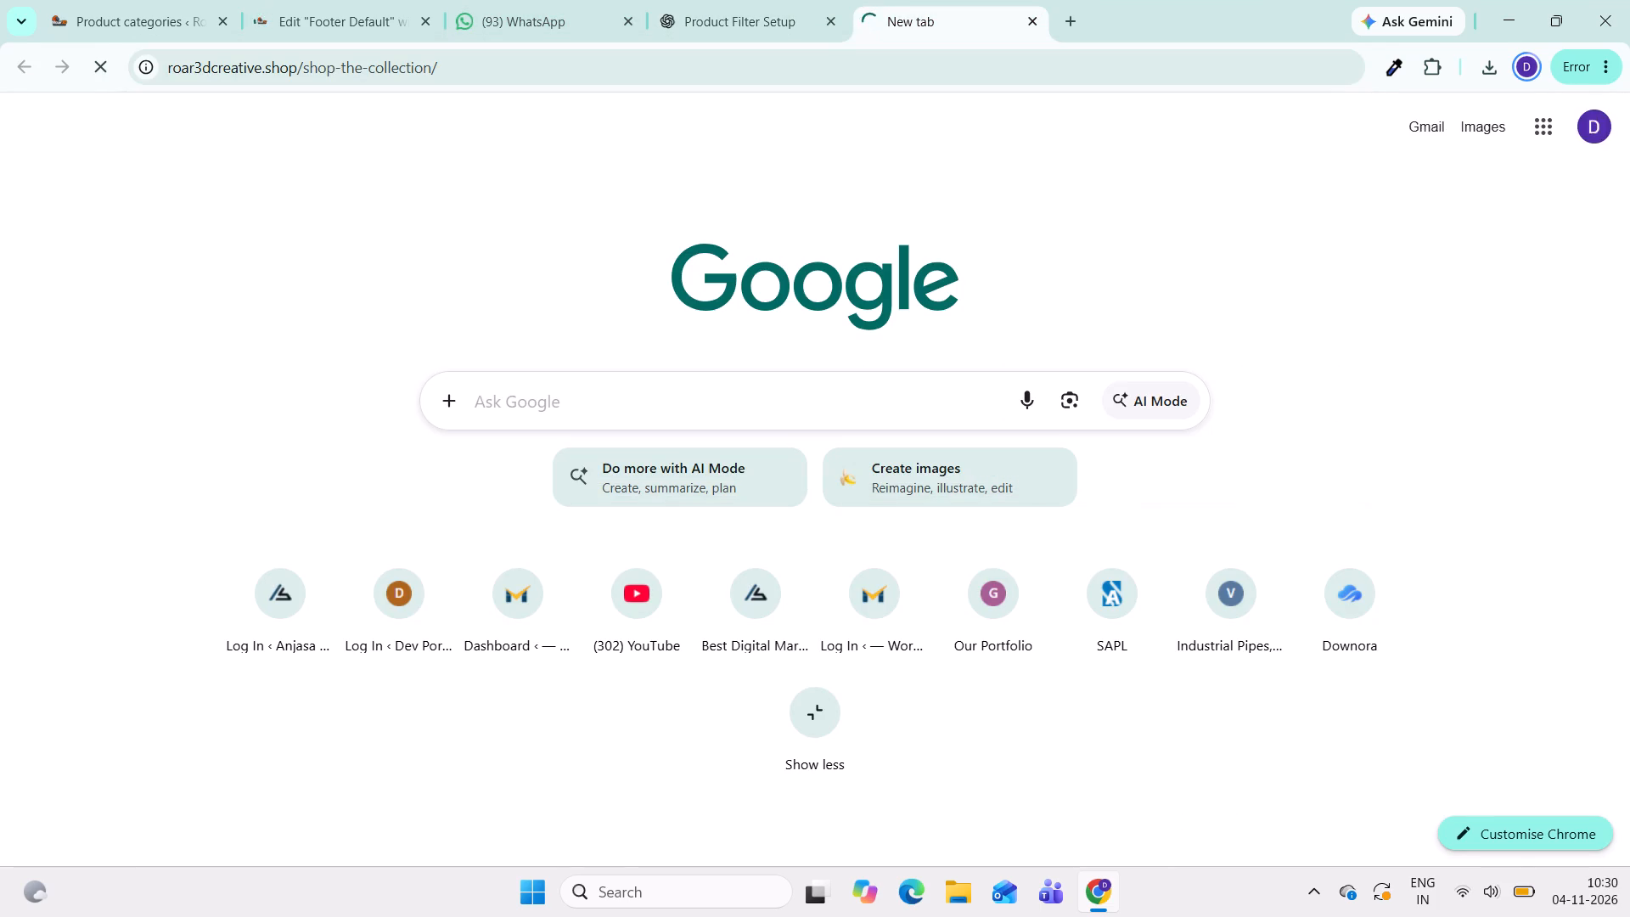
pyautogui.scroll(-10, 741, 250)
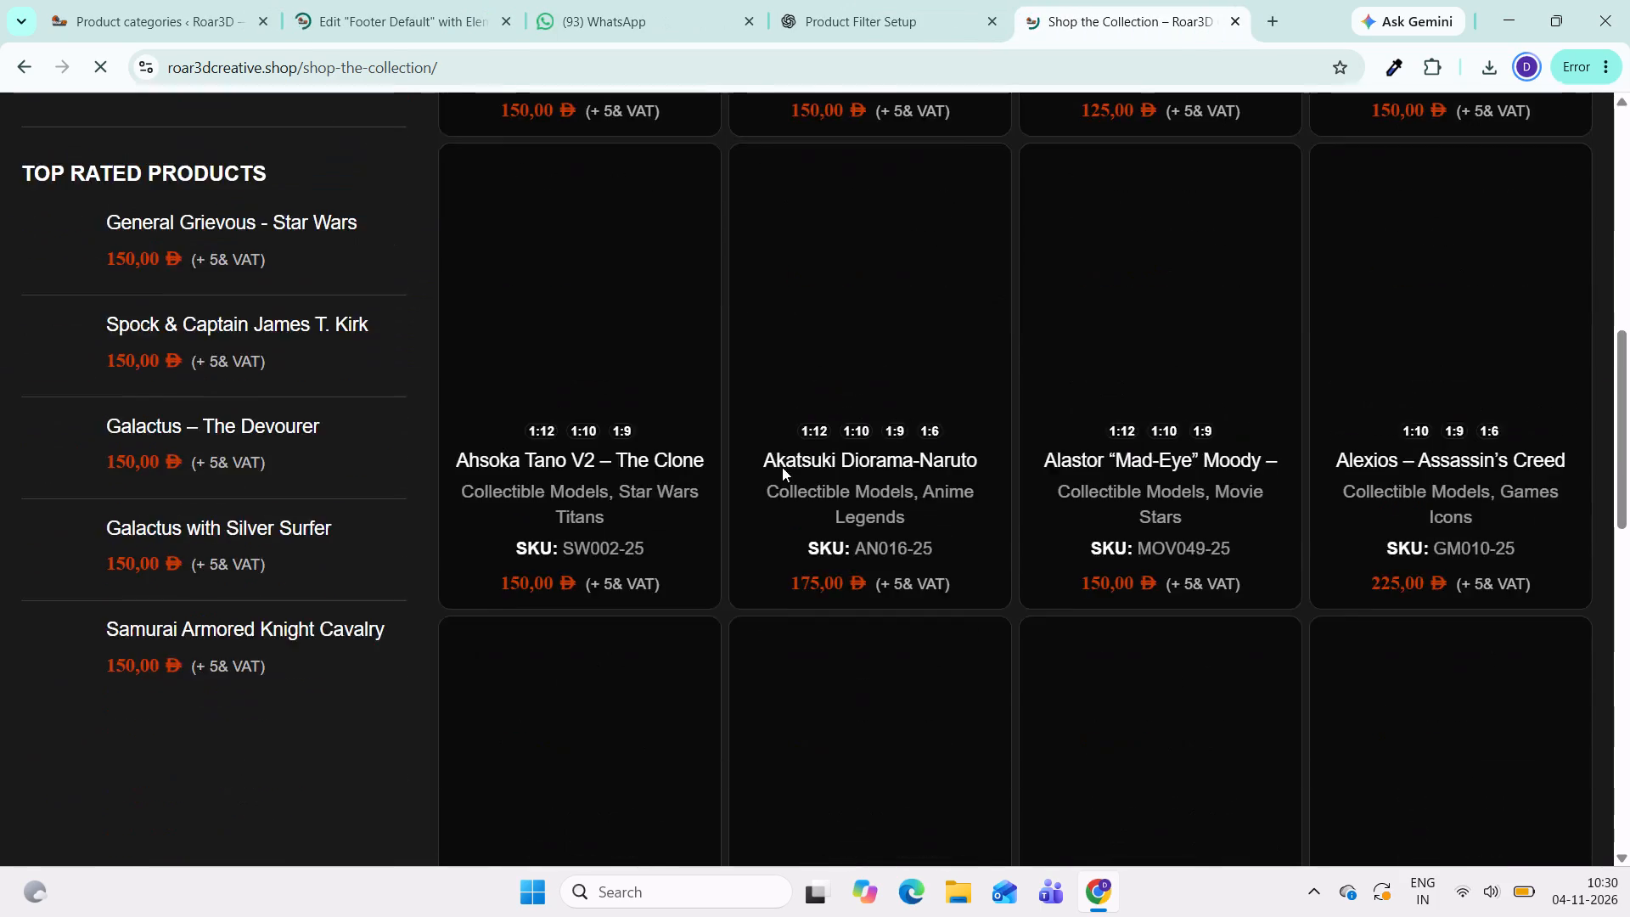
# Read through the Shop the Collection page's footer links and expand All Categories and Personalized Prints to examine their subcategories.
pyautogui.scroll(-12, 782, 467)
pyautogui.scroll(-2, 1149, 816)
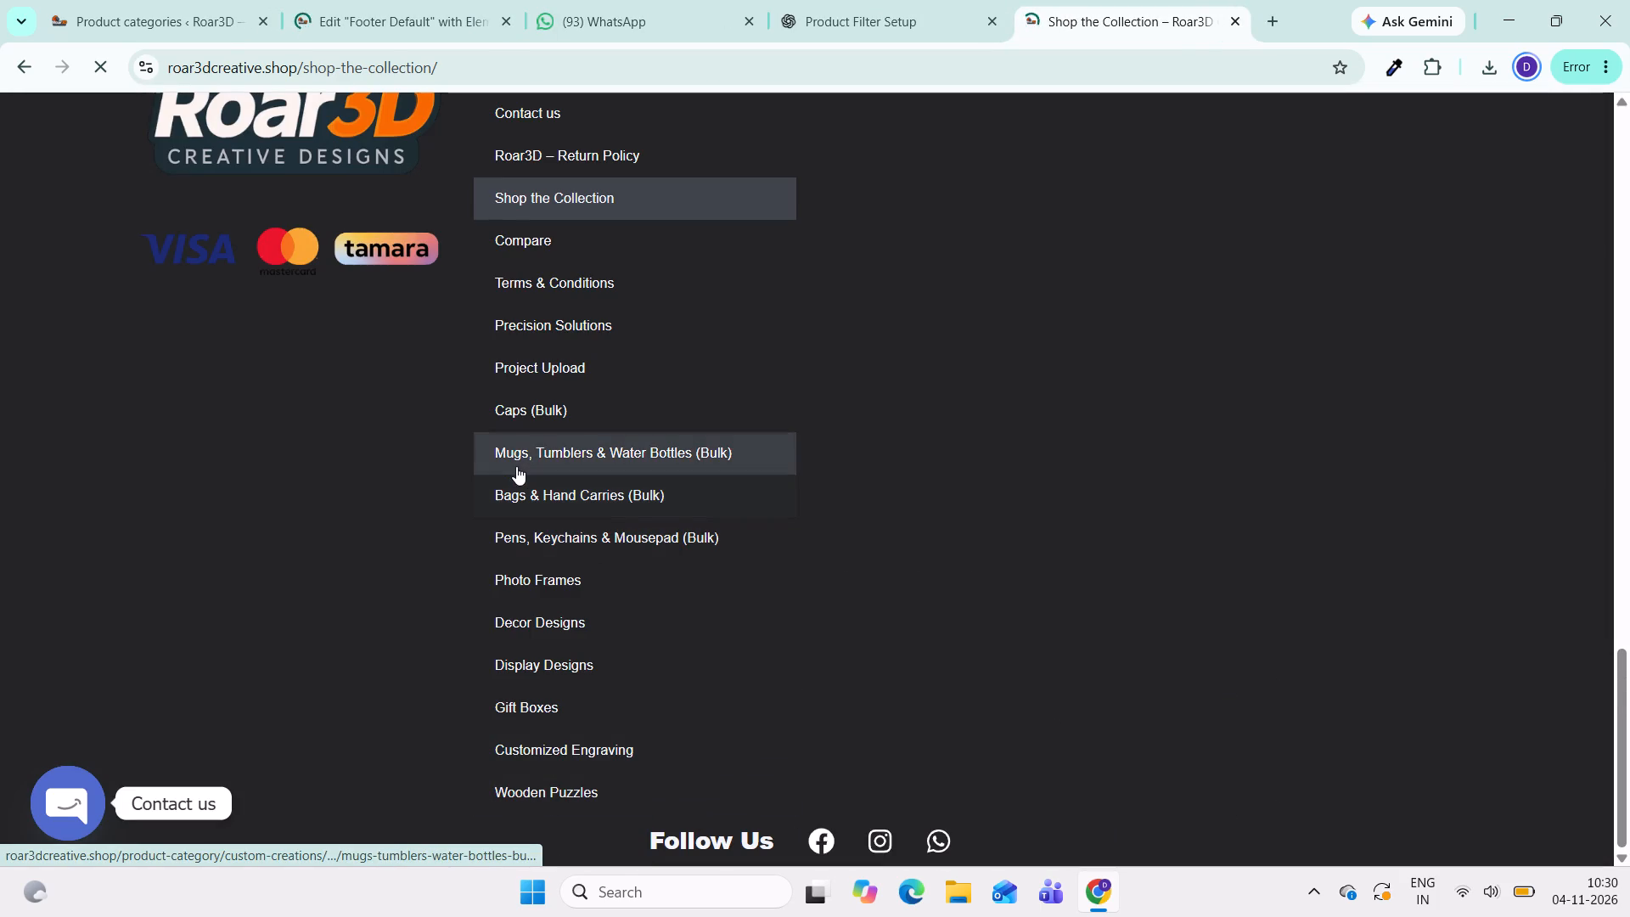
pyautogui.scroll(-1, 665, 602)
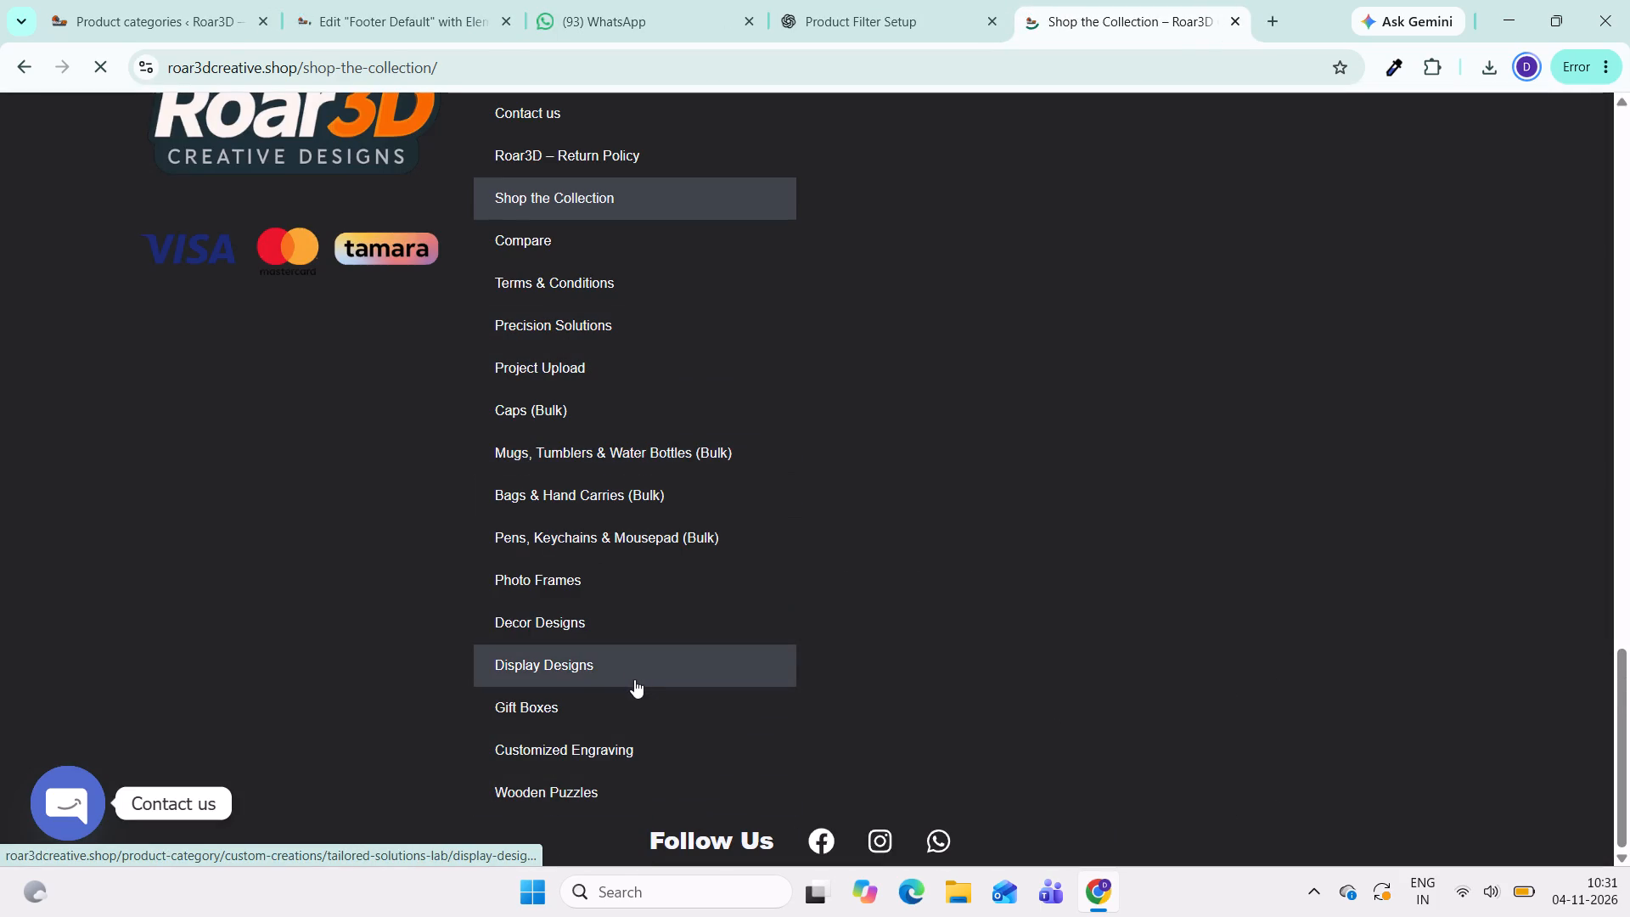
pyautogui.scroll(1, 588, 684)
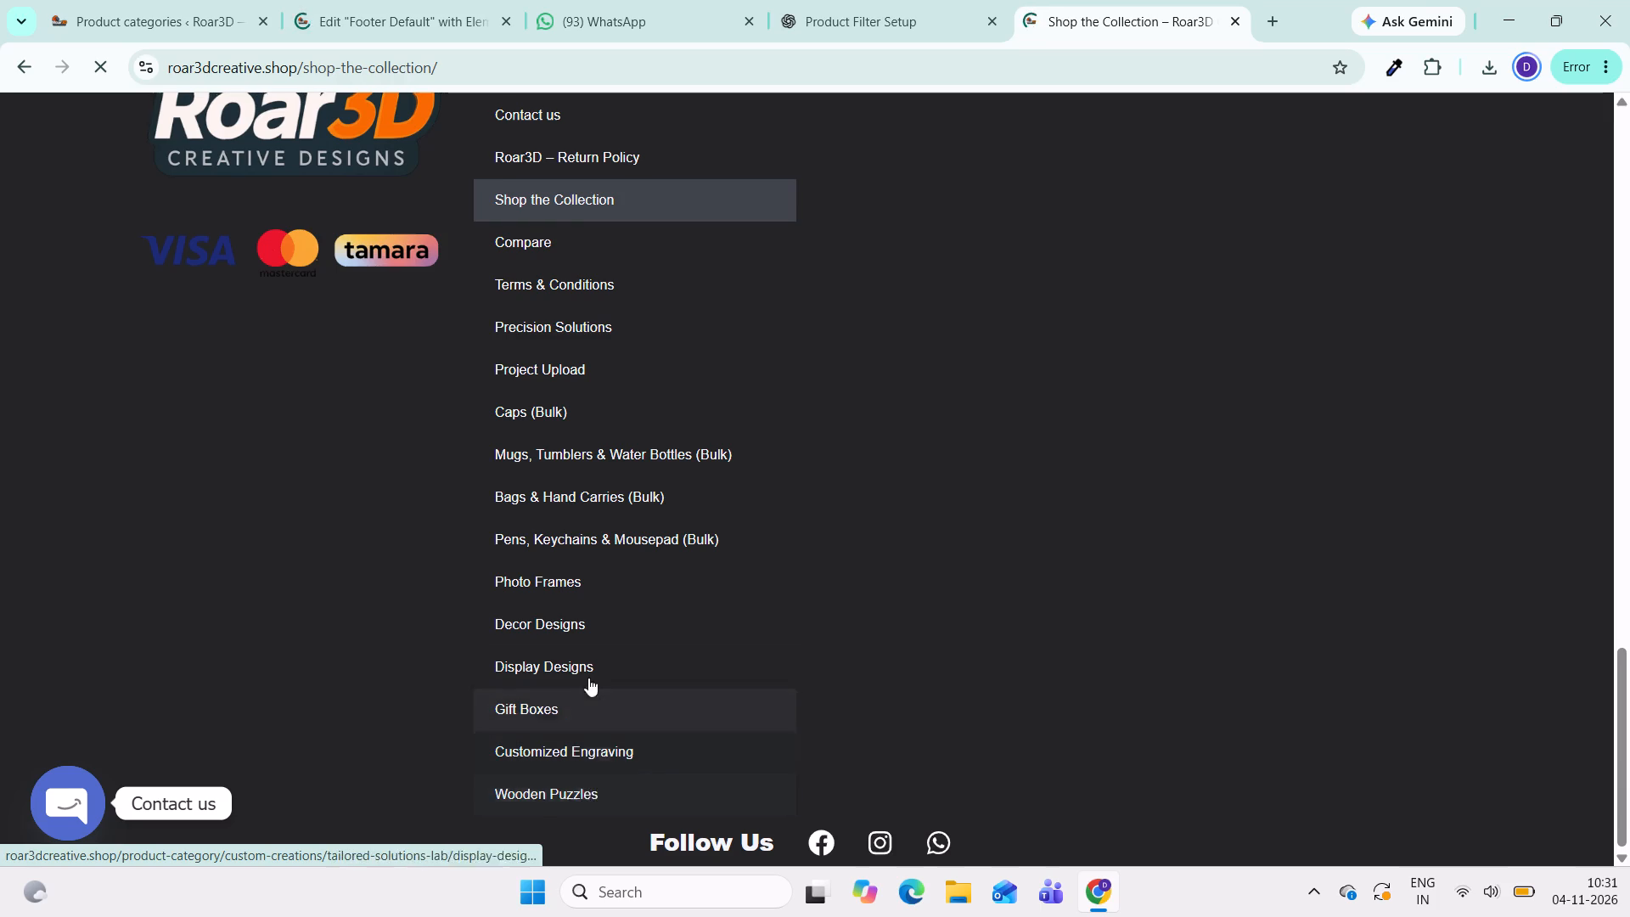
pyautogui.scroll(1, 588, 678)
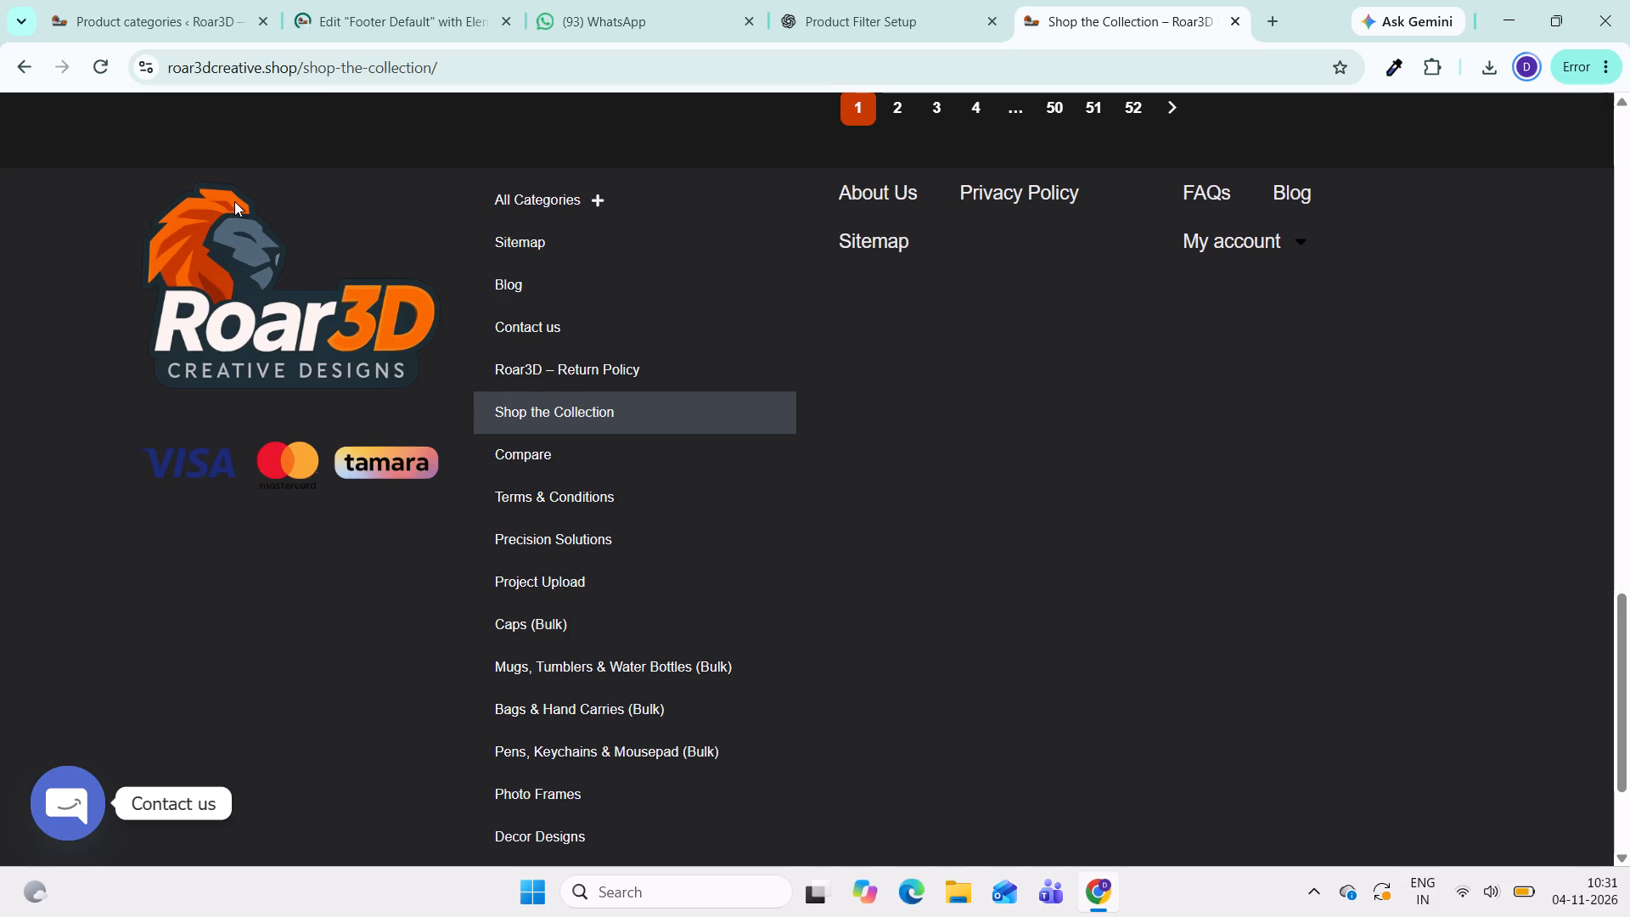
pyautogui.click(593, 204)
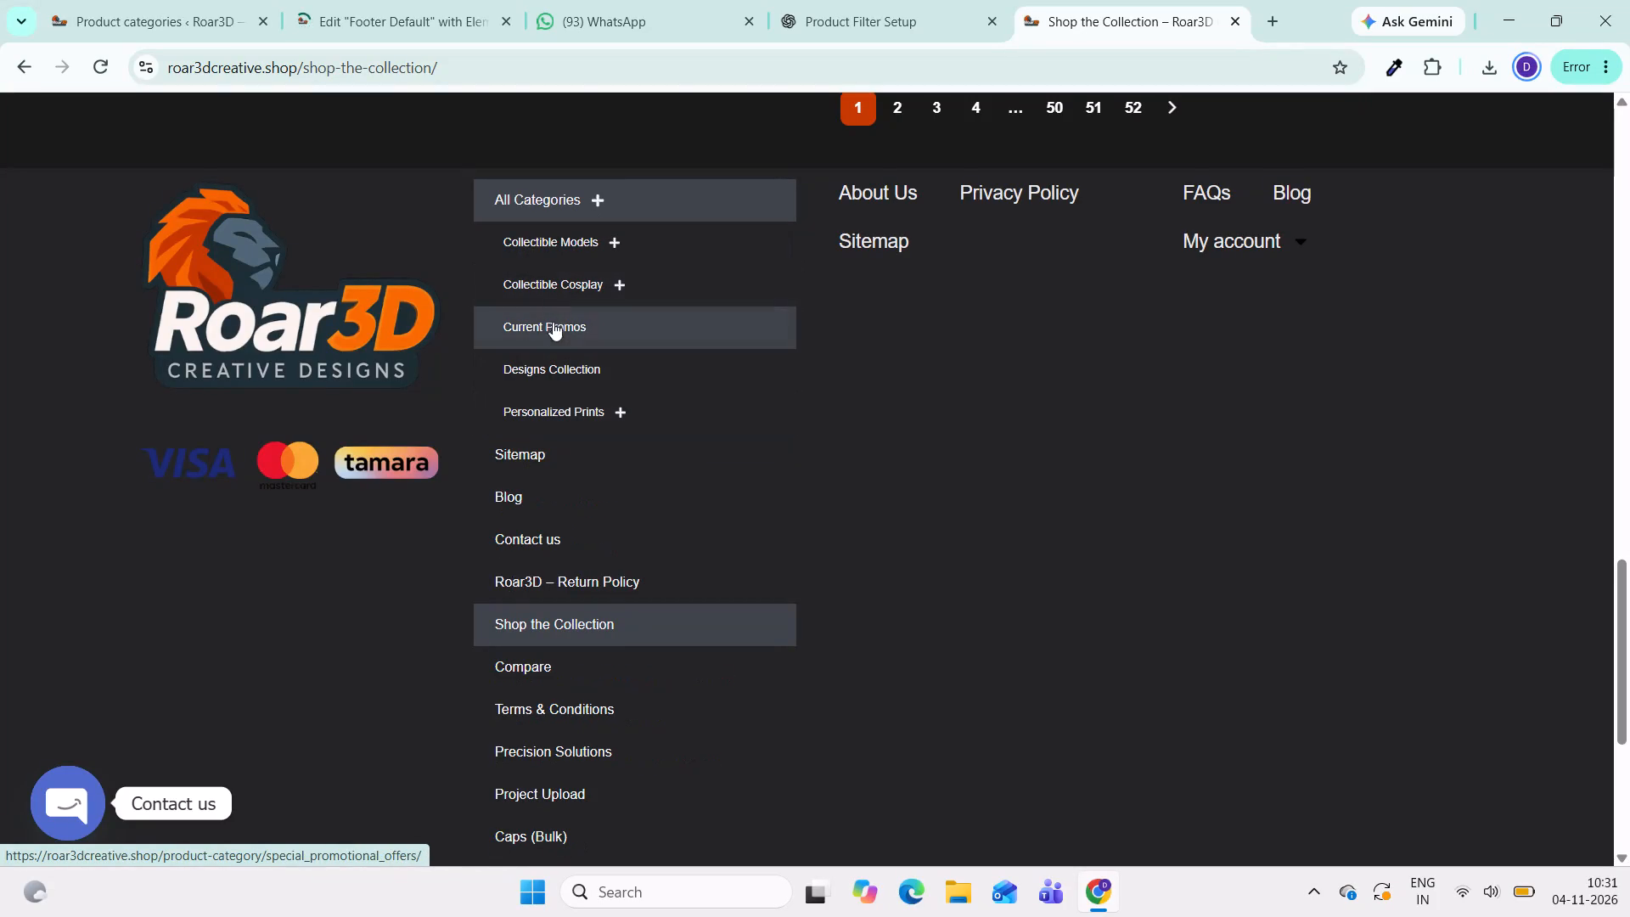
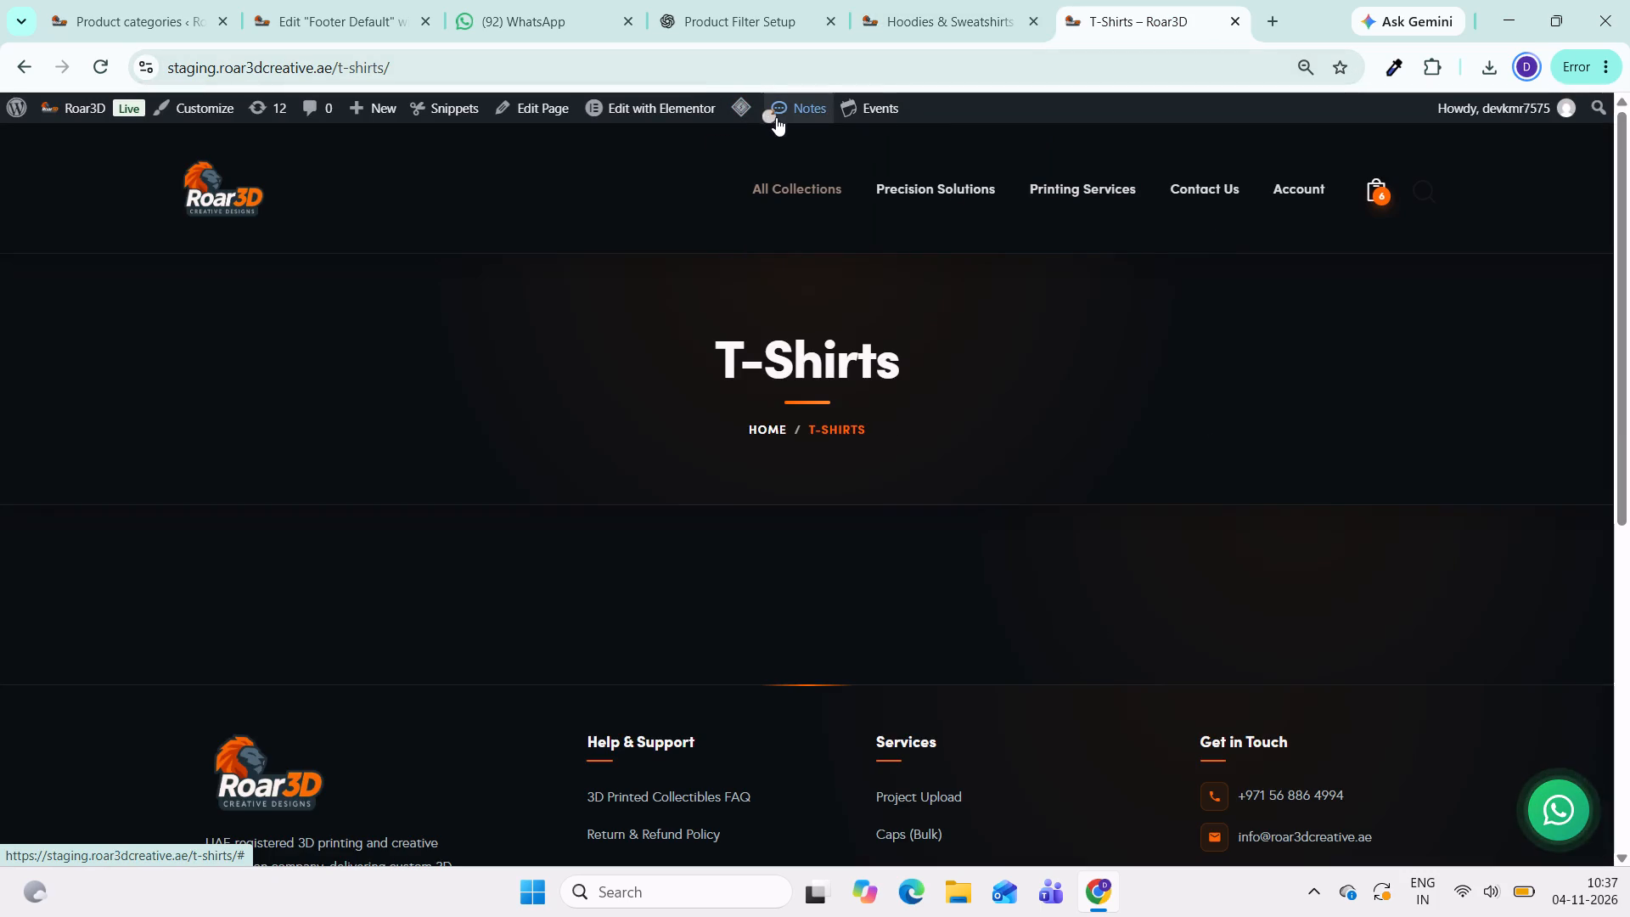
# Return to the live site's Hoodies & Sweatshirts page and open the T-Shirts category under Personalized Prints in its footer.
pyautogui.click(958, 26)
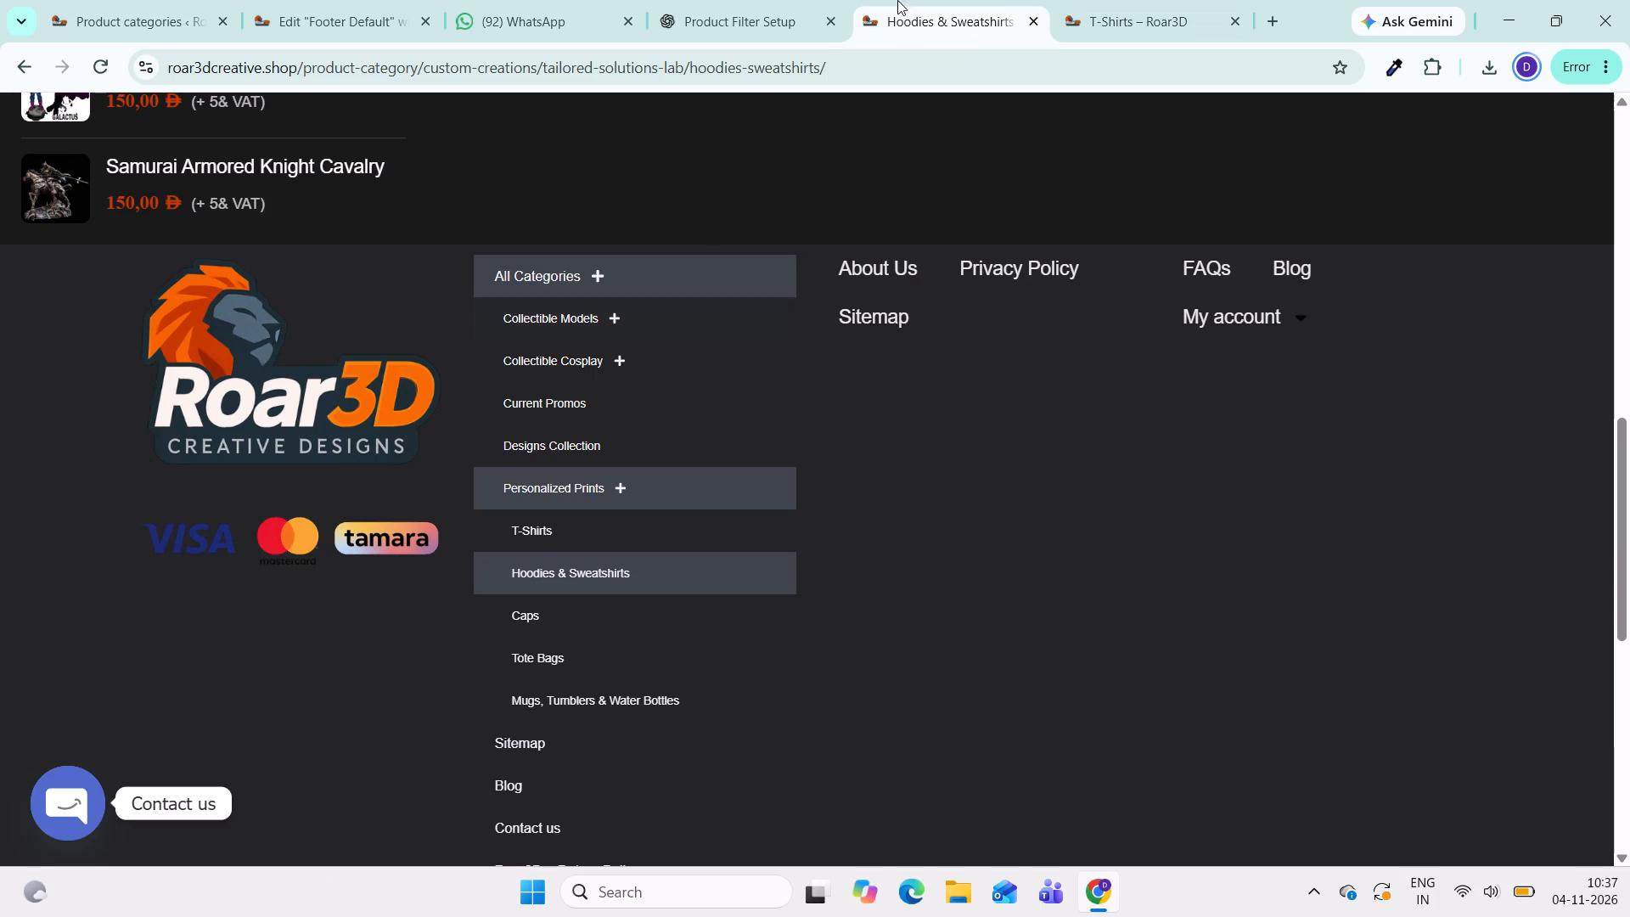
pyautogui.scroll(1, 769, 390)
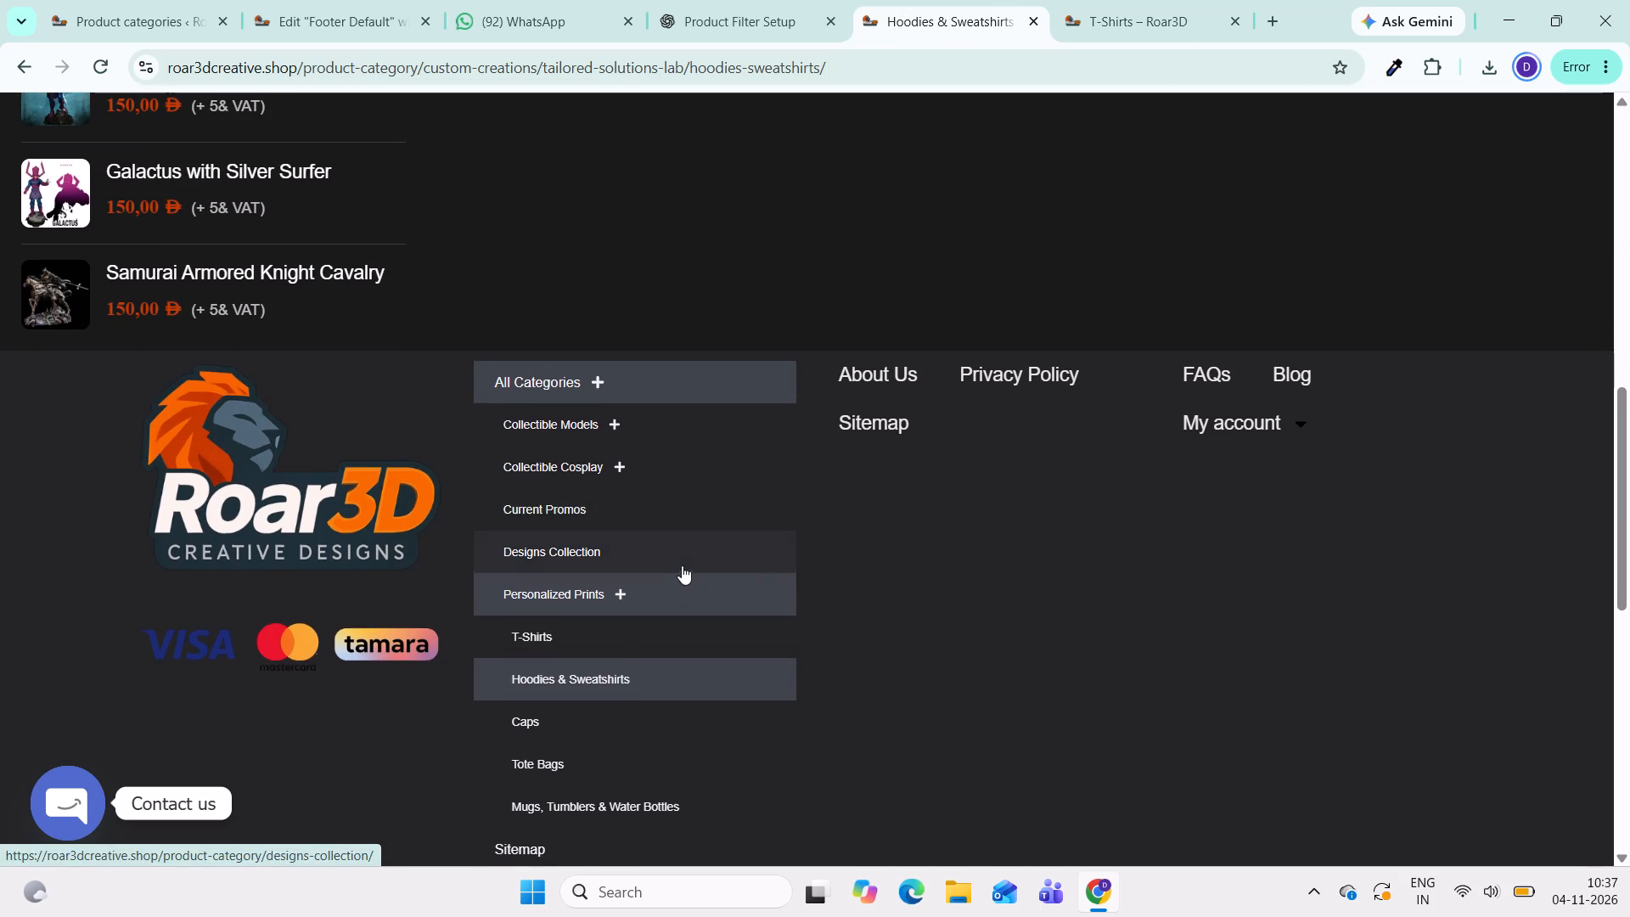
pyautogui.scroll(-1, 671, 566)
pyautogui.click(562, 526)
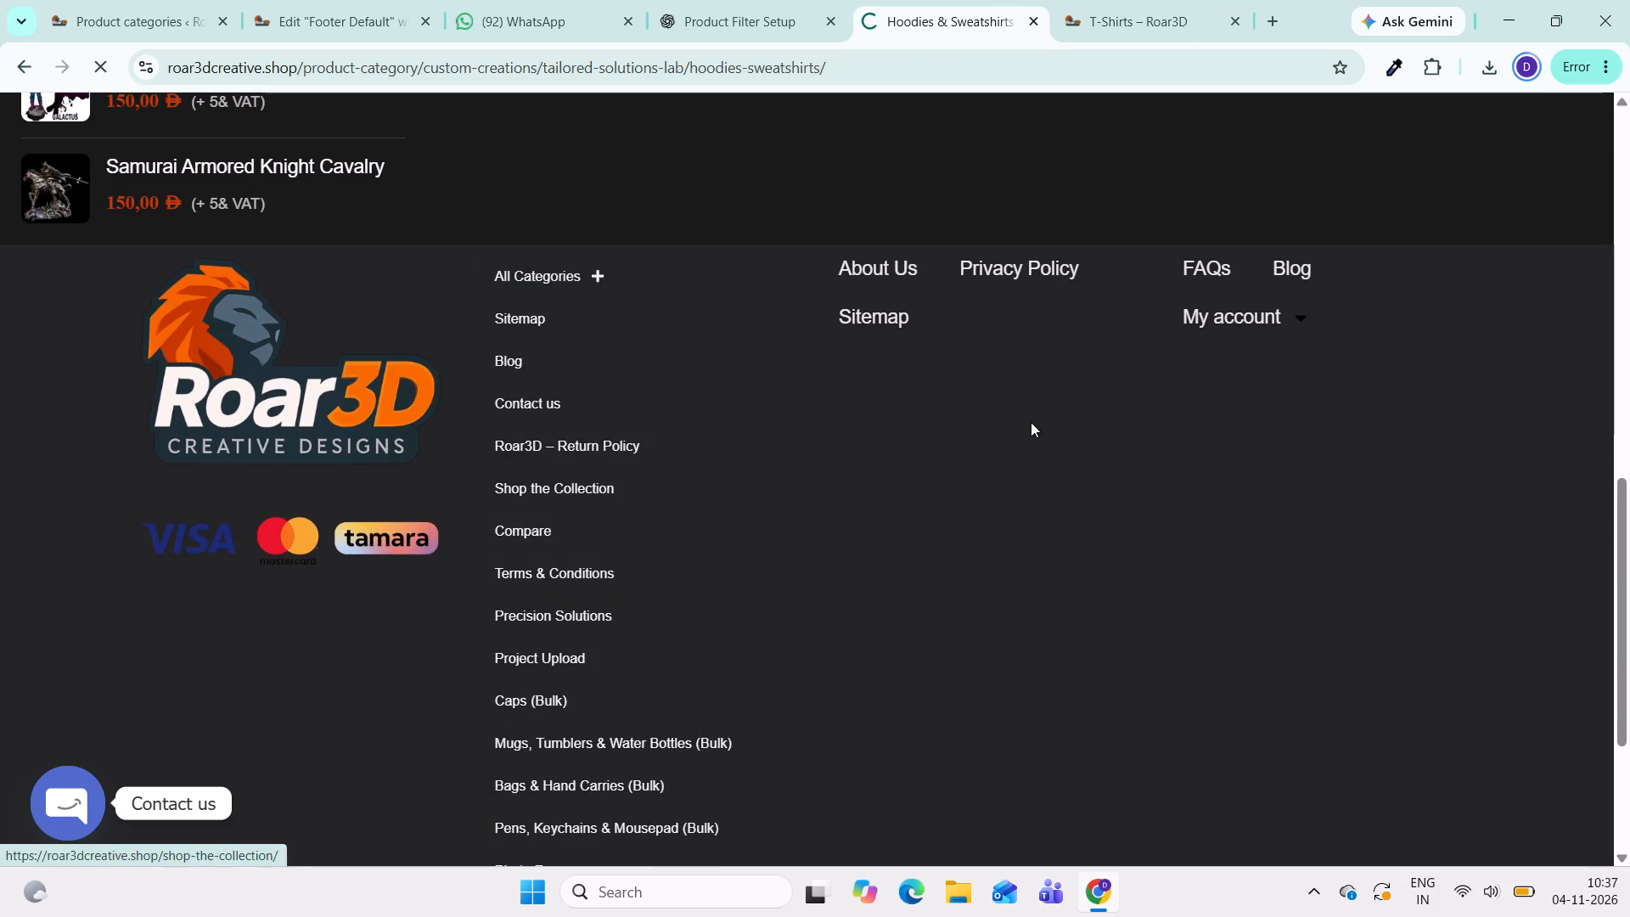
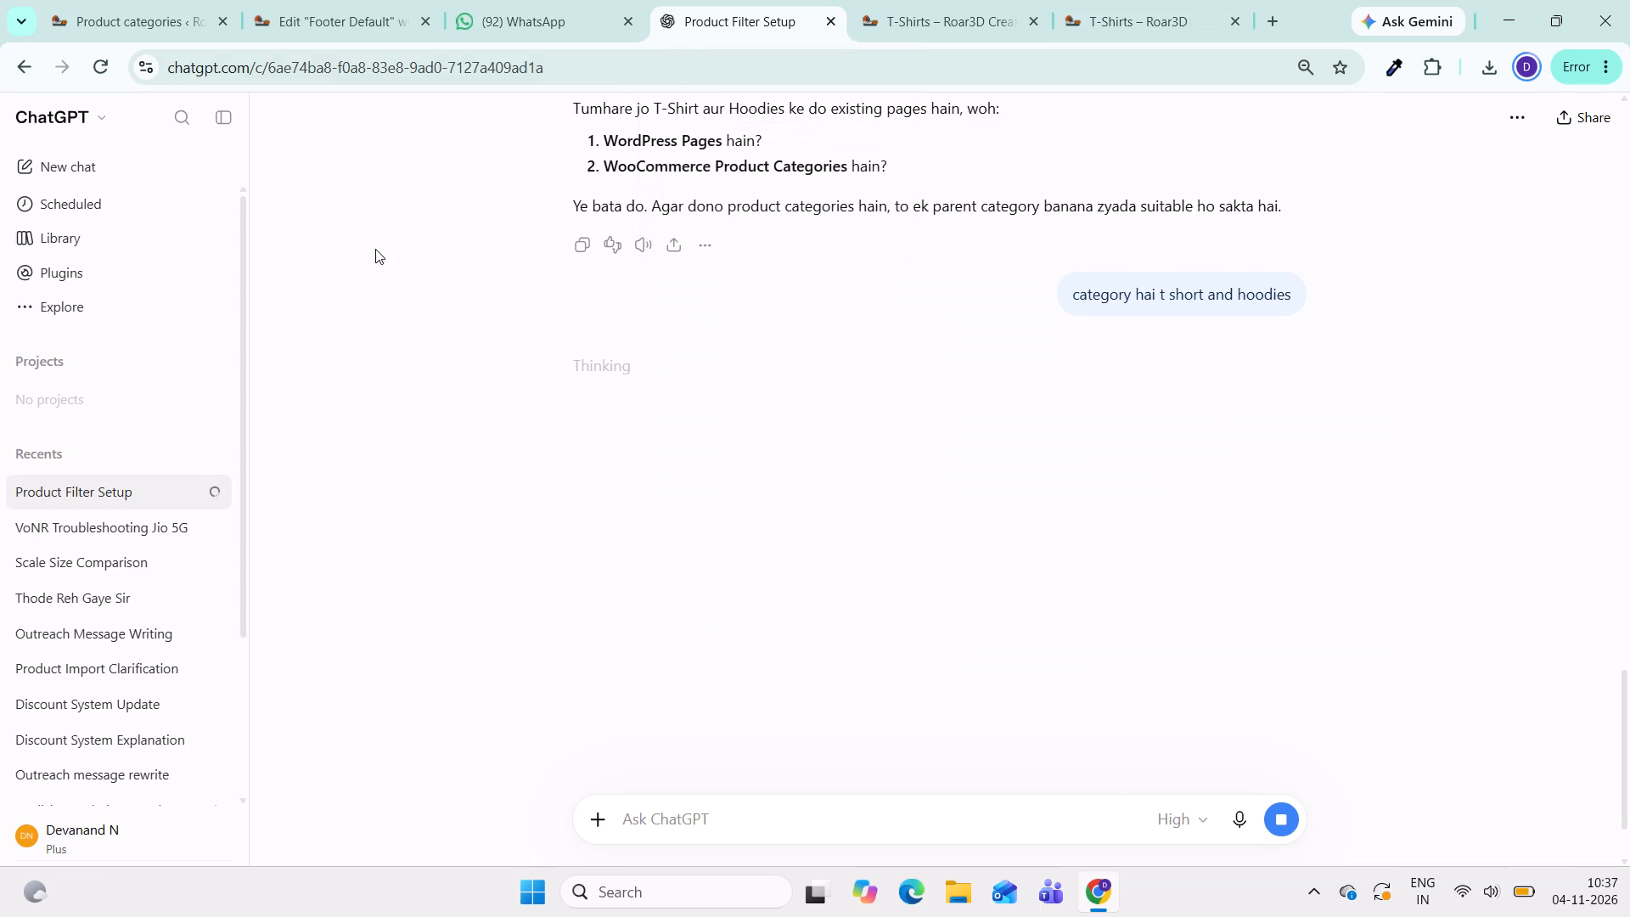
# Switch to the staging site's WordPress product categories list and examine the subcategories under Personalized Prints.
pyautogui.click(89, 14)
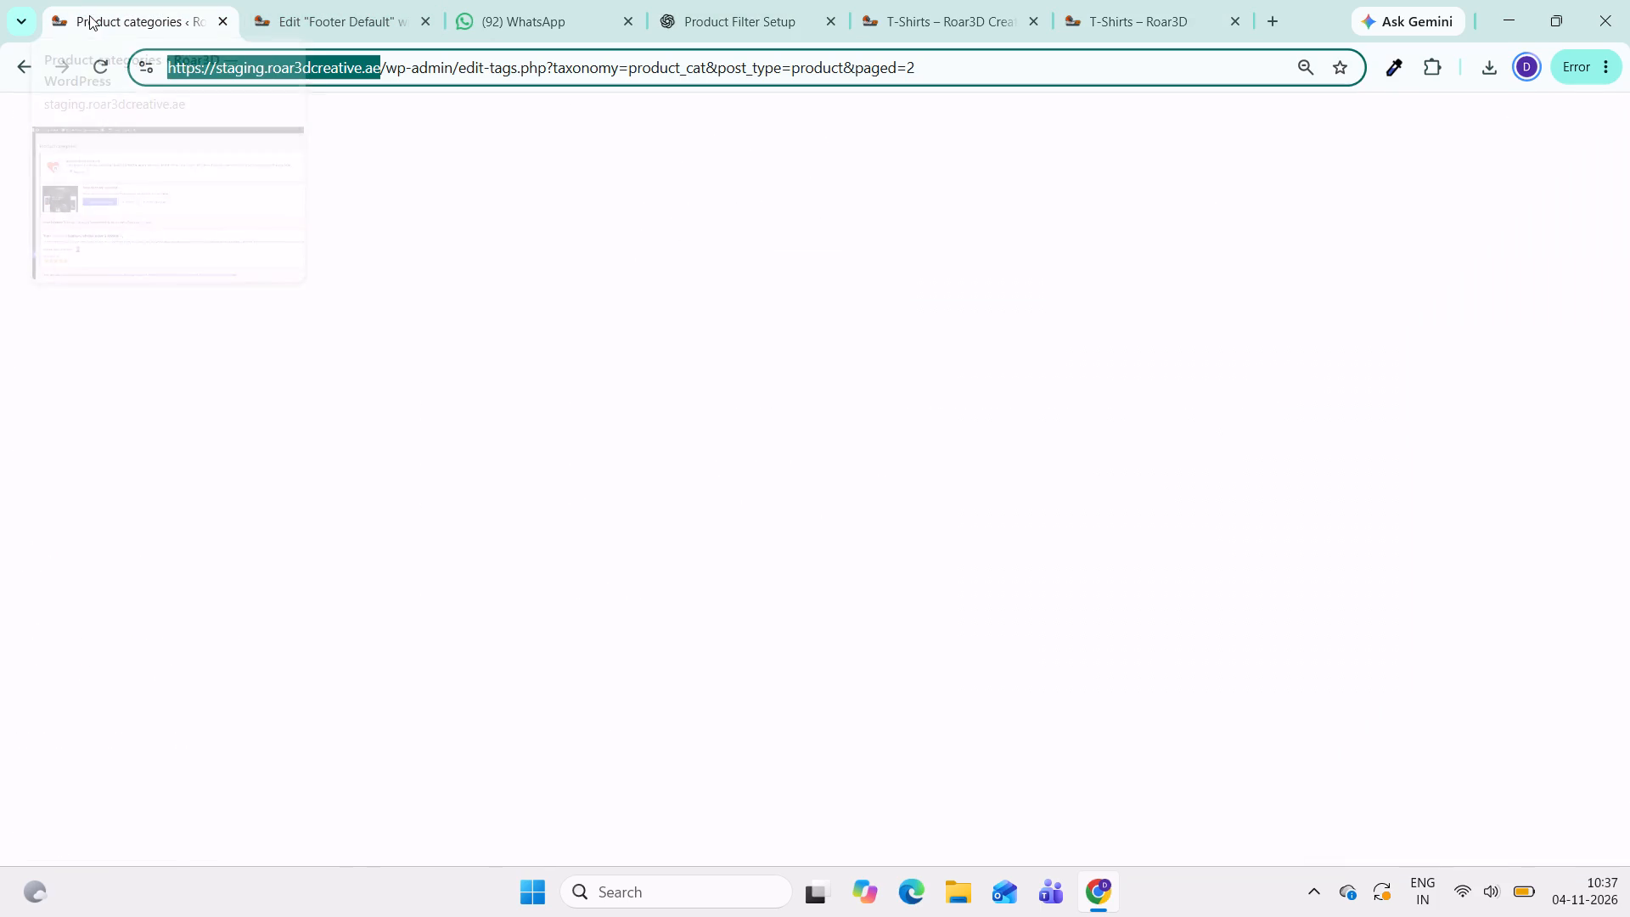
pyautogui.scroll(-7, 1161, 565)
pyautogui.scroll(-1, 492, 509)
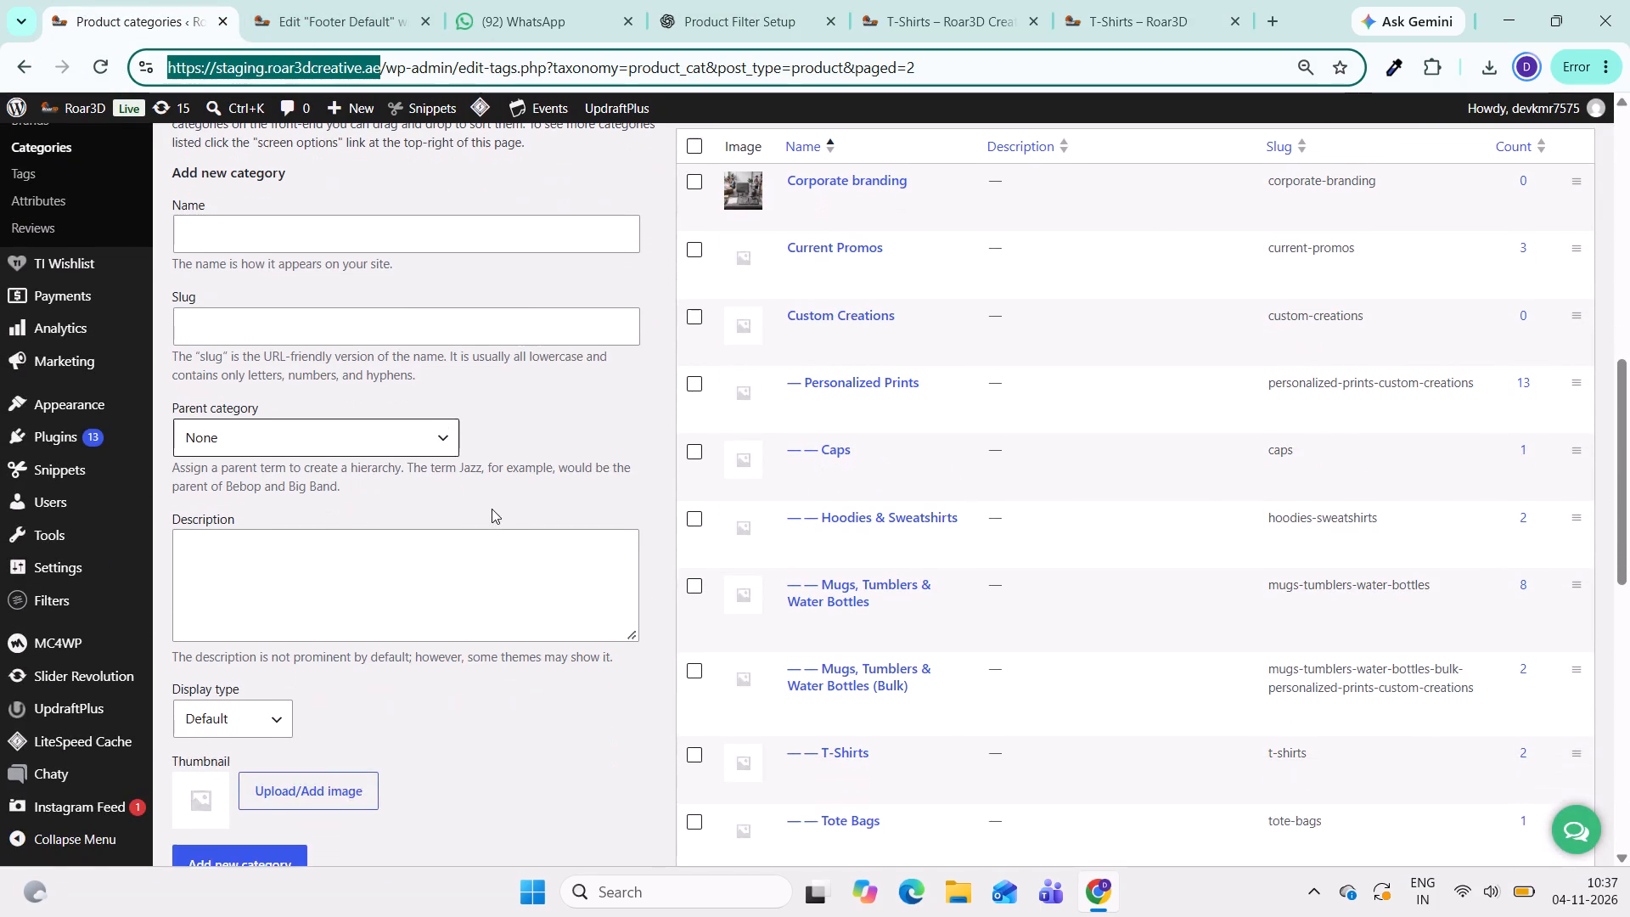
# Examine the staging site's product categories, from the Personalized Prints subcategories down to the customized engraving, gift and printing entries.
pyautogui.scroll(1, 492, 509)
pyautogui.click(511, 305)
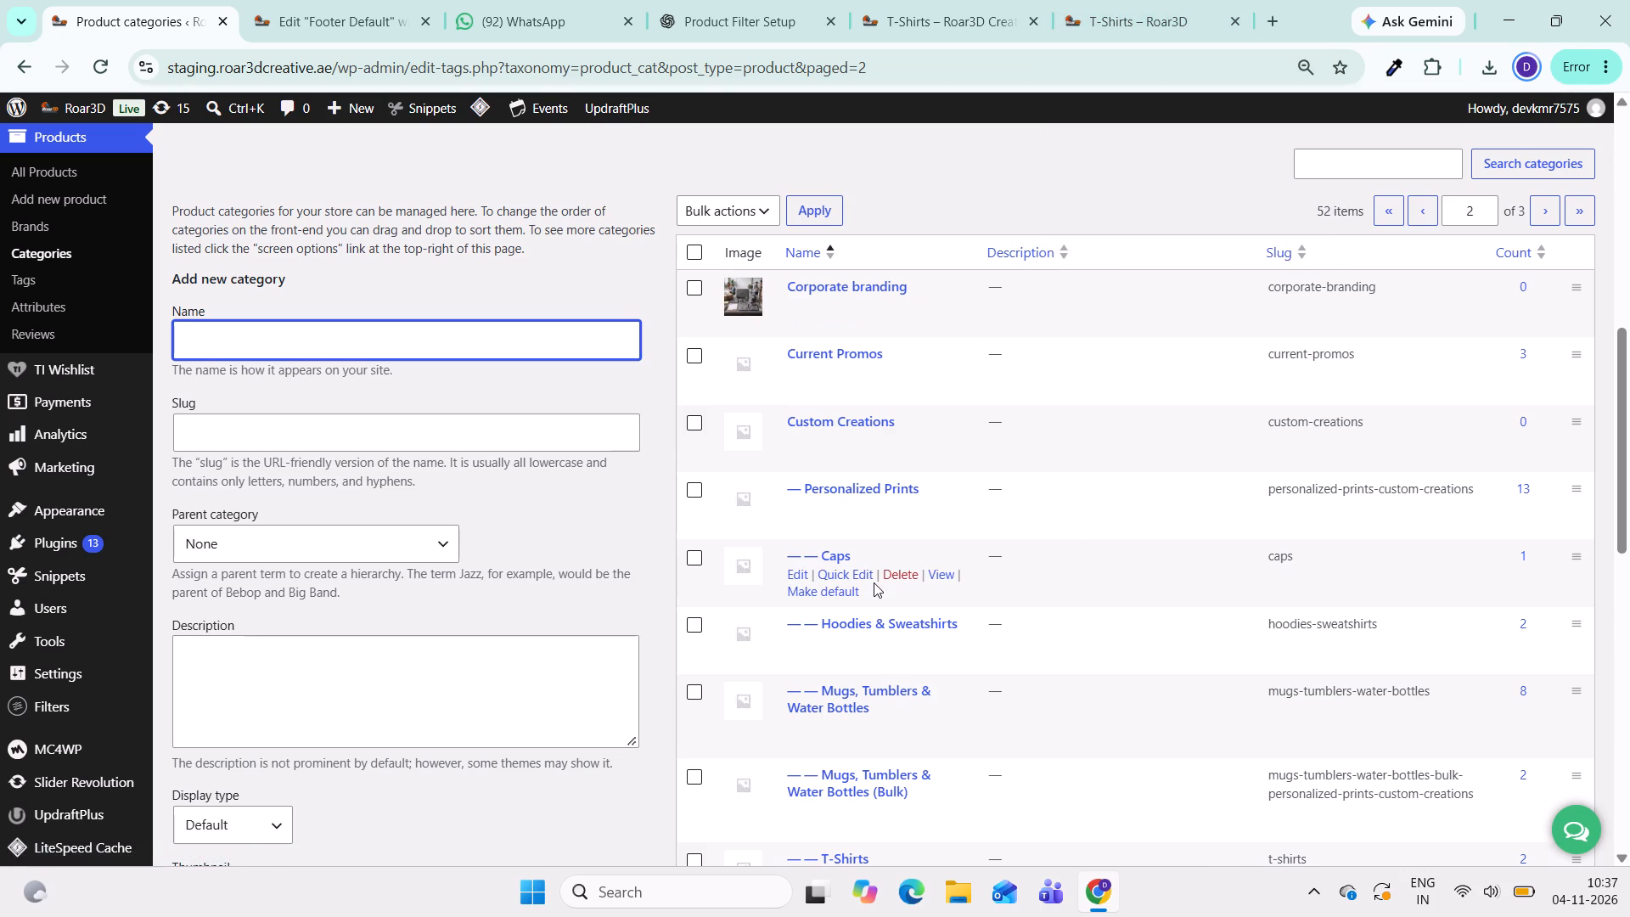
pyautogui.scroll(-1, 874, 582)
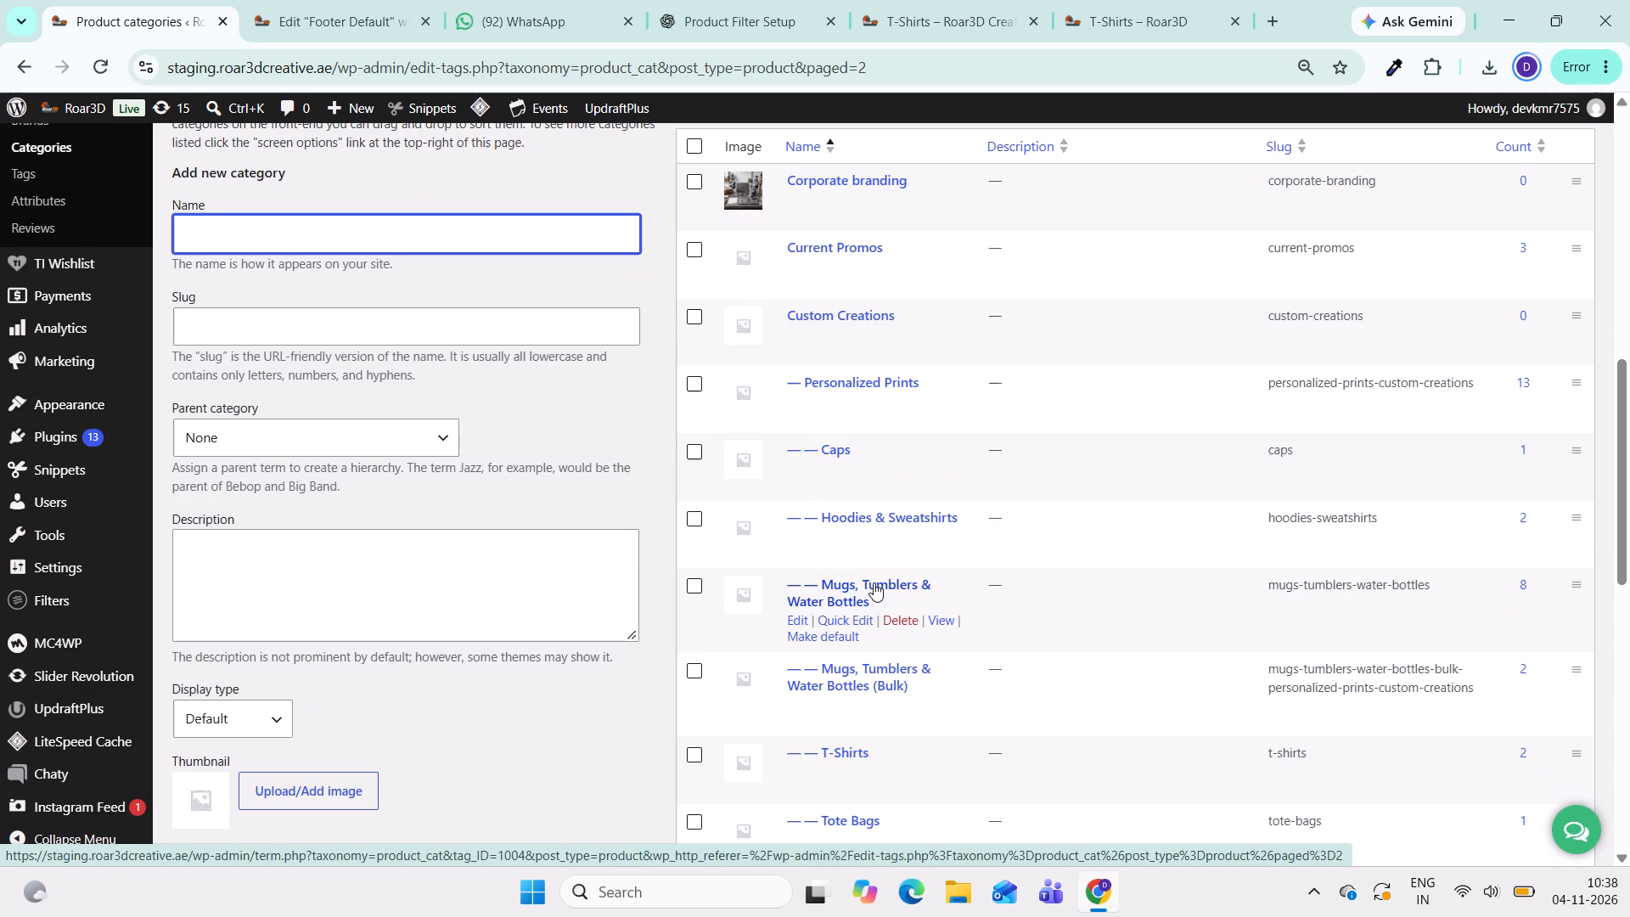
pyautogui.scroll(-2, 874, 582)
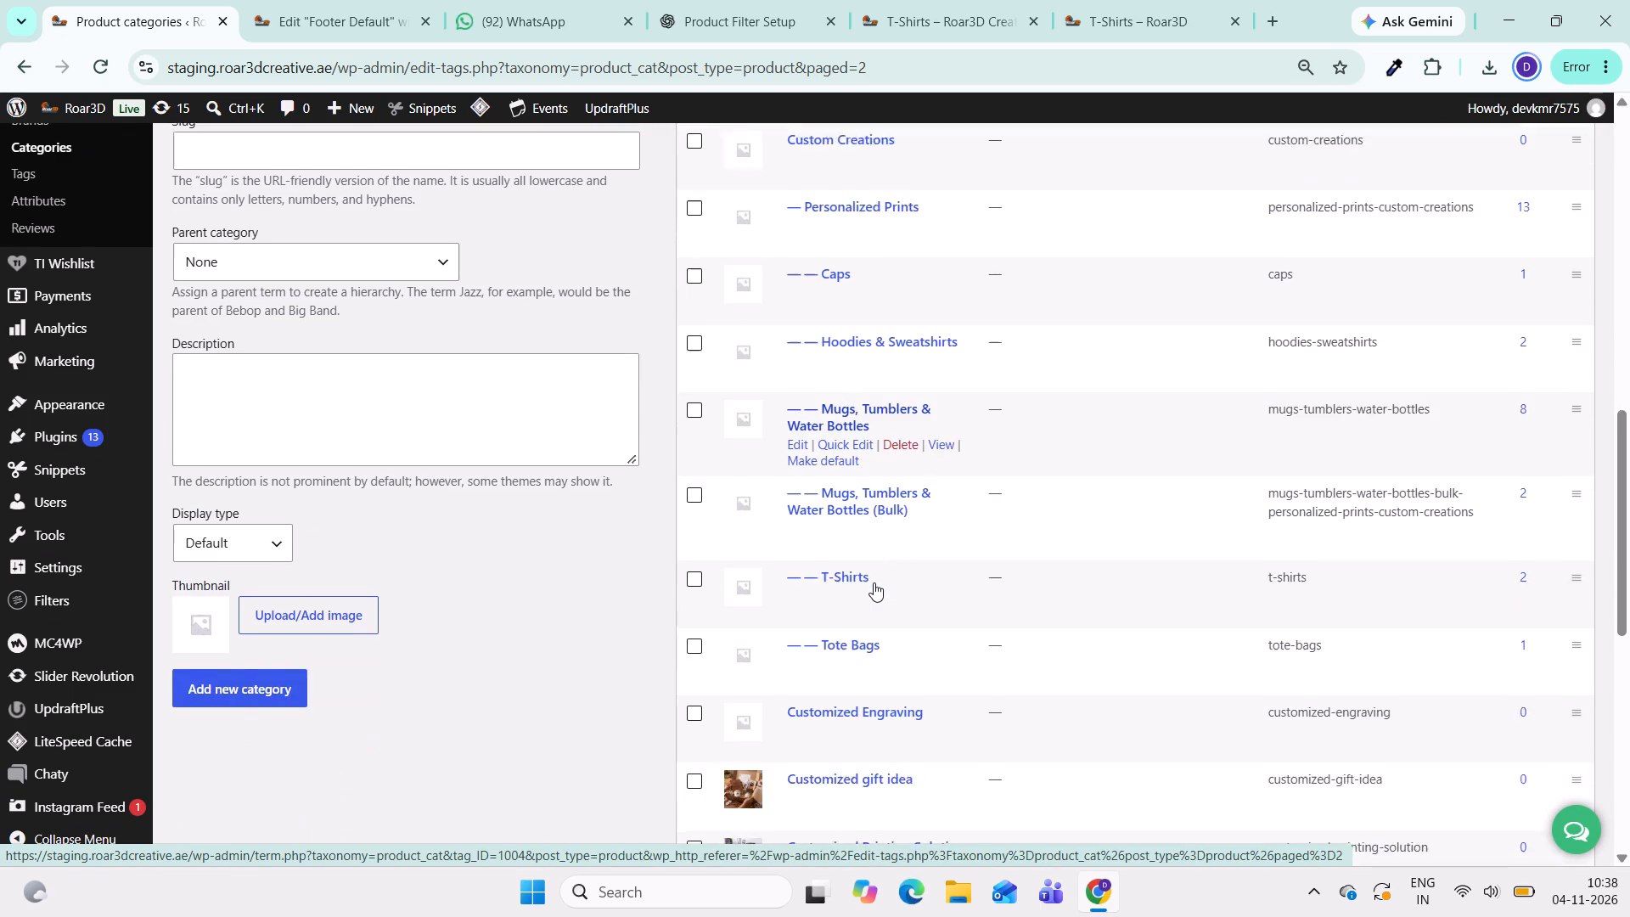
pyautogui.scroll(1, 874, 582)
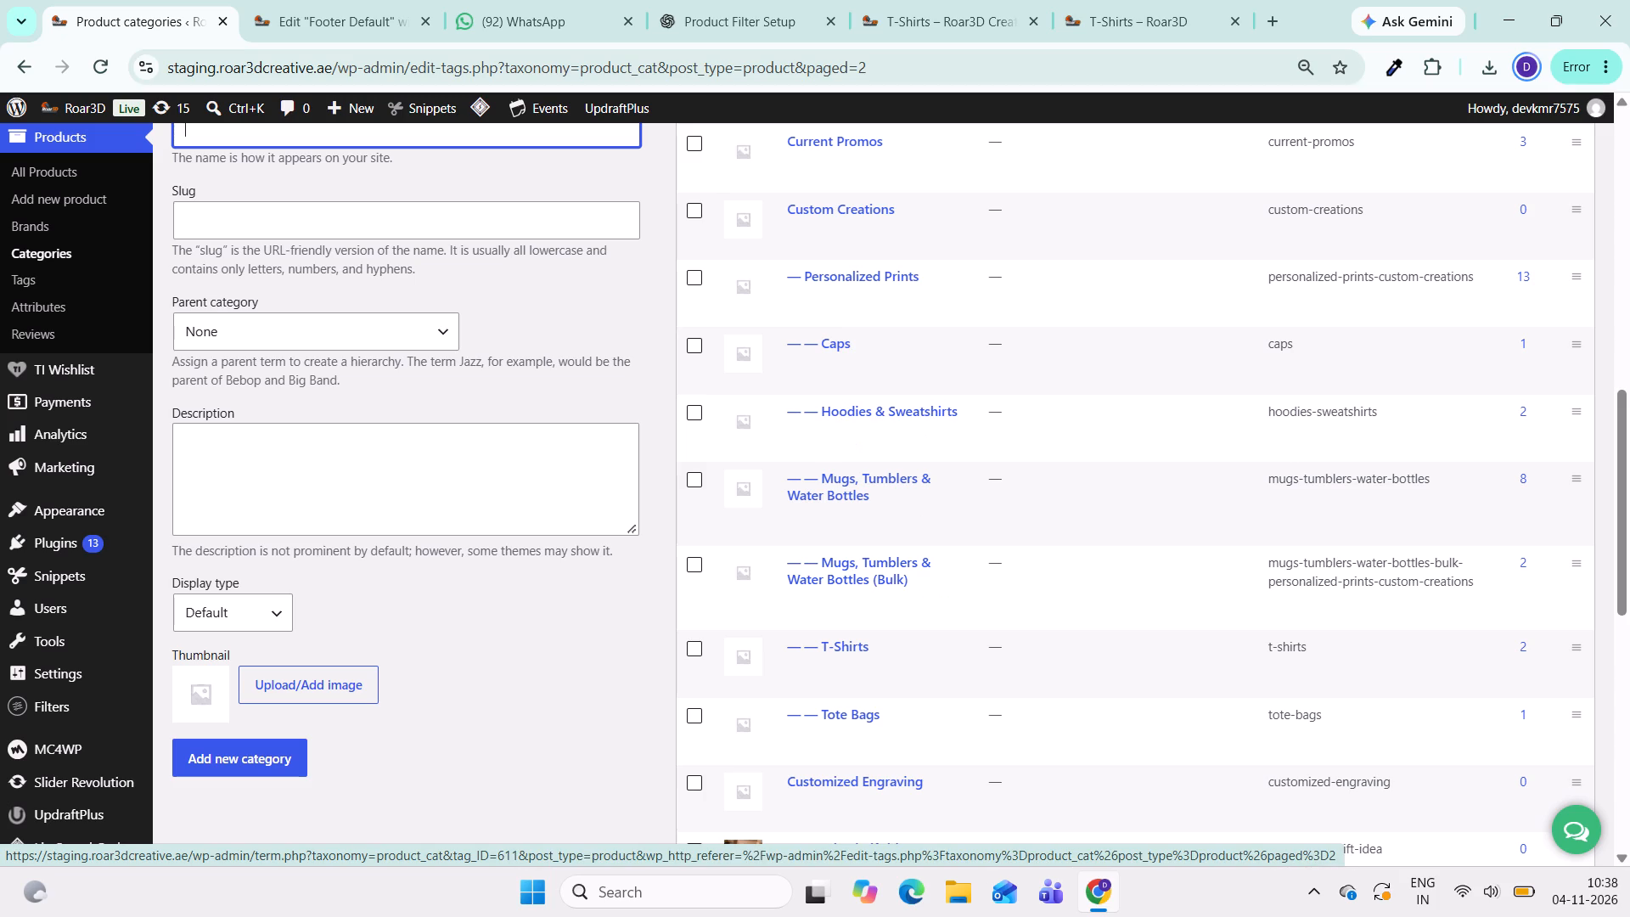
pyautogui.scroll(-4, 132, 545)
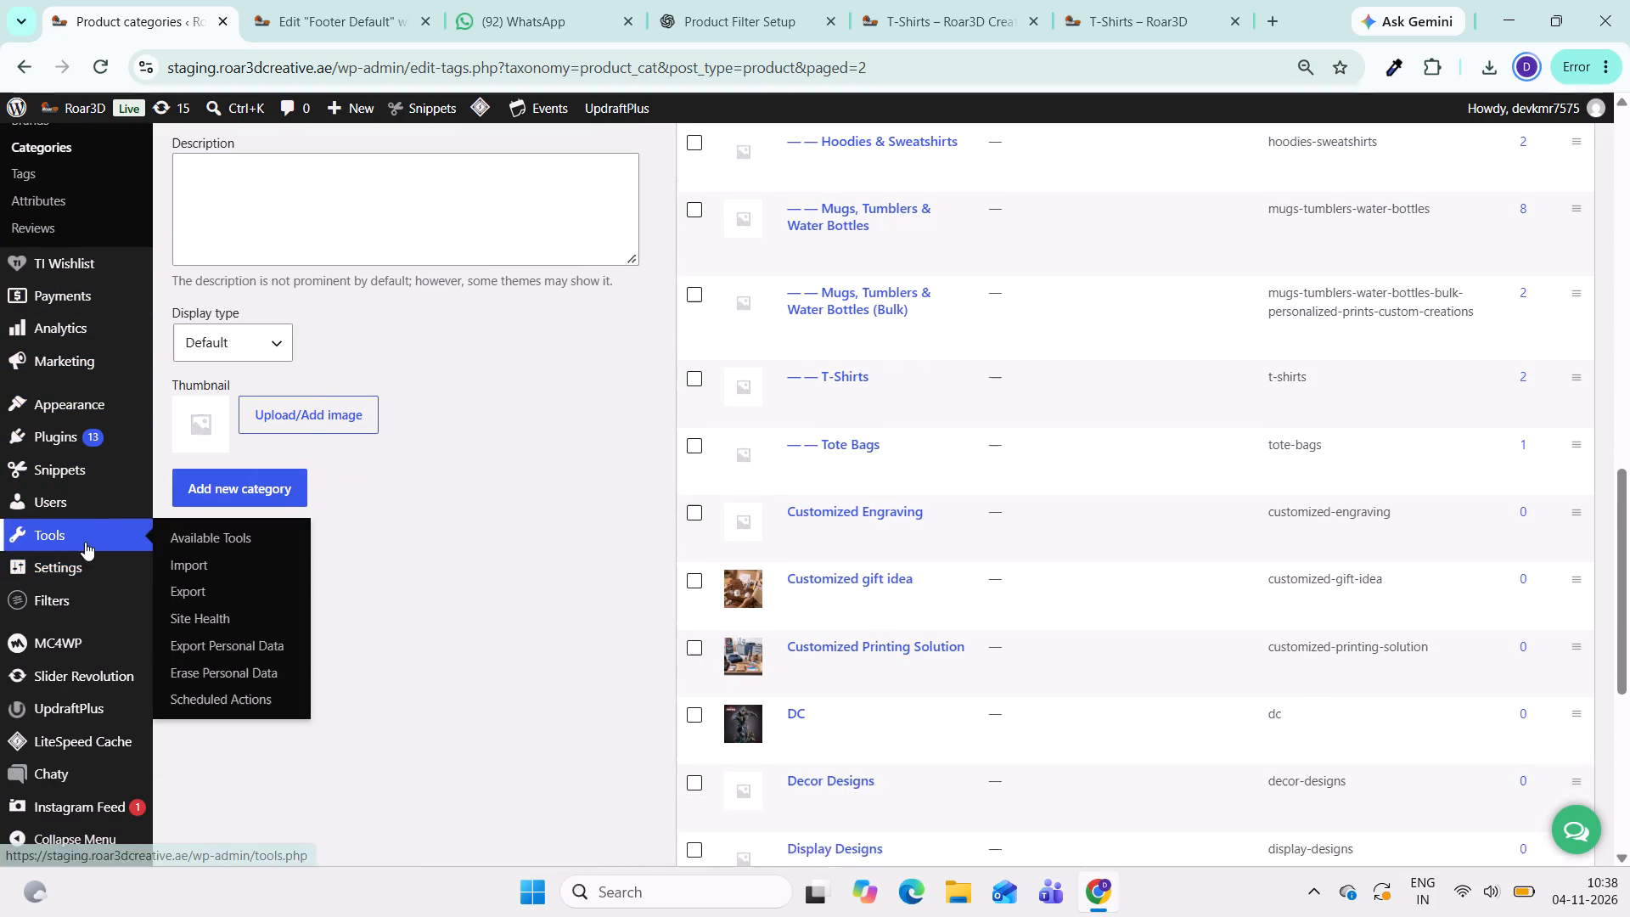
pyautogui.scroll(2, 1159, 354)
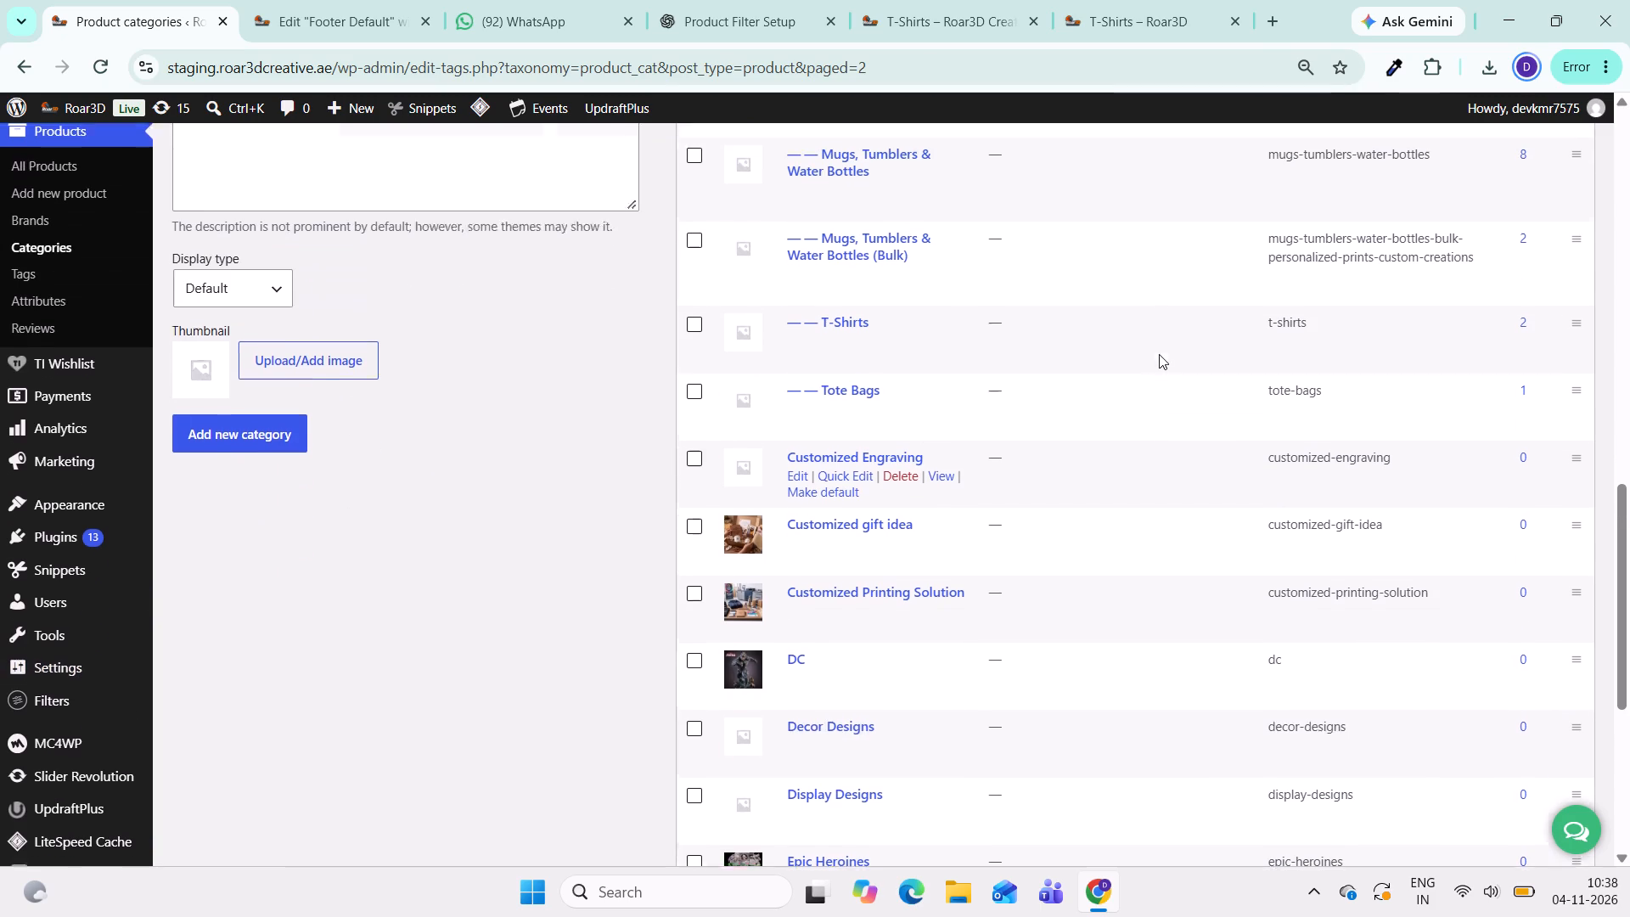
pyautogui.scroll(-2, 93, 538)
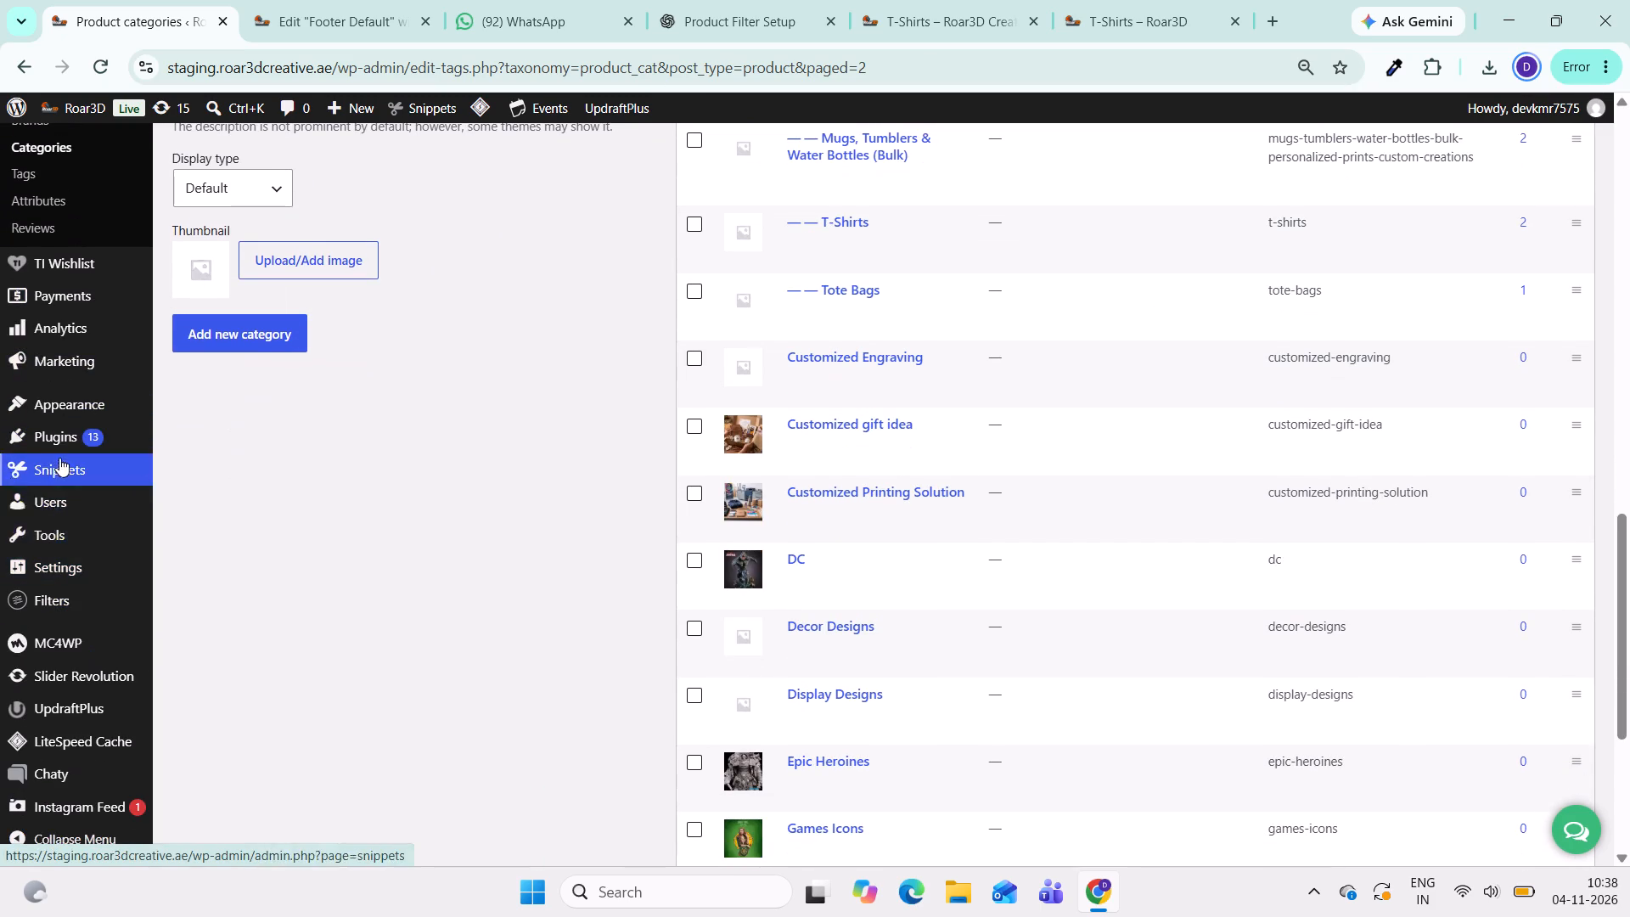
# Open the staging site's Menus settings and examine the Main Menu structure, including the Personalized Prints and Printing Services sub-items.
pyautogui.scroll(1, 78, 486)
pyautogui.scroll(2, 79, 369)
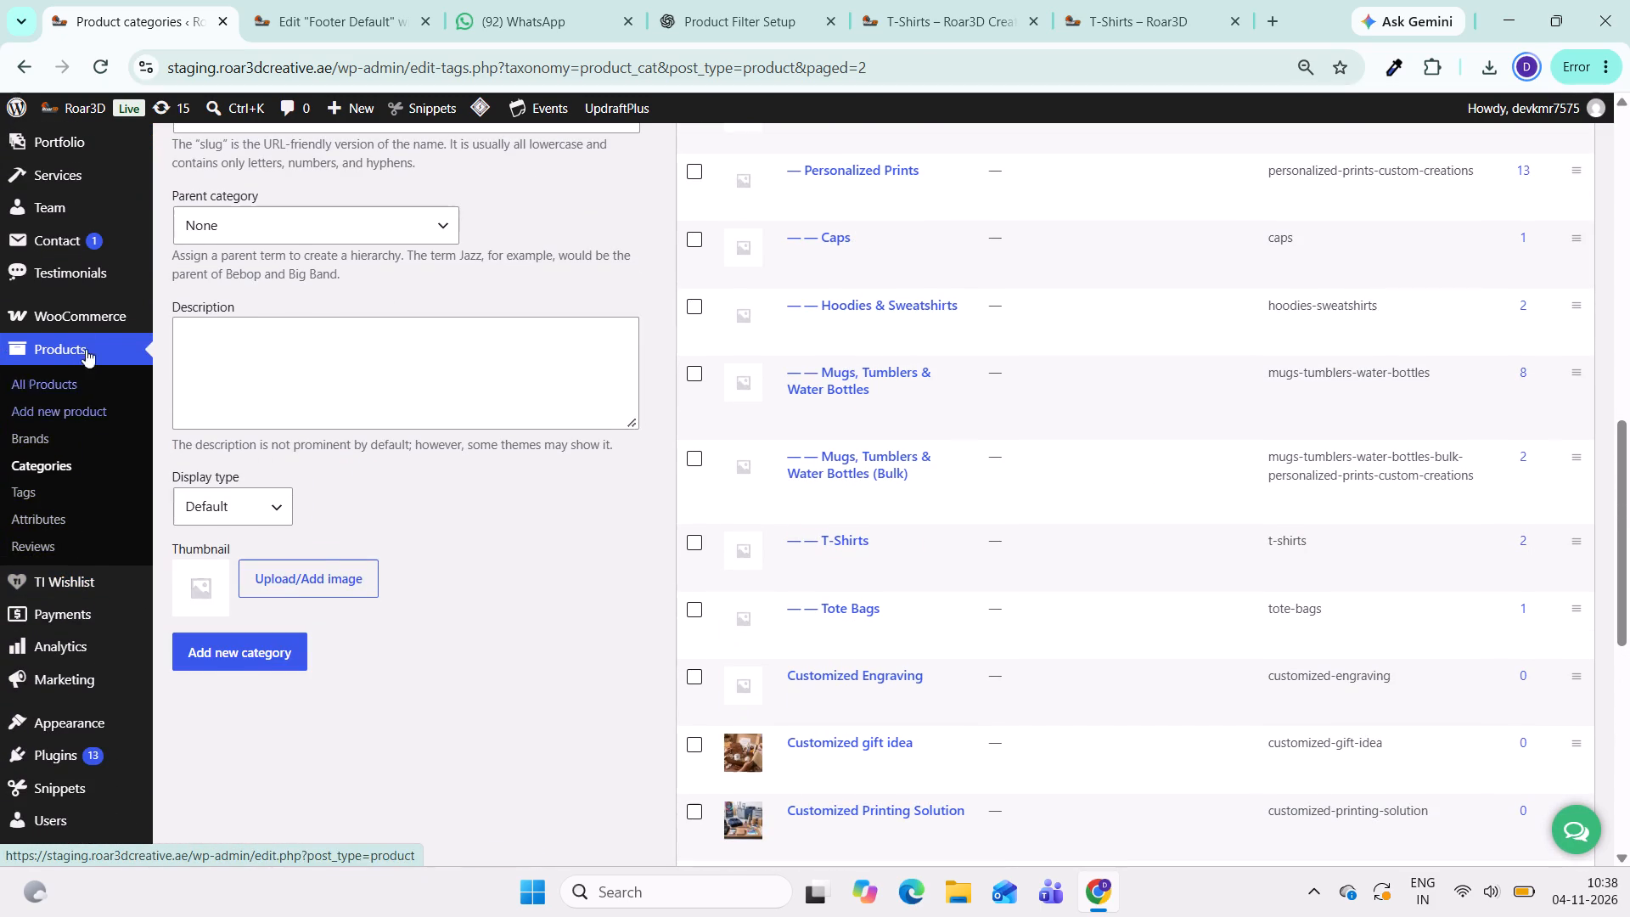
pyautogui.scroll(-3, 80, 323)
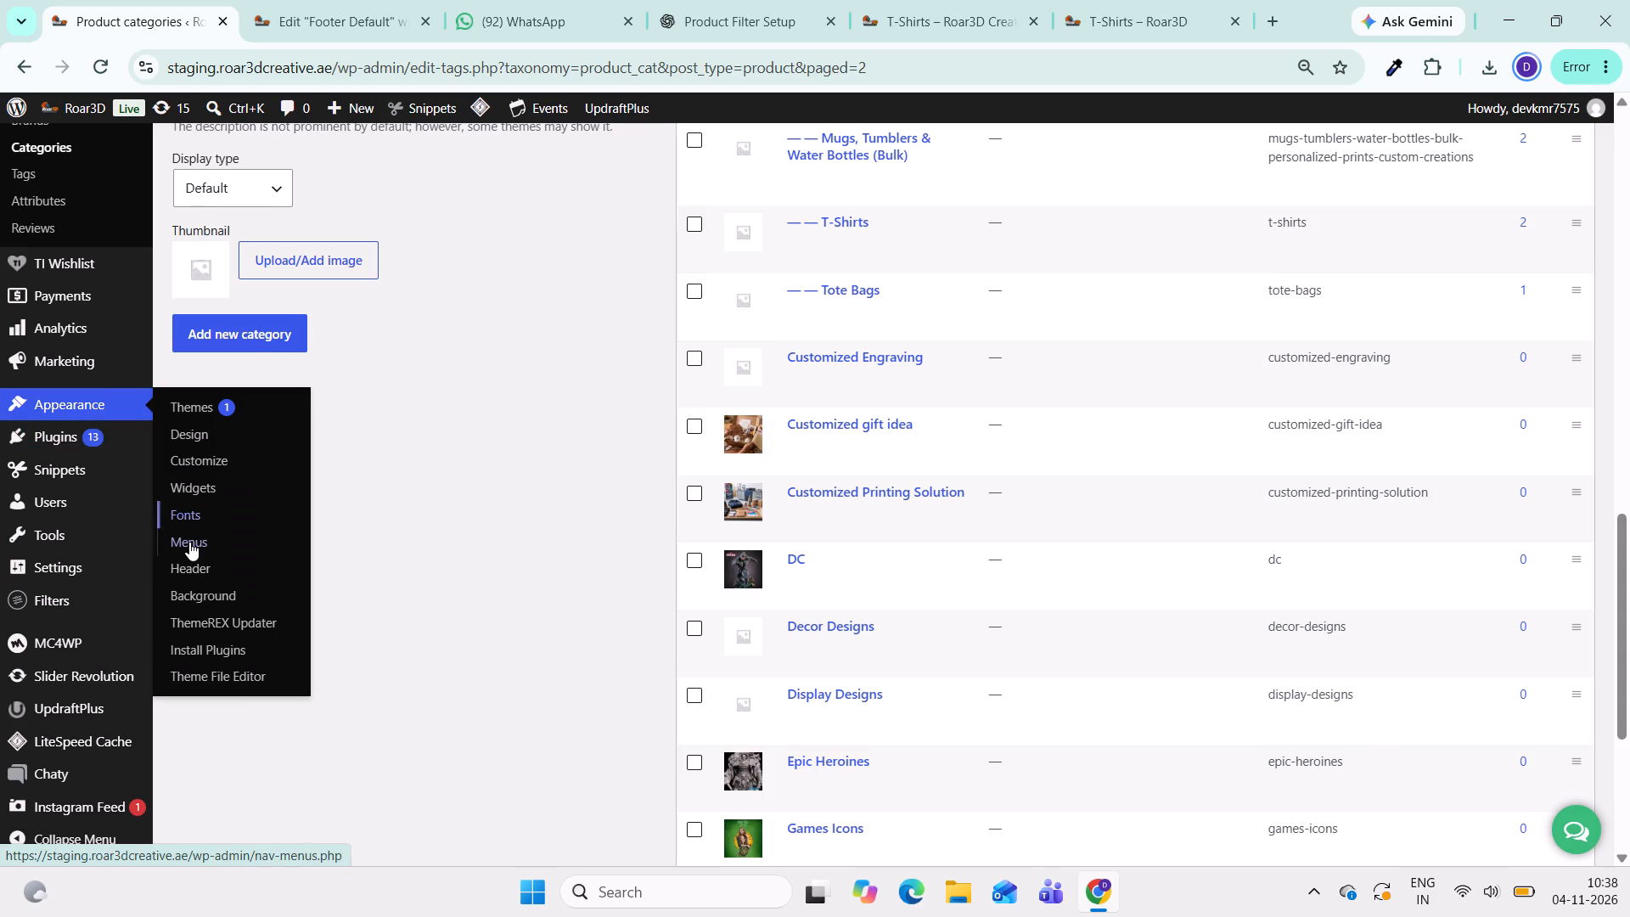
pyautogui.click(189, 537)
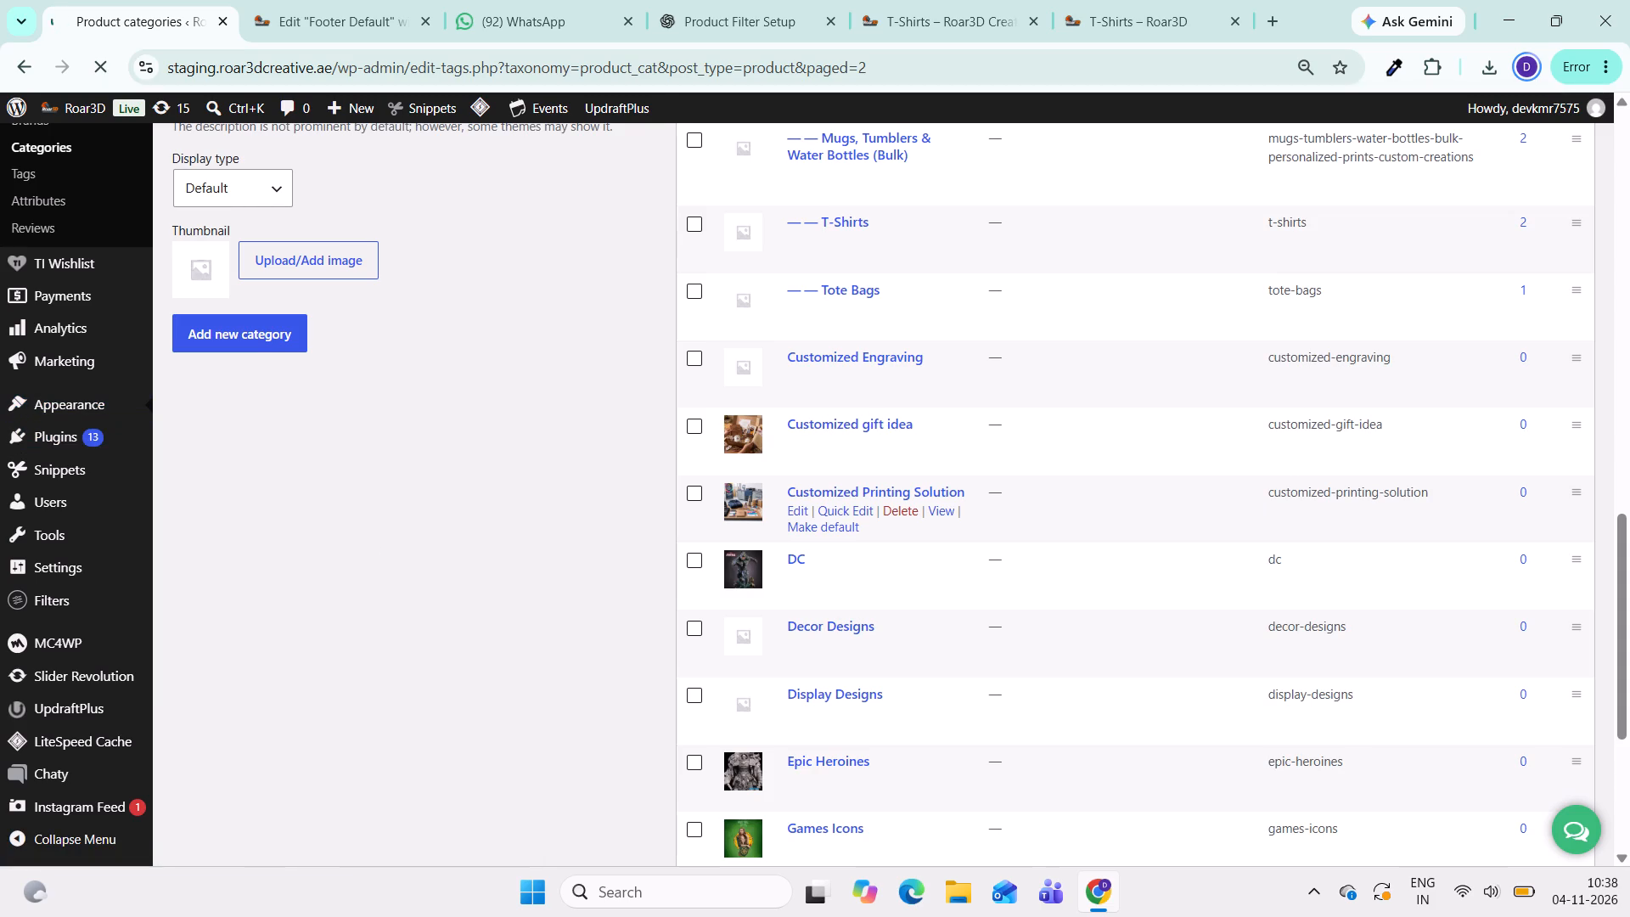
pyautogui.scroll(-2, 928, 455)
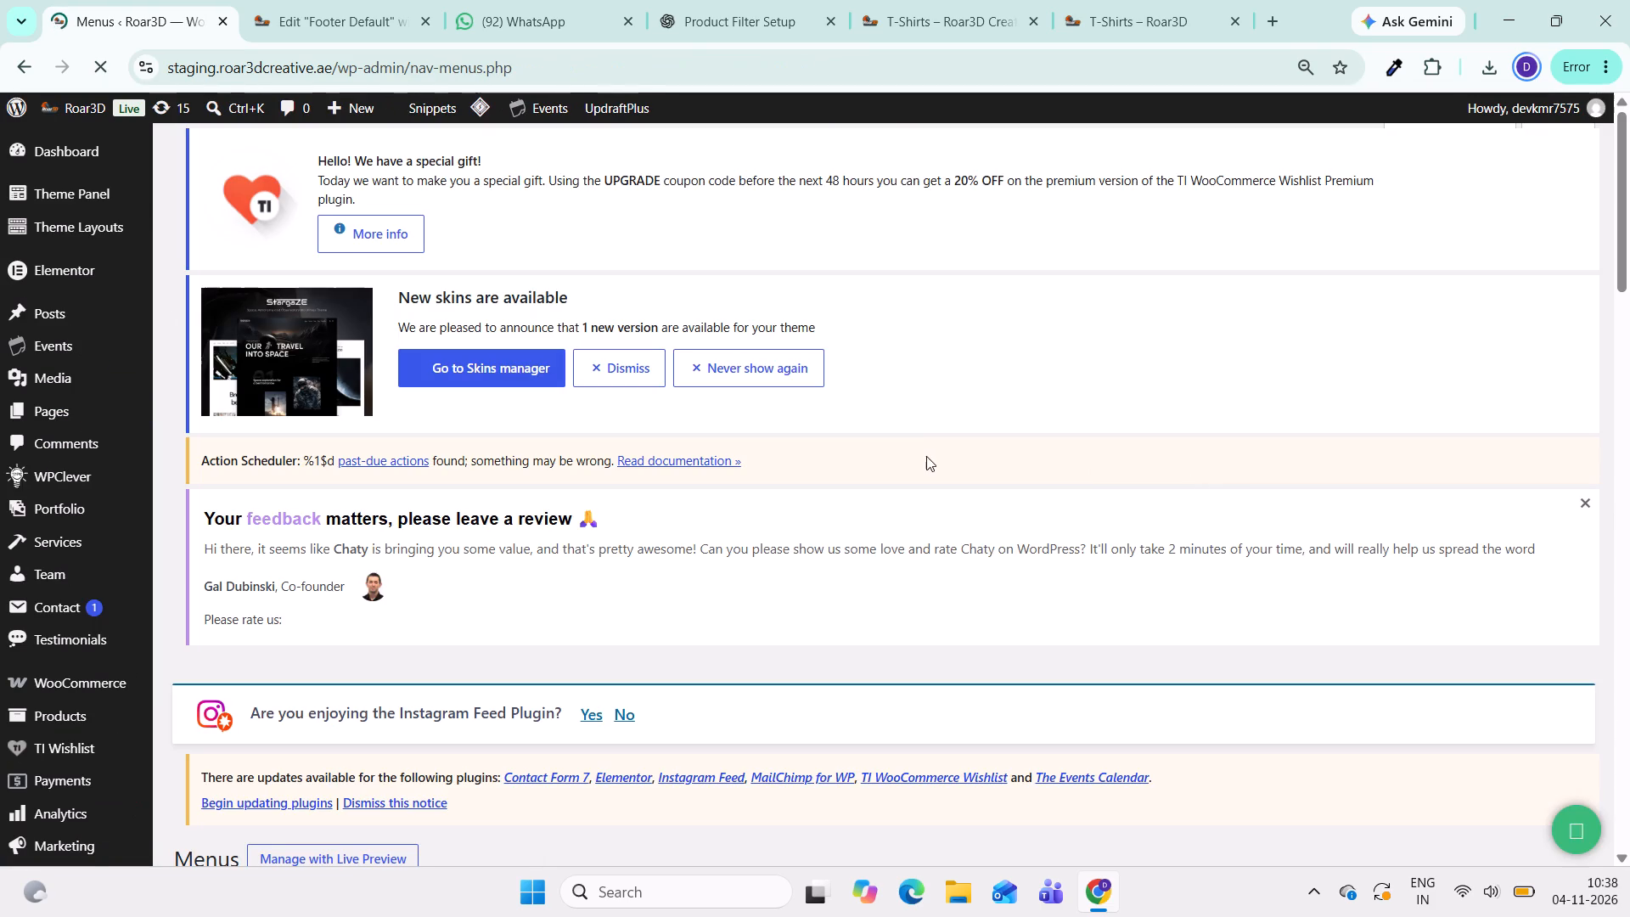
pyautogui.scroll(-4, 926, 456)
pyautogui.scroll(-6, 1061, 571)
pyautogui.scroll(-5, 920, 579)
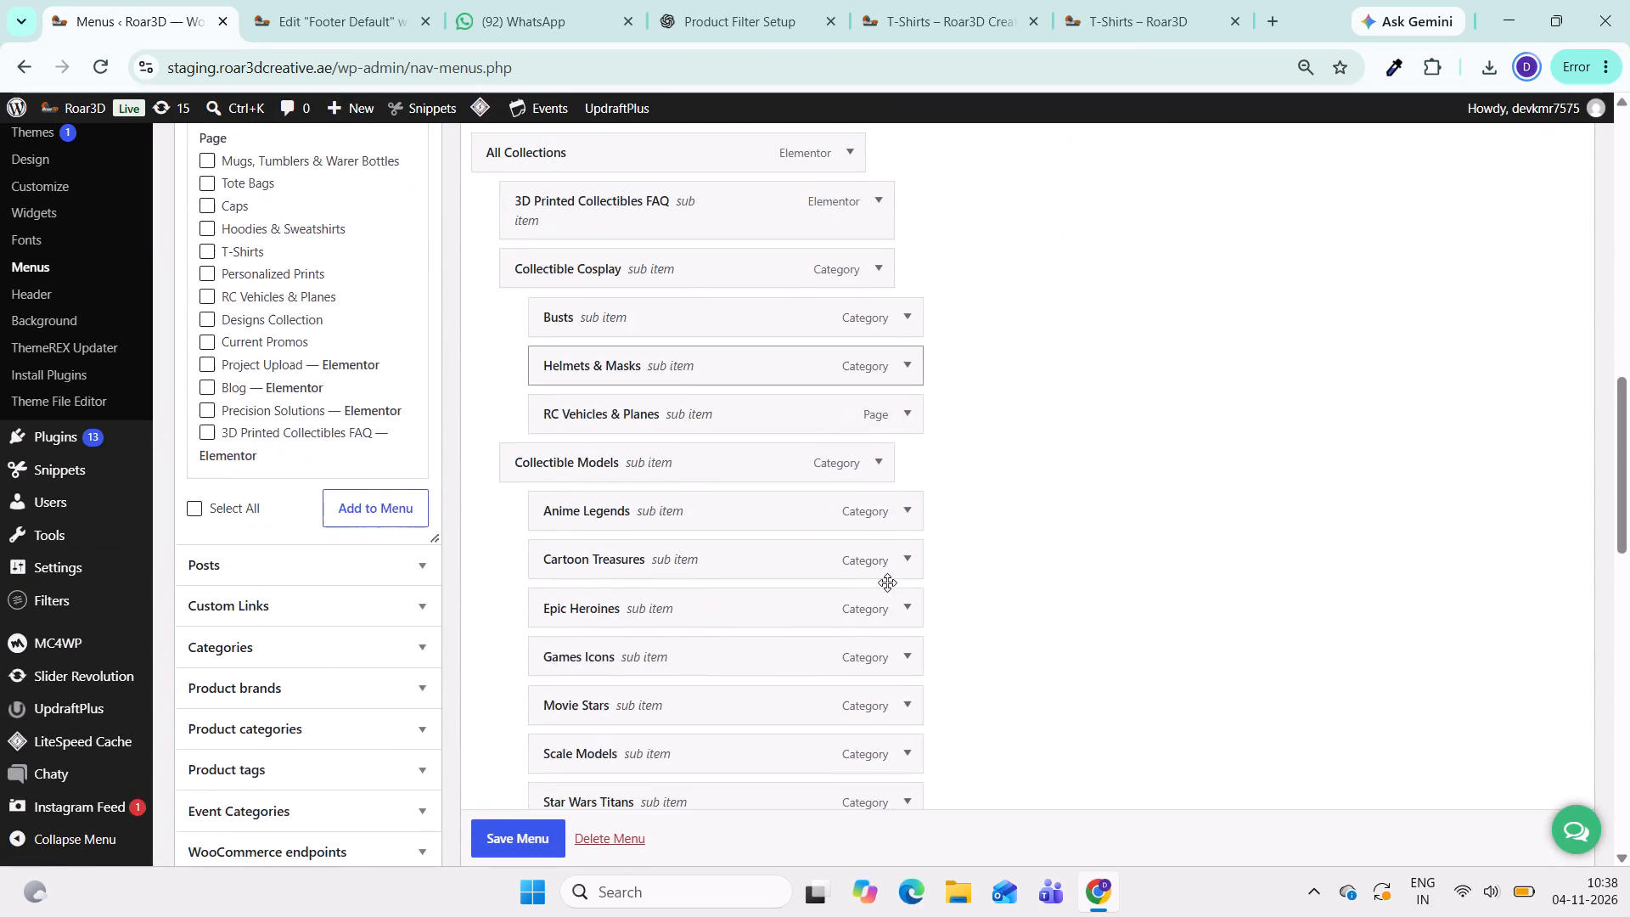
pyautogui.scroll(-7, 887, 582)
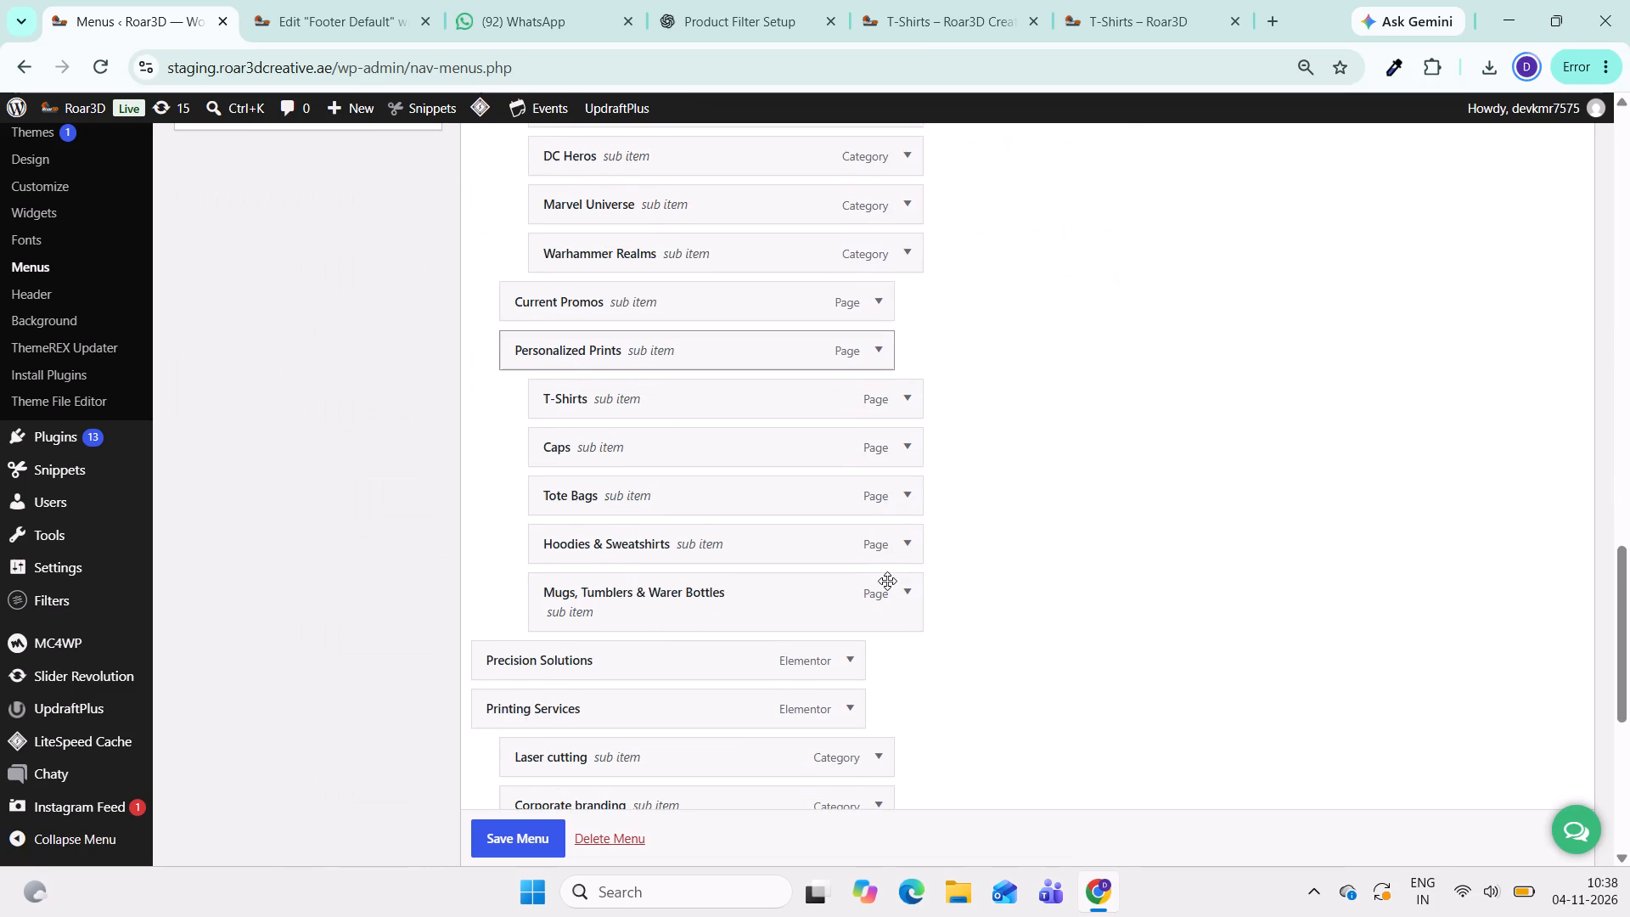
pyautogui.scroll(-4, 887, 581)
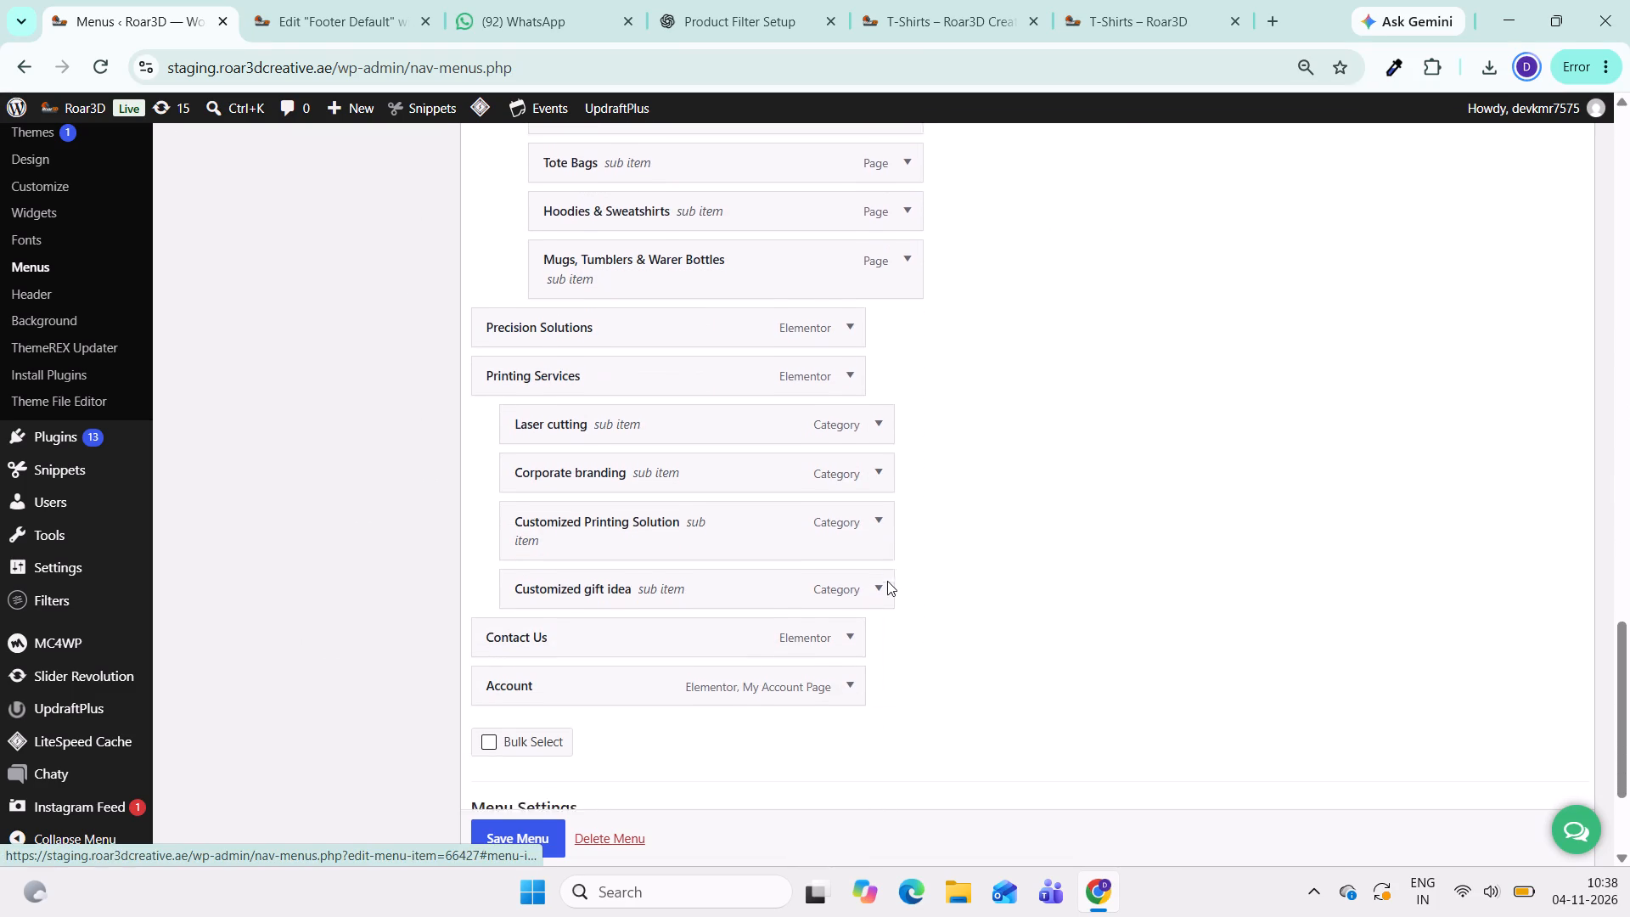
pyautogui.scroll(8, 1027, 569)
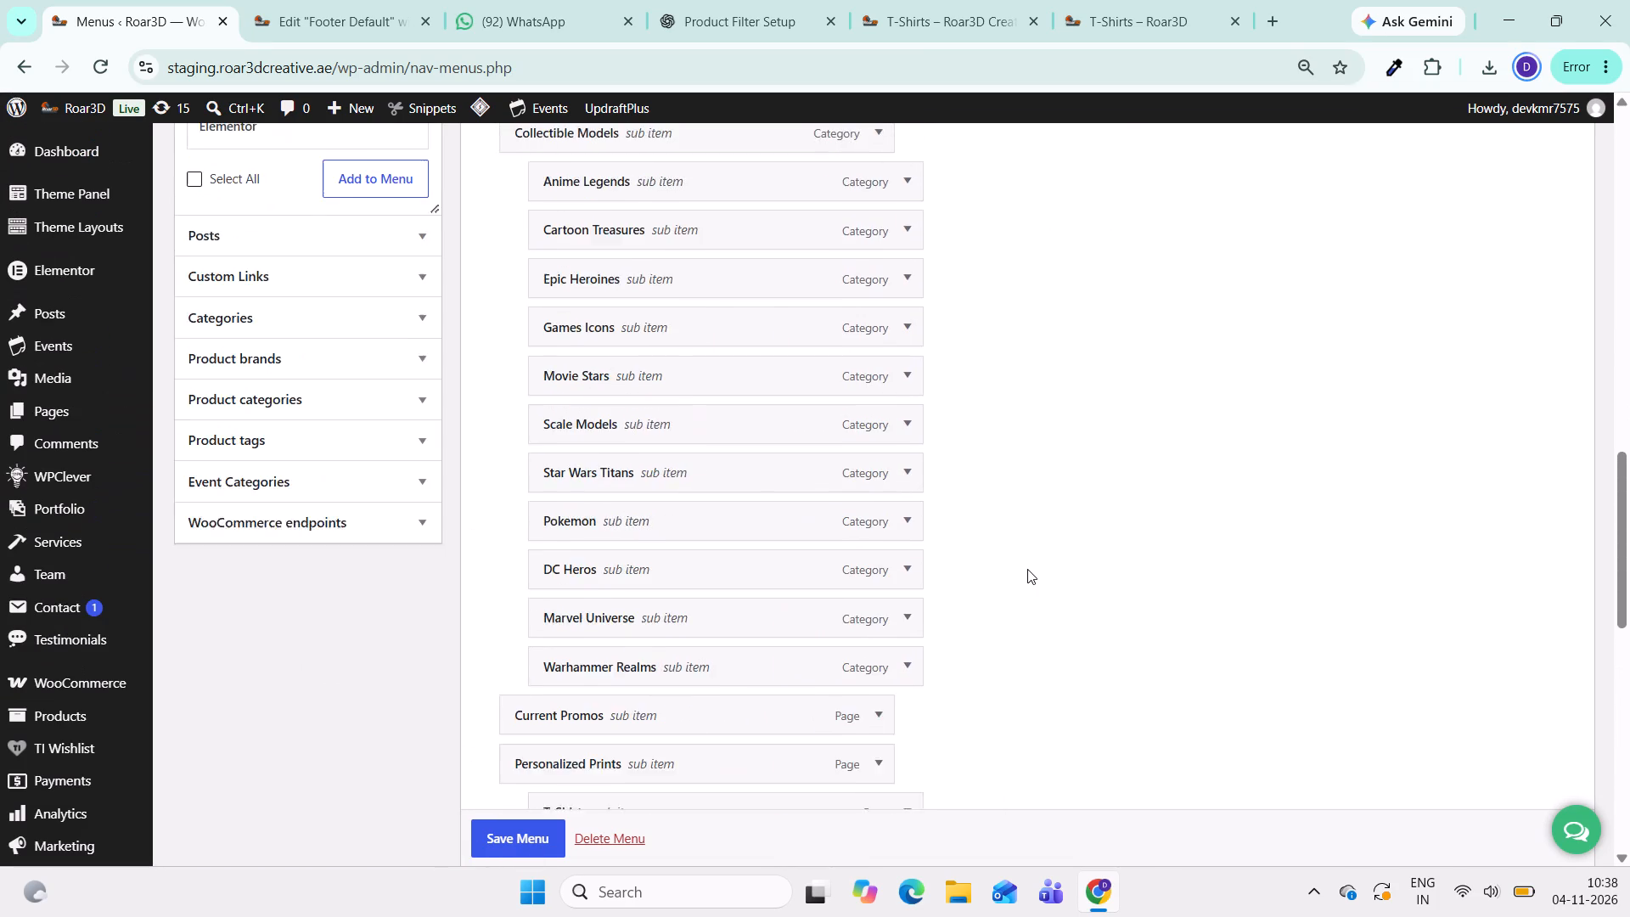
# Look over the recent pages available to add to the Main Menu, alongside its All Collections items.
pyautogui.scroll(3, 1027, 569)
pyautogui.scroll(1, 1019, 466)
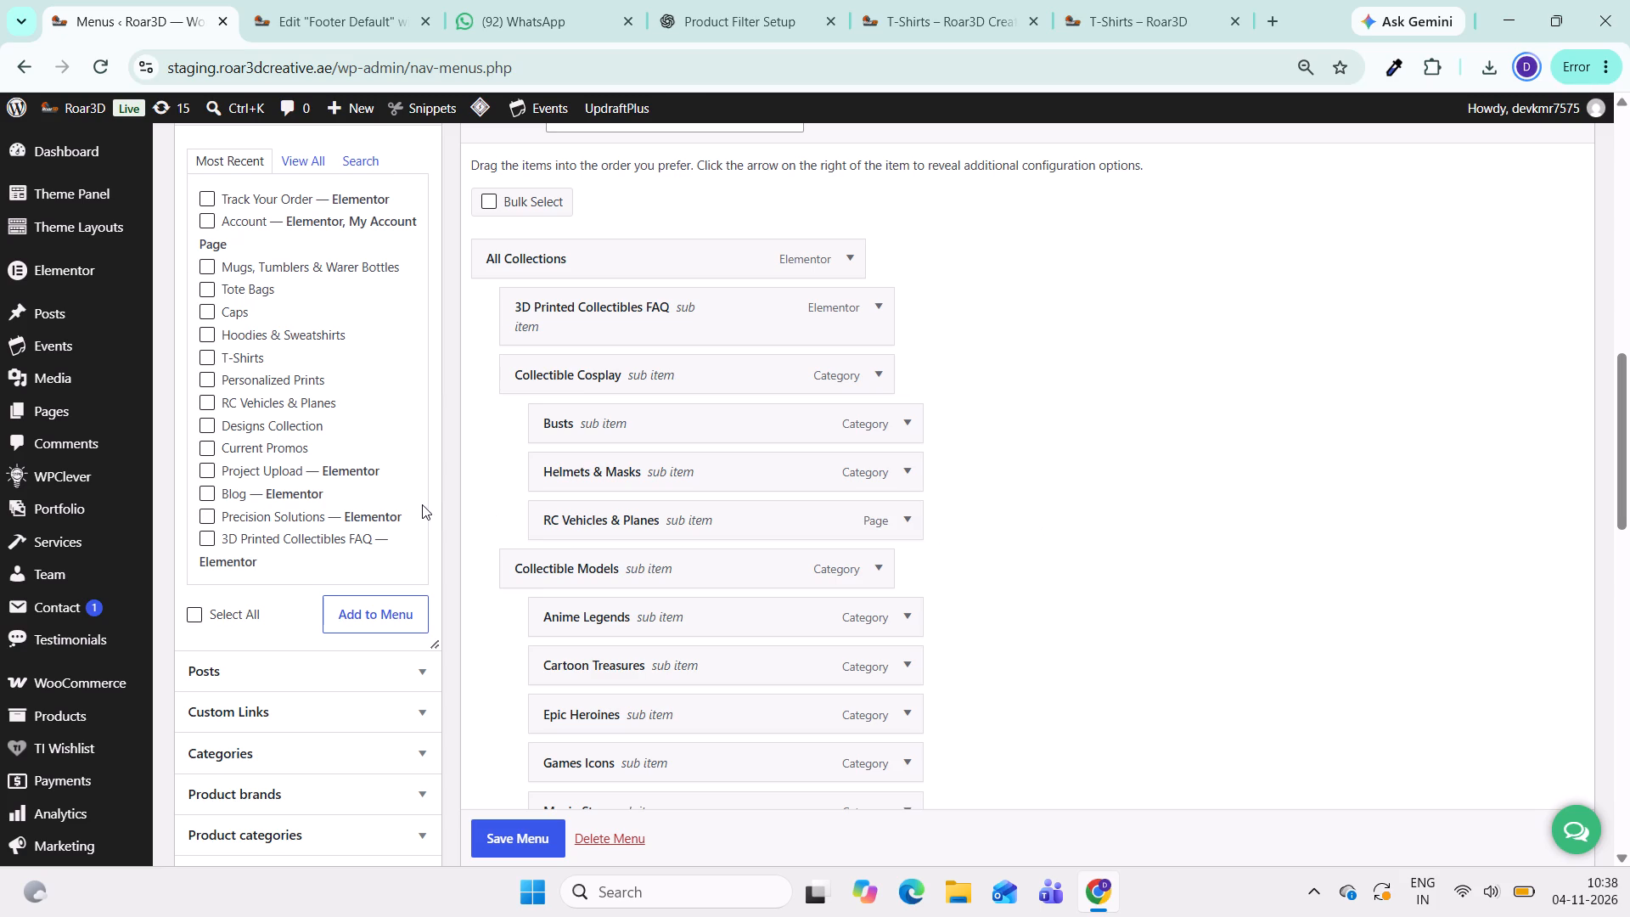
pyautogui.scroll(1, 347, 405)
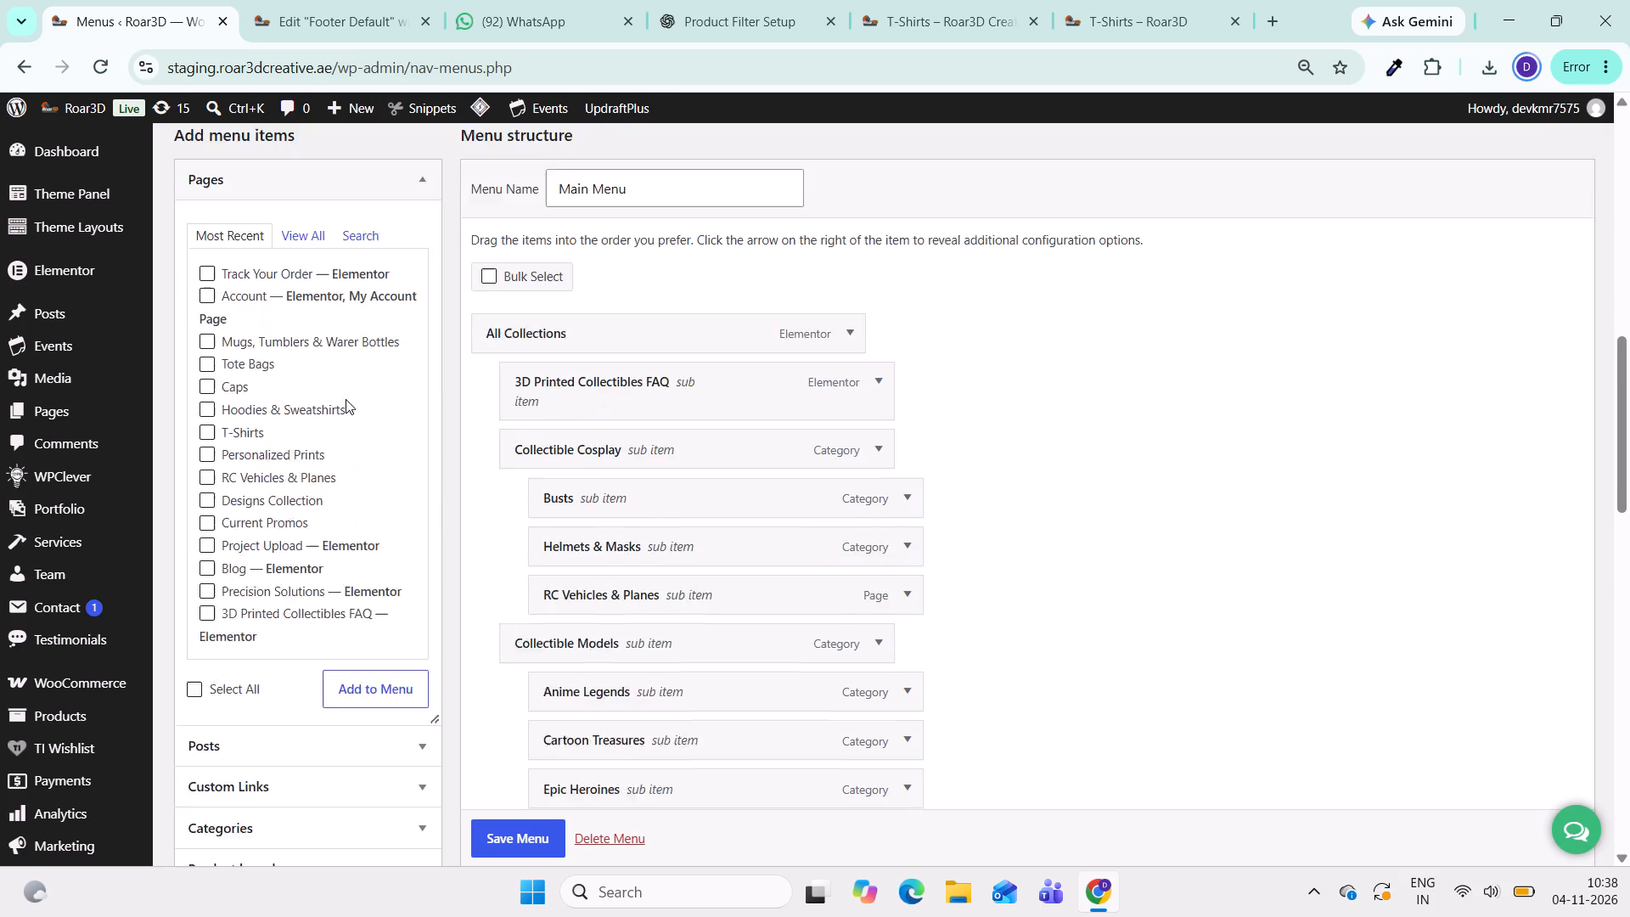
pyautogui.scroll(1, 346, 399)
pyautogui.scroll(-3, 283, 458)
pyautogui.scroll(1, 281, 464)
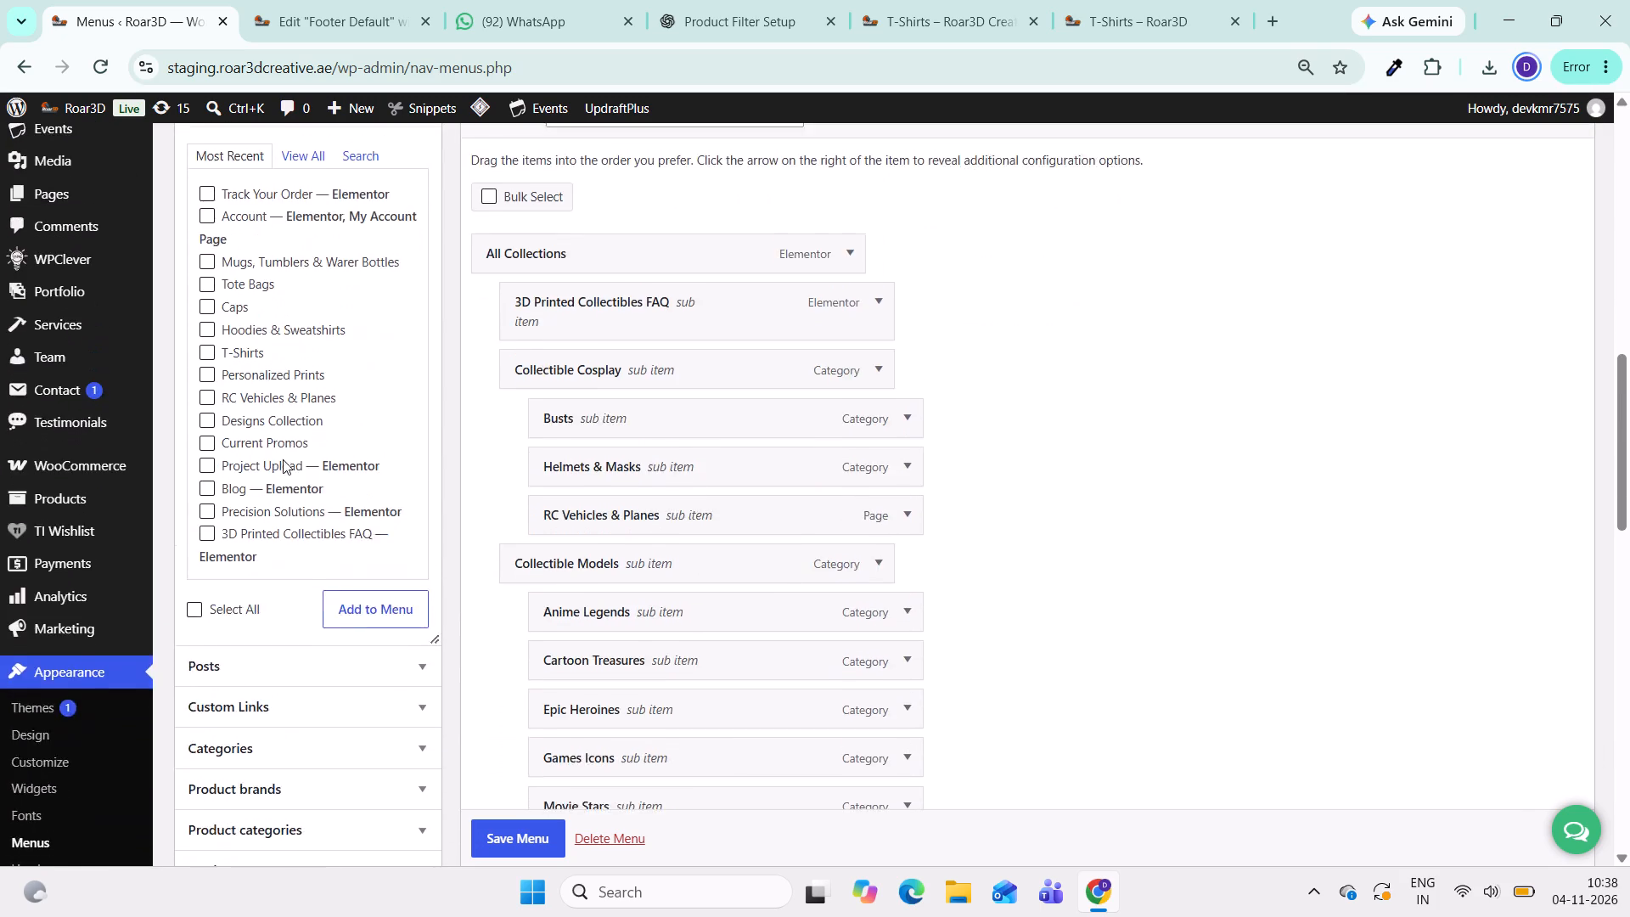
pyautogui.scroll(2, 284, 456)
pyautogui.scroll(-6, 294, 398)
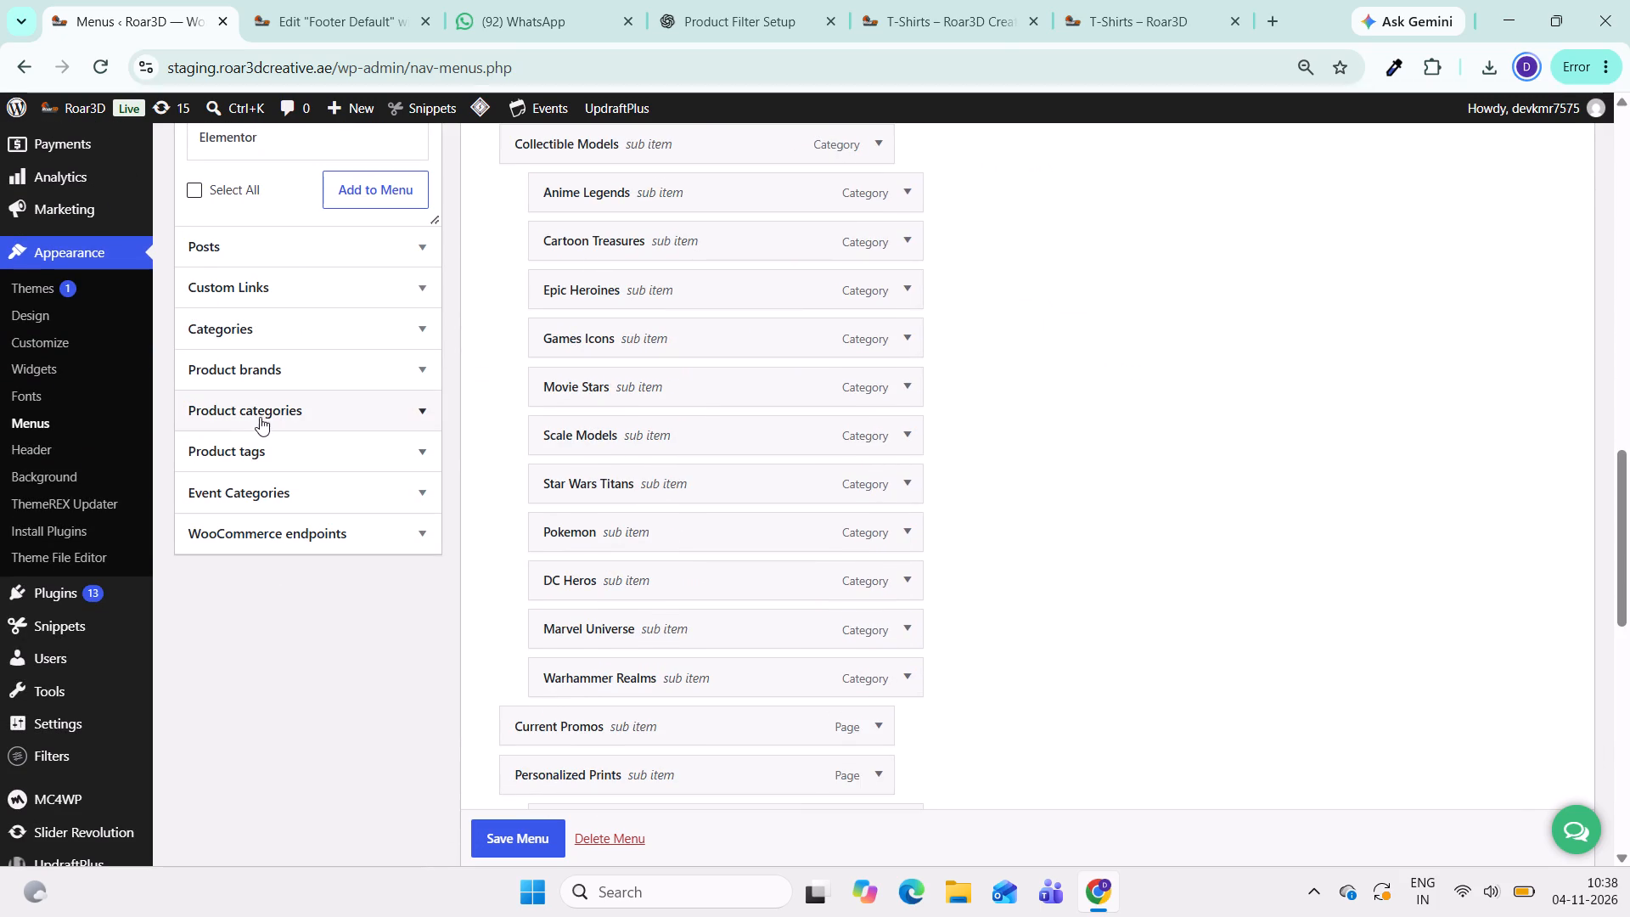
# List all product categories available for the Main Menu and examine them for a T-shirt or hoodie printing category.
pyautogui.click(267, 408)
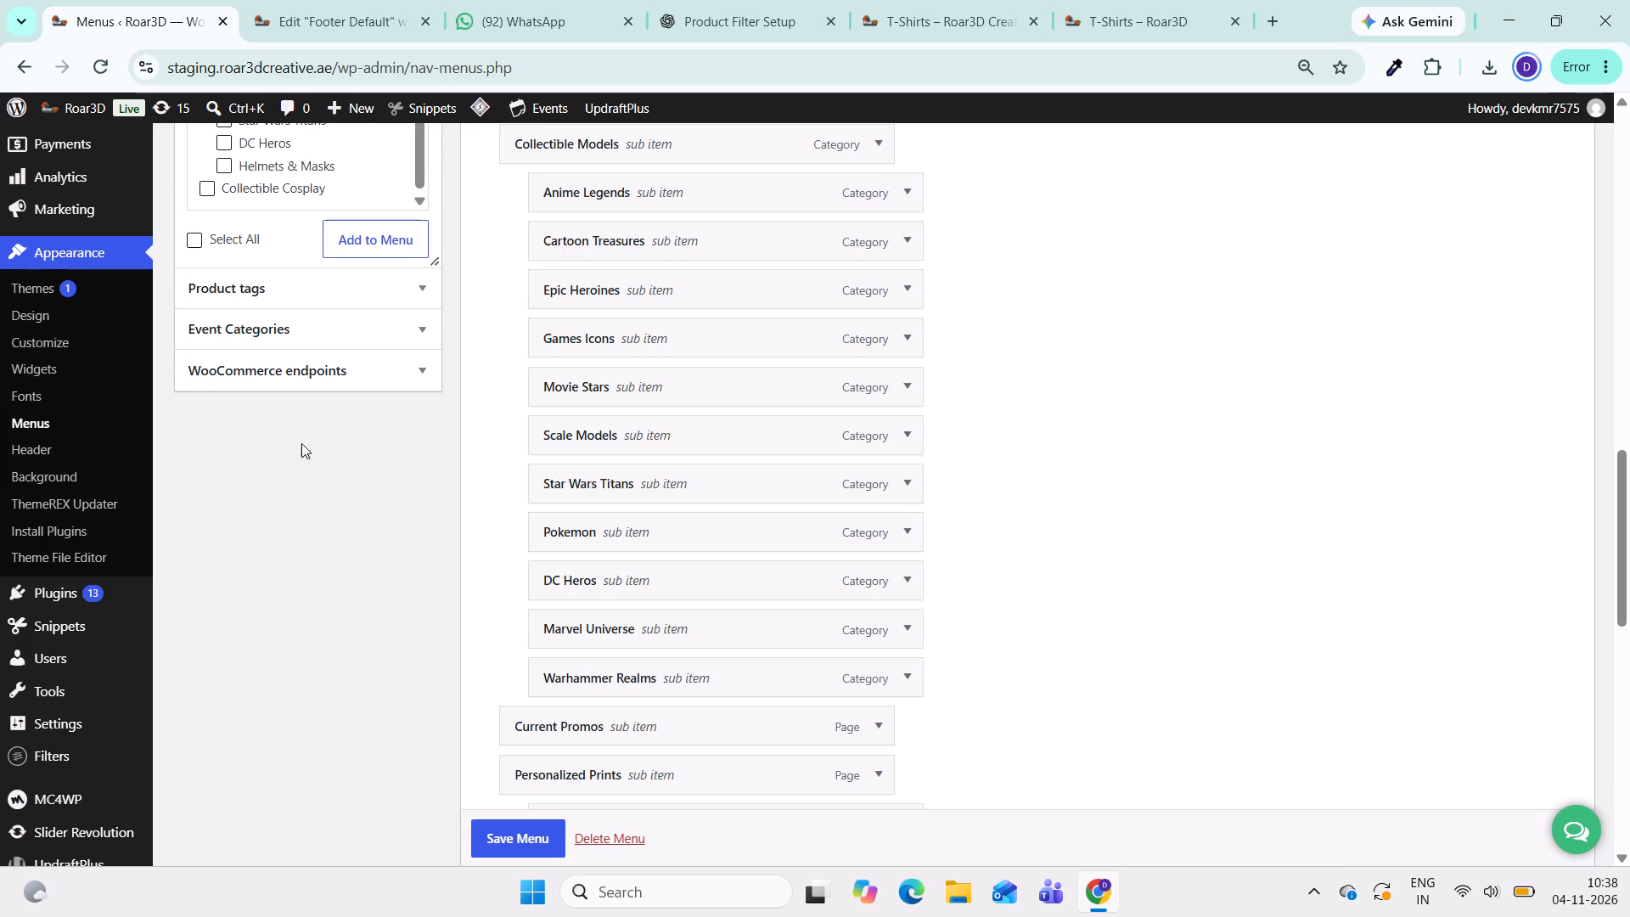
pyautogui.scroll(4, 362, 479)
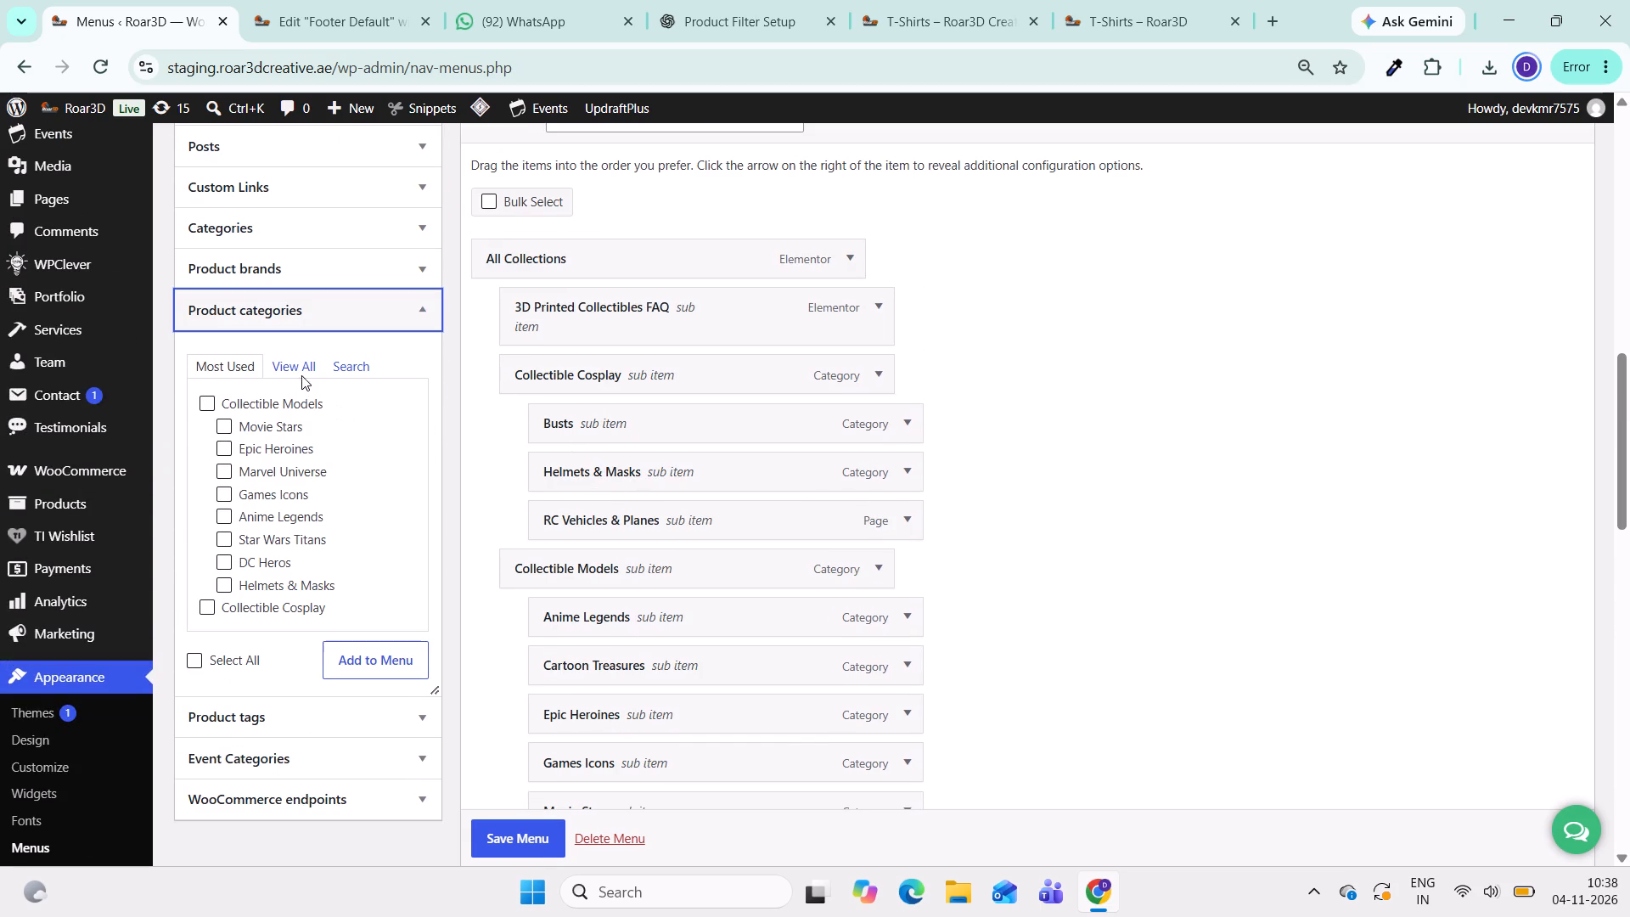
pyautogui.click(295, 366)
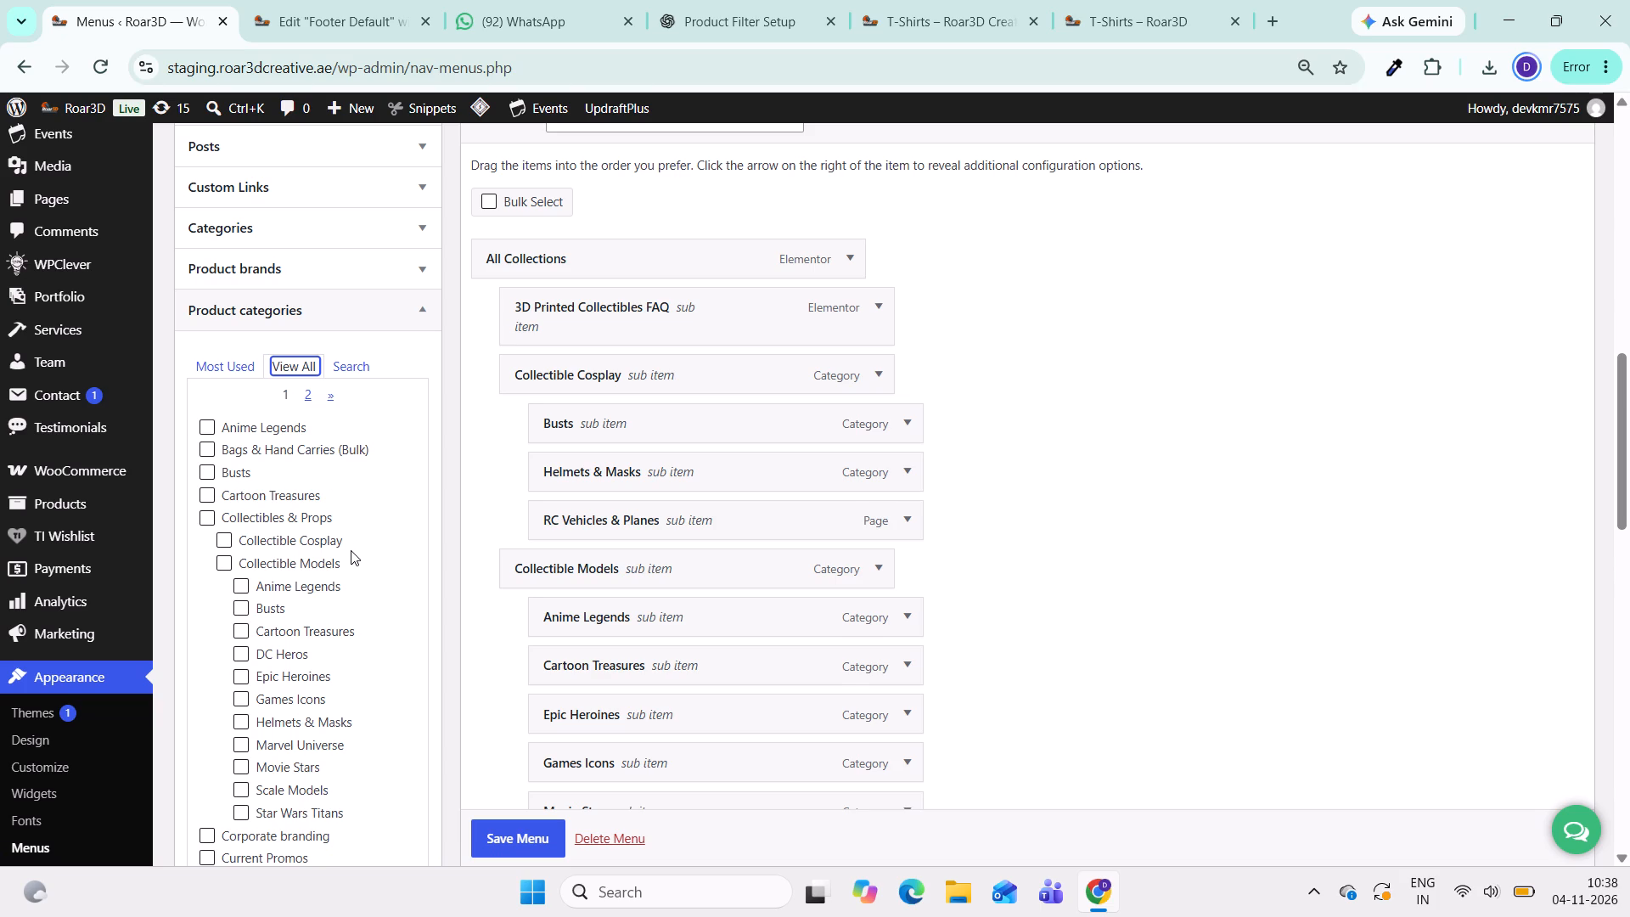
pyautogui.scroll(-3, 351, 550)
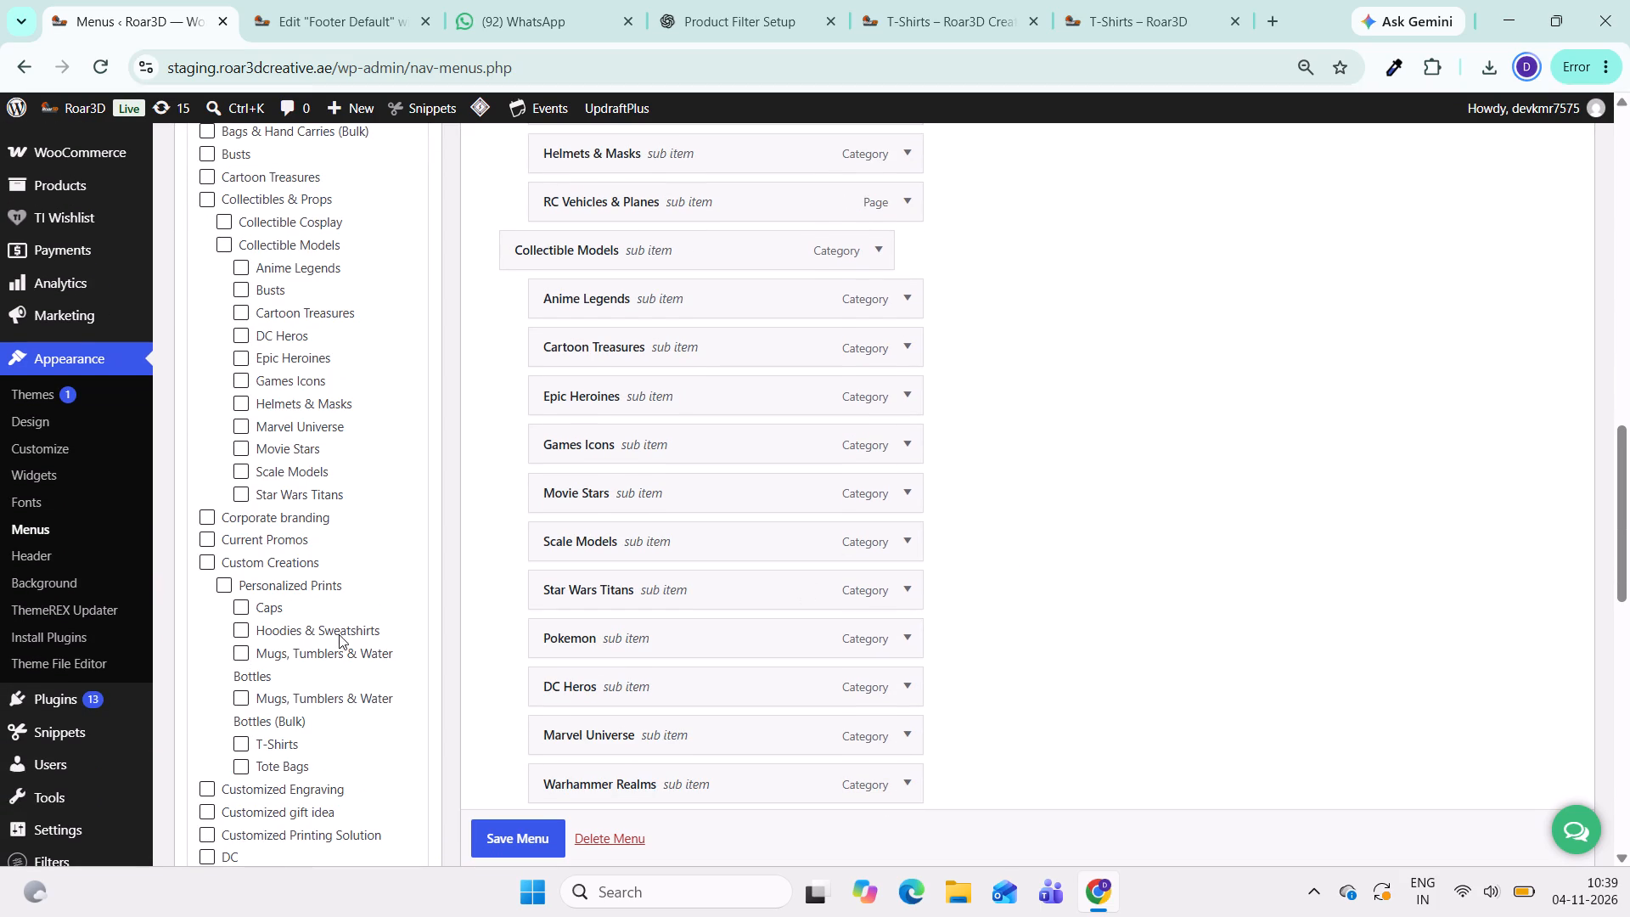
pyautogui.scroll(-3, 340, 631)
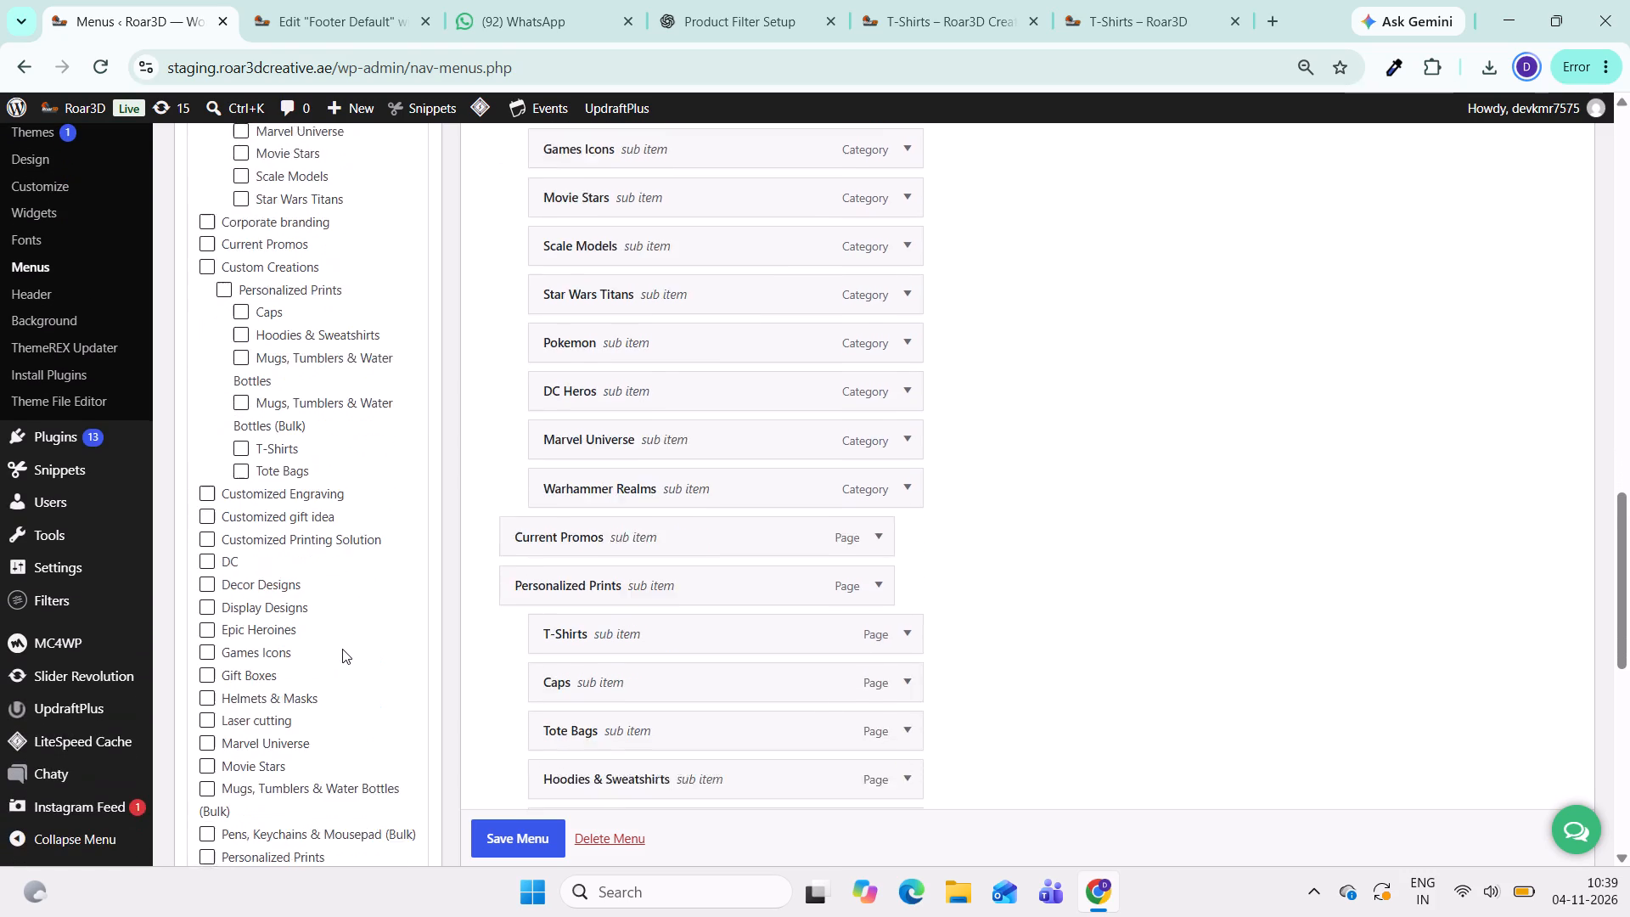
pyautogui.scroll(-1, 342, 649)
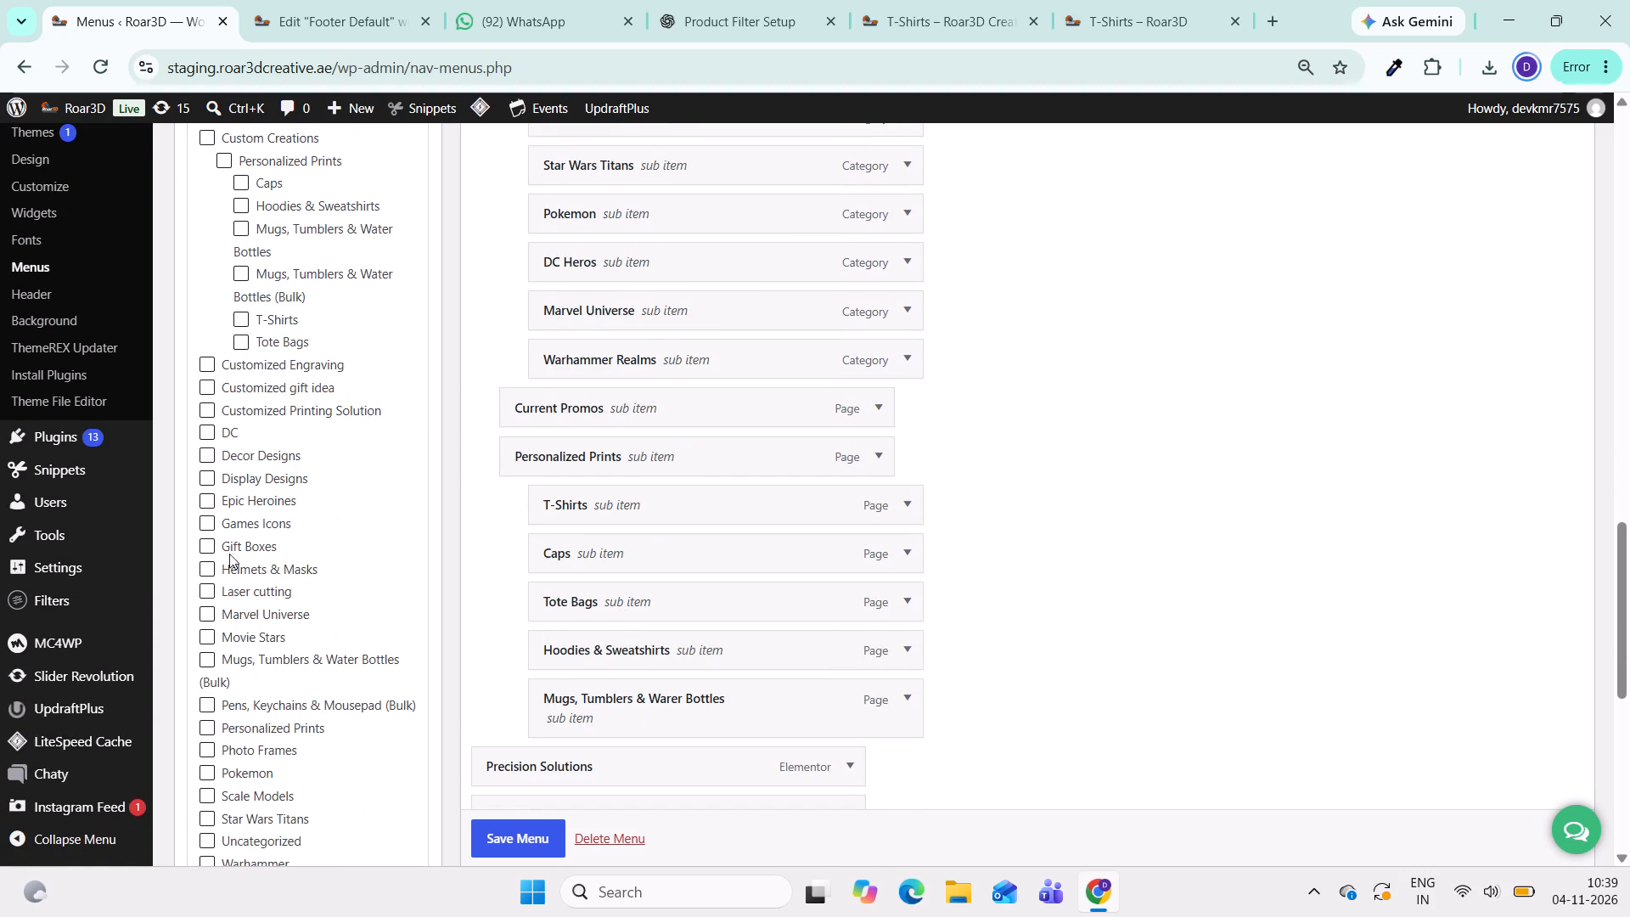
pyautogui.scroll(-2, 339, 622)
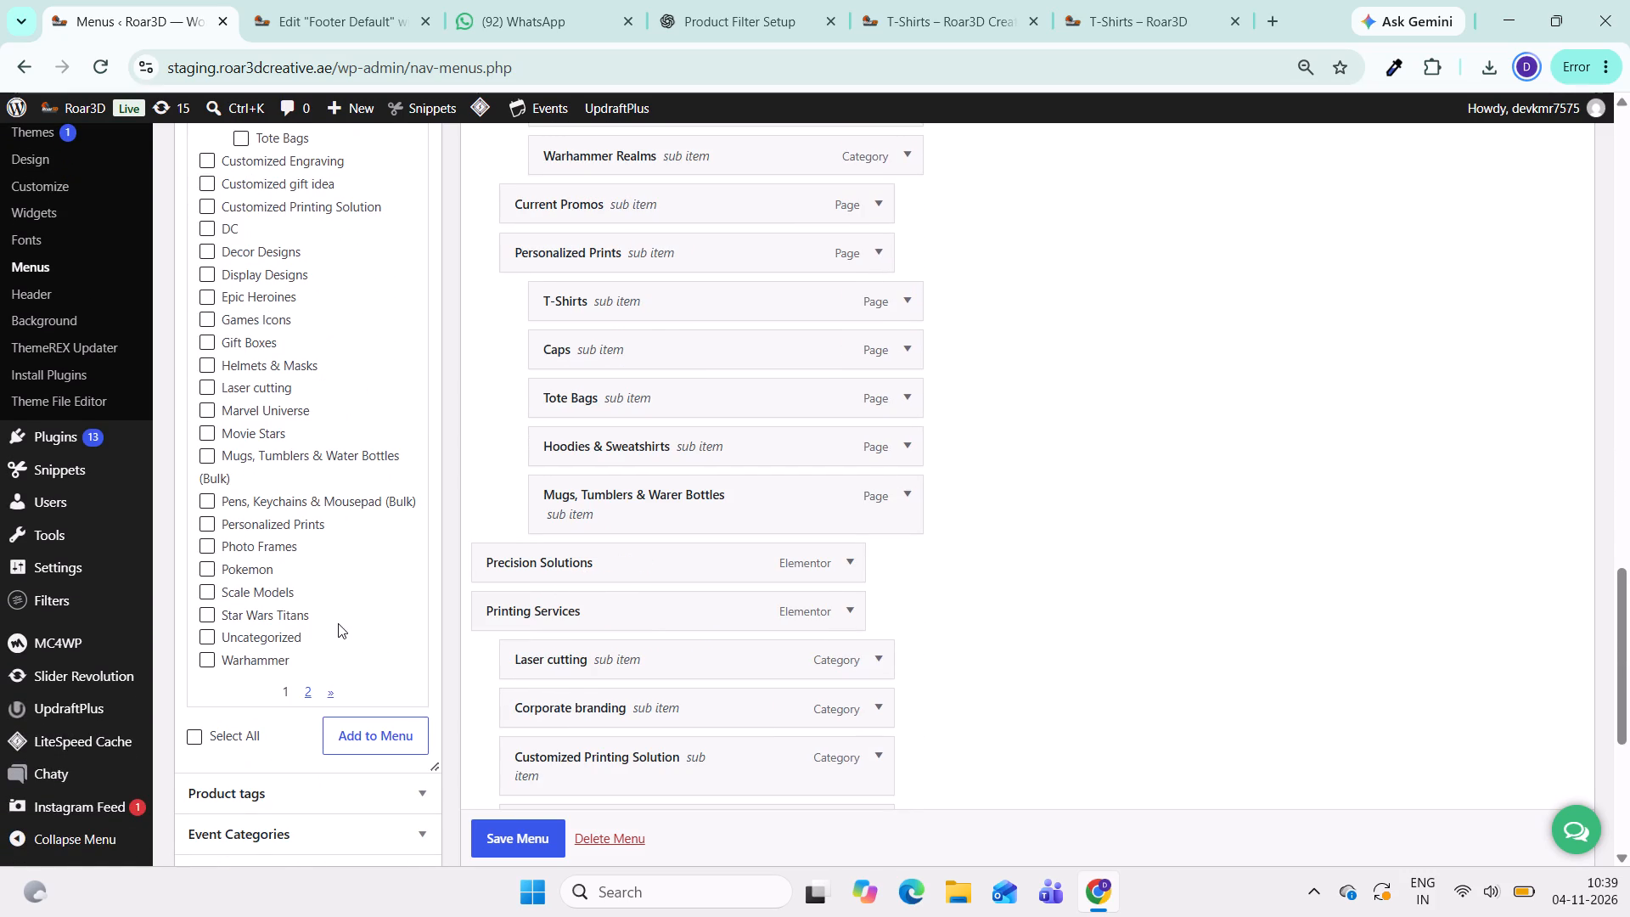
pyautogui.scroll(1, 233, 561)
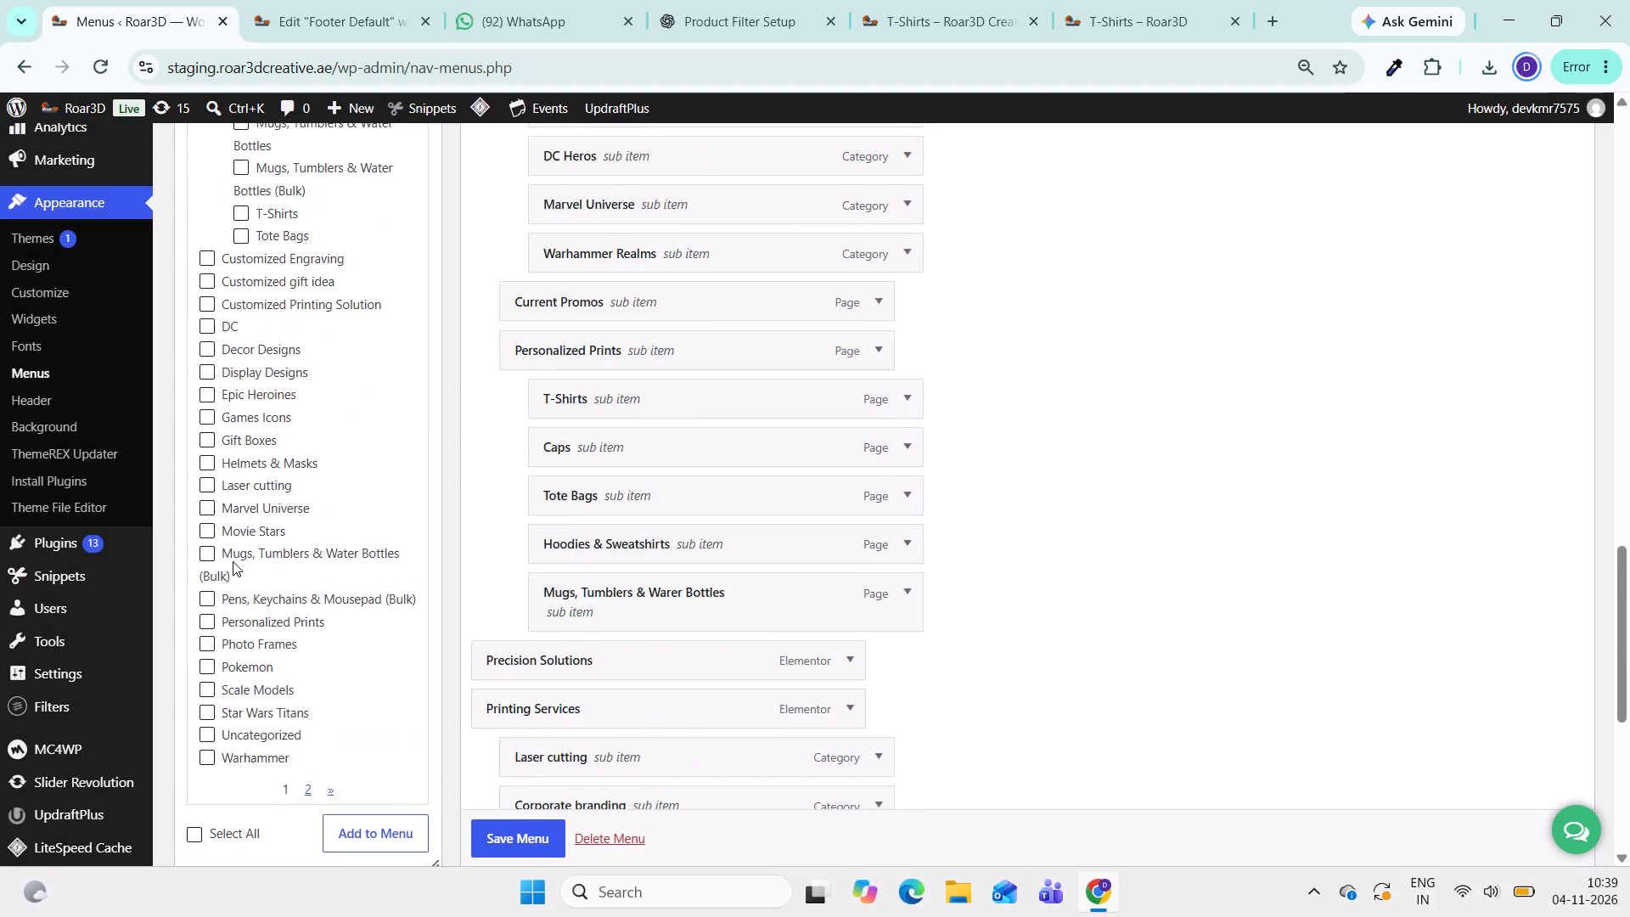
pyautogui.scroll(2, 233, 561)
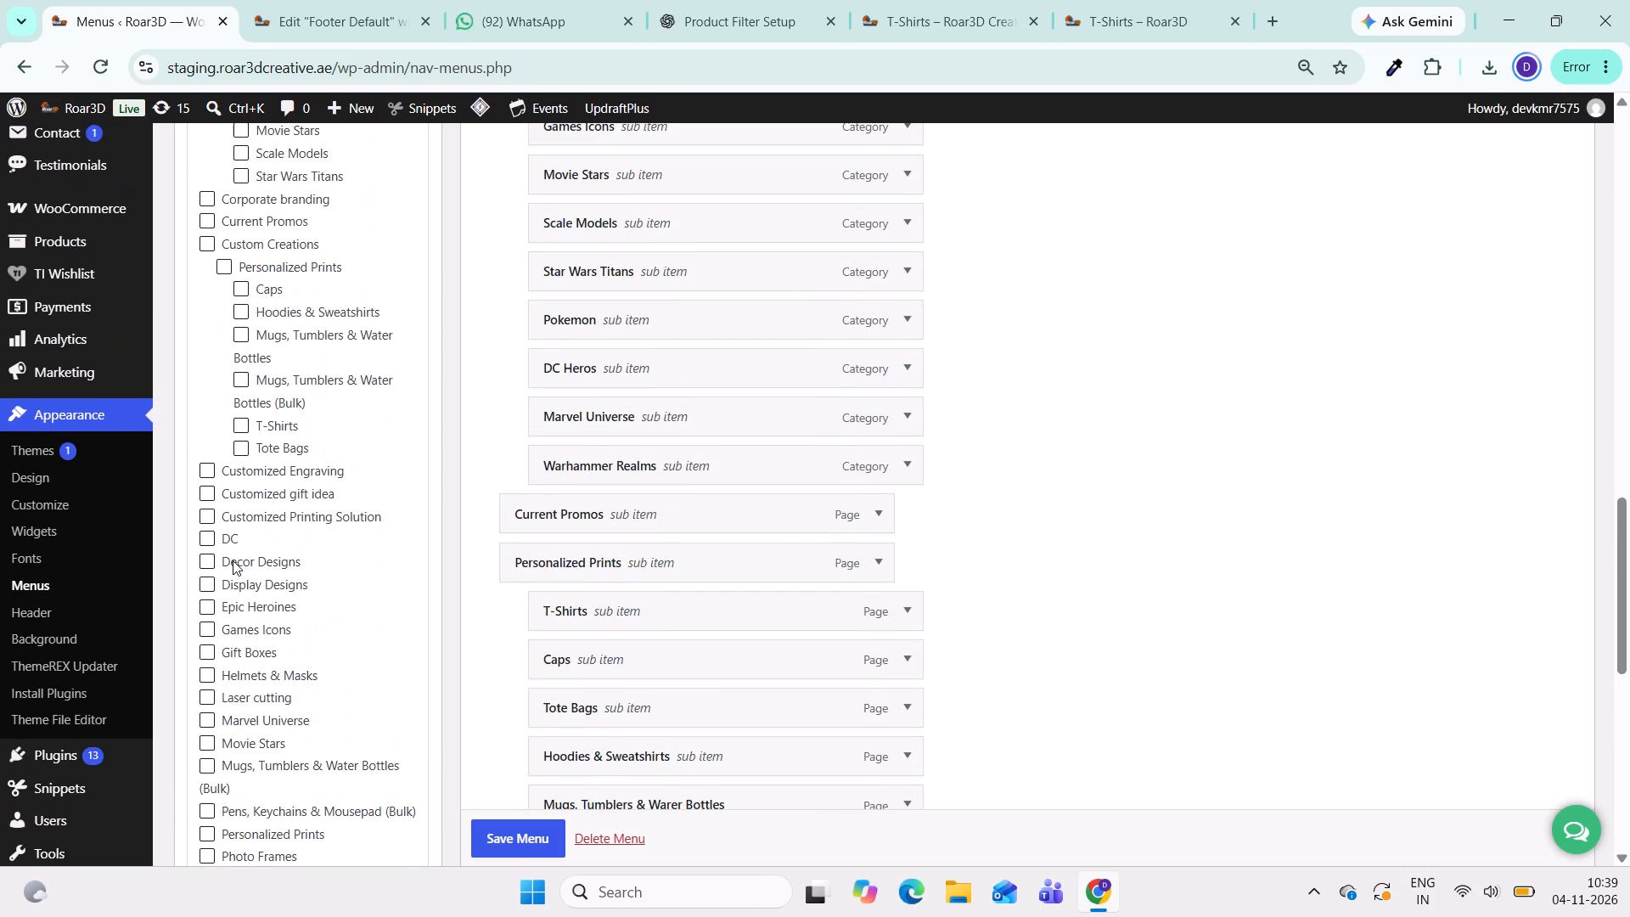
pyautogui.scroll(1, 233, 560)
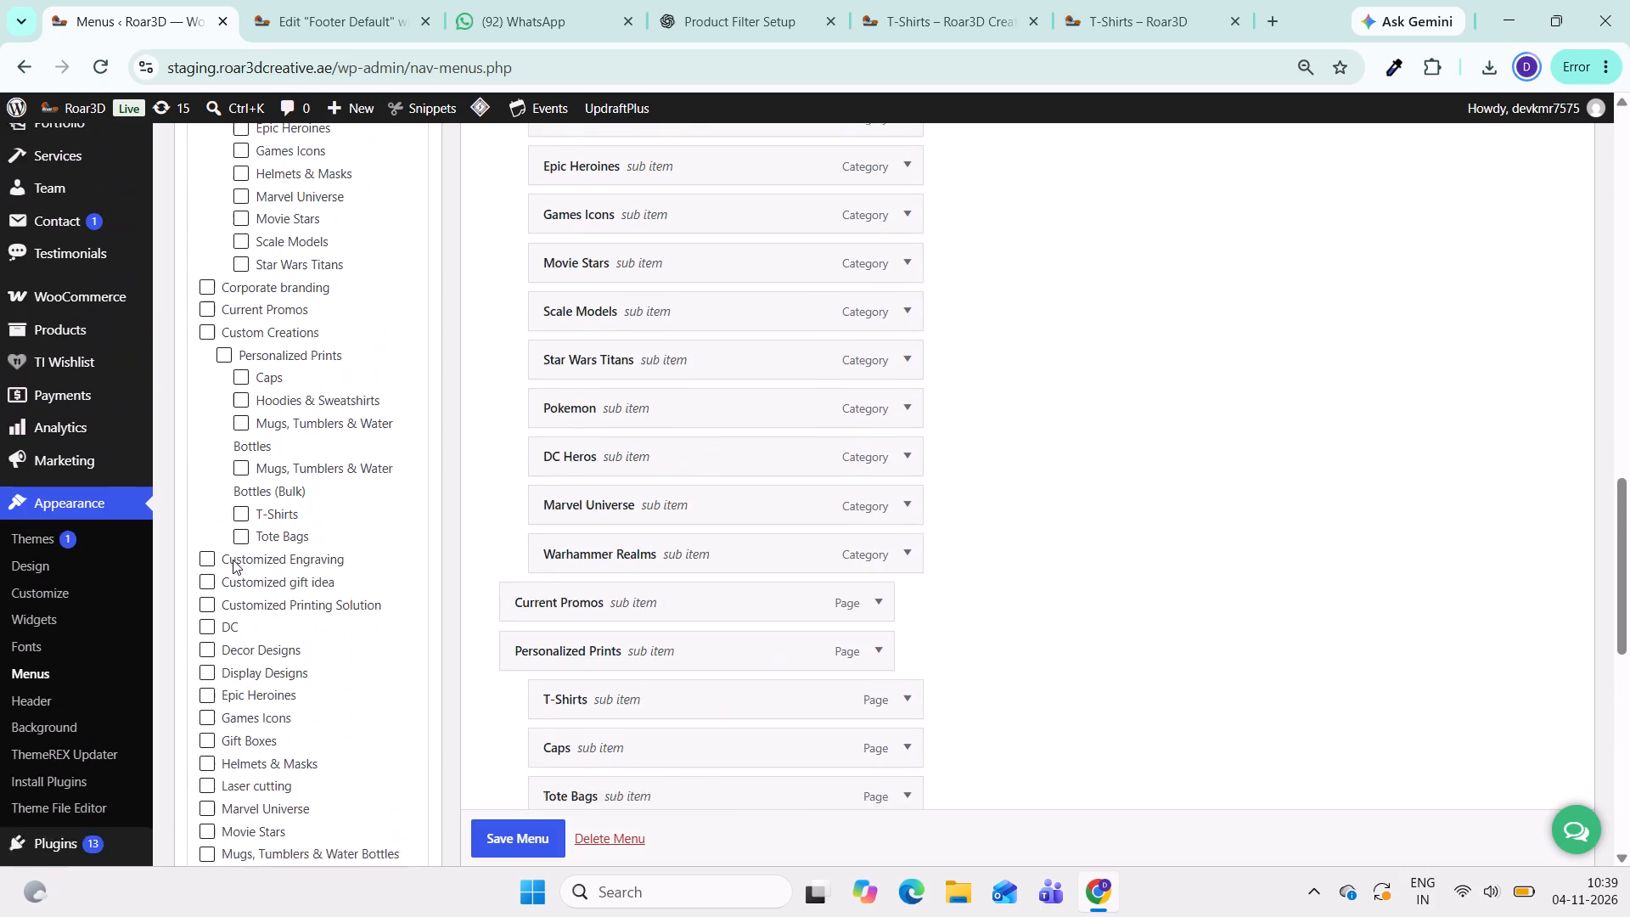
pyautogui.scroll(2, 233, 560)
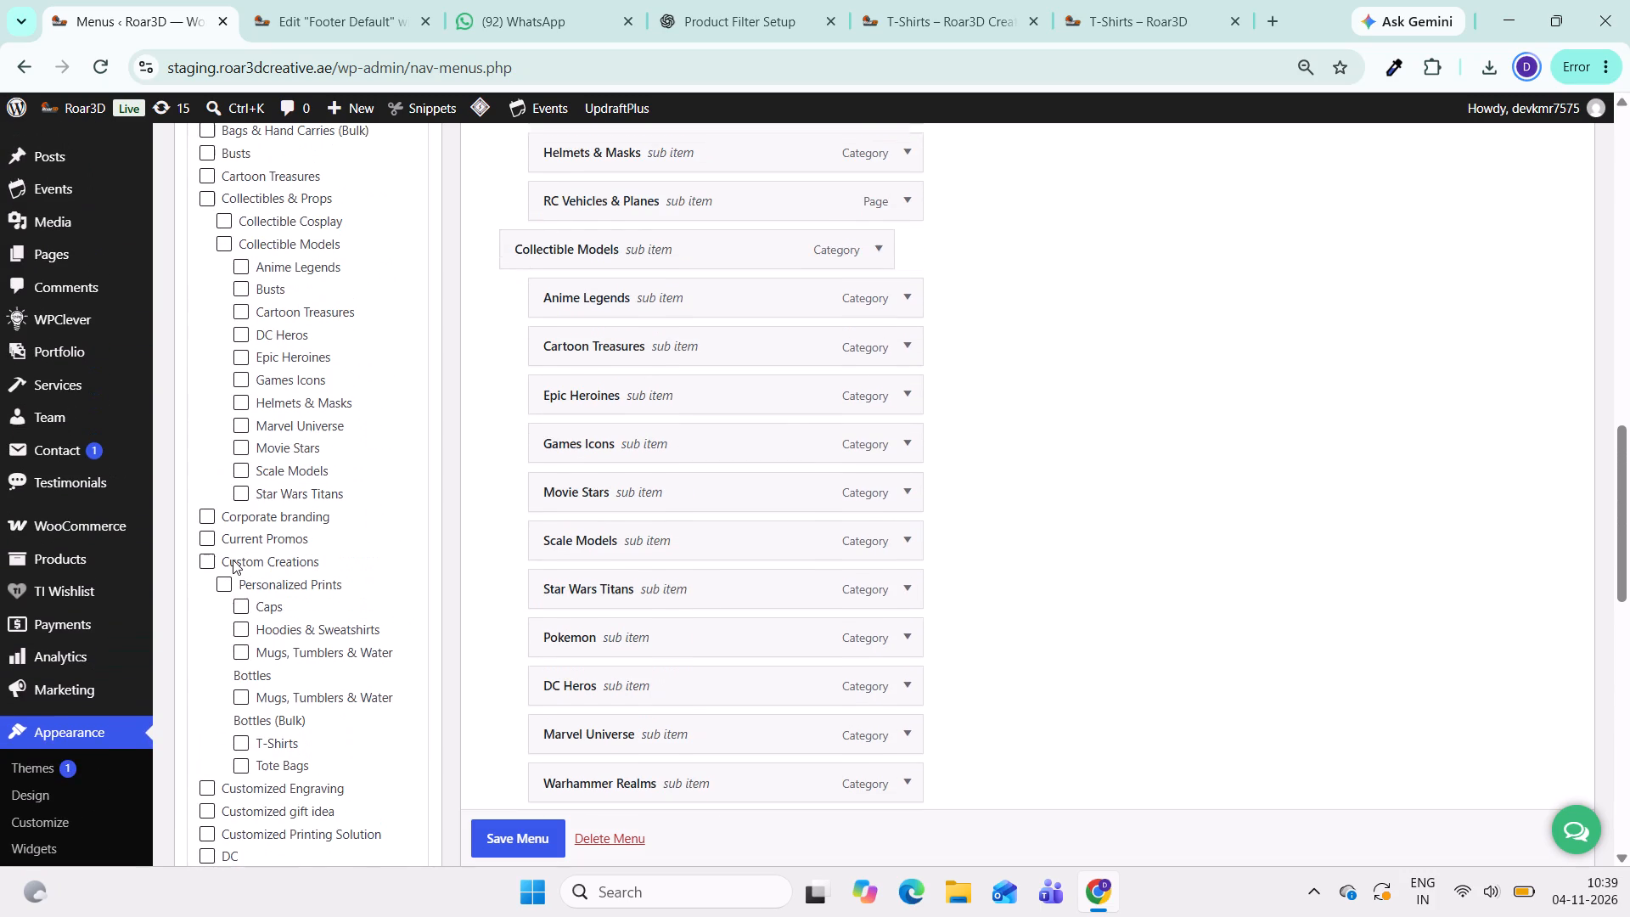
pyautogui.scroll(1, 233, 560)
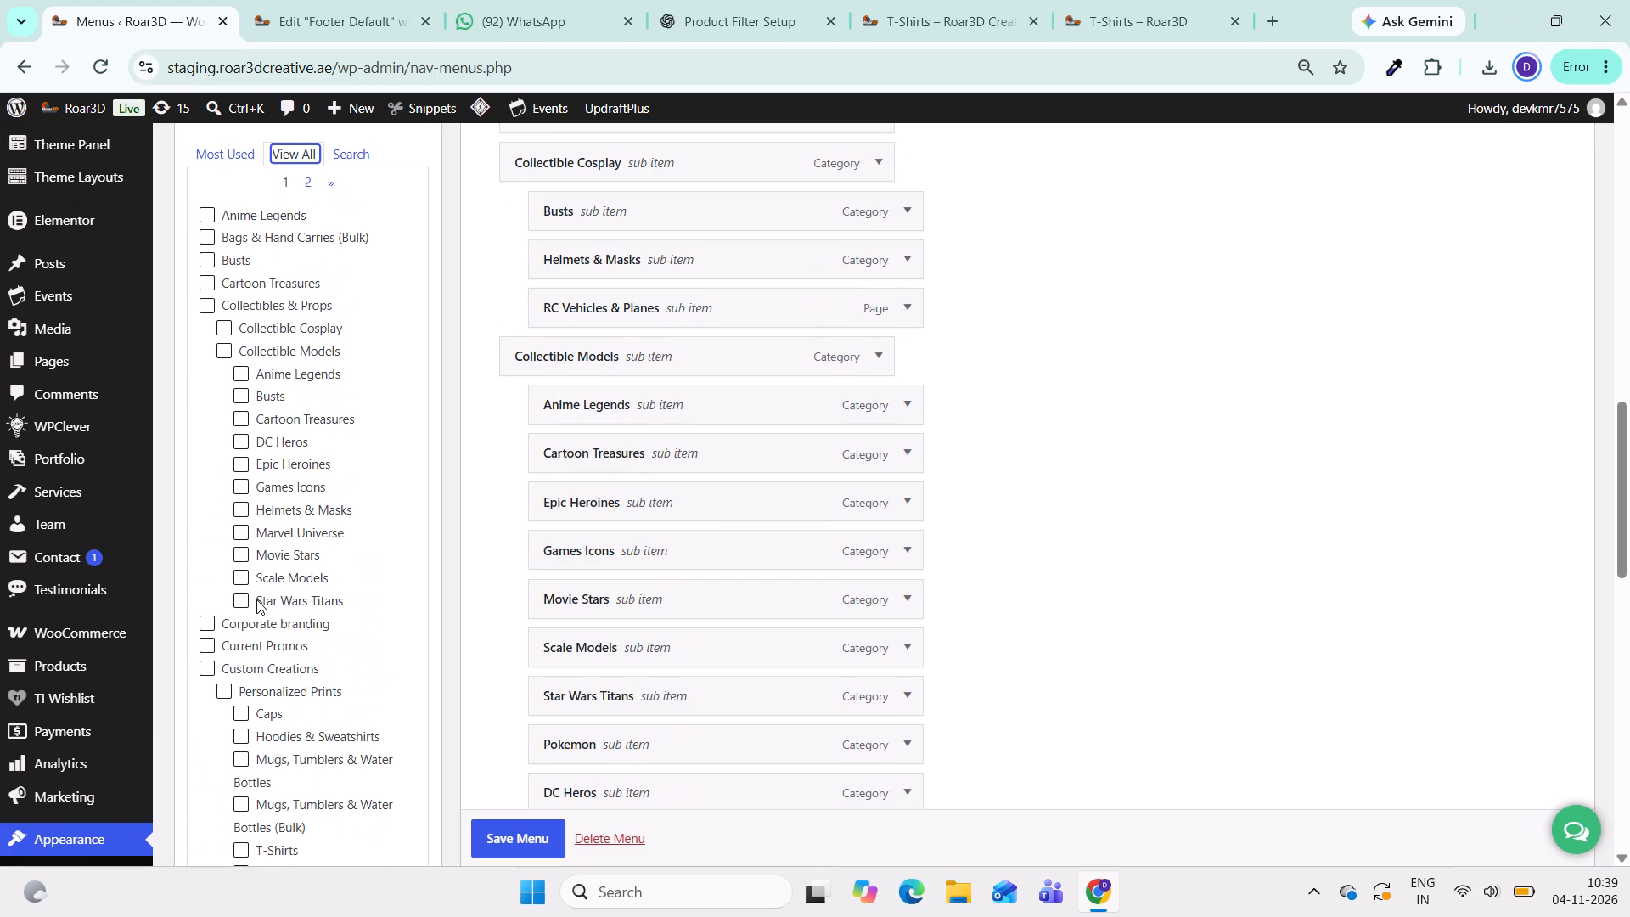
pyautogui.scroll(1, 256, 599)
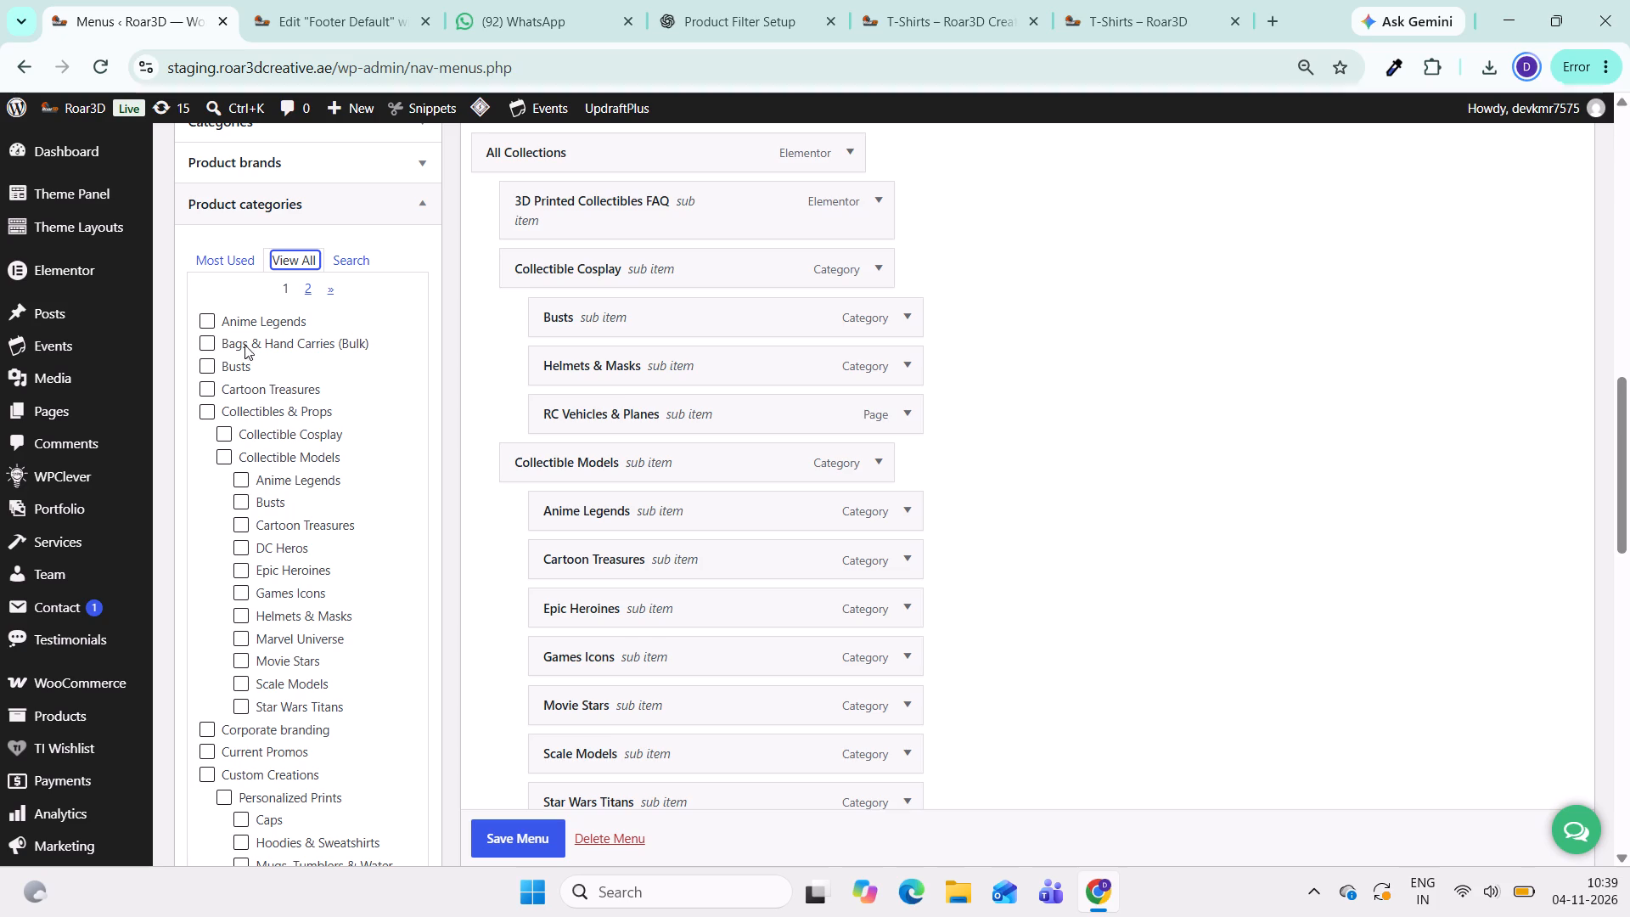
# Check the second page of available product categories, then return to the first page of the list.
pyautogui.click(310, 292)
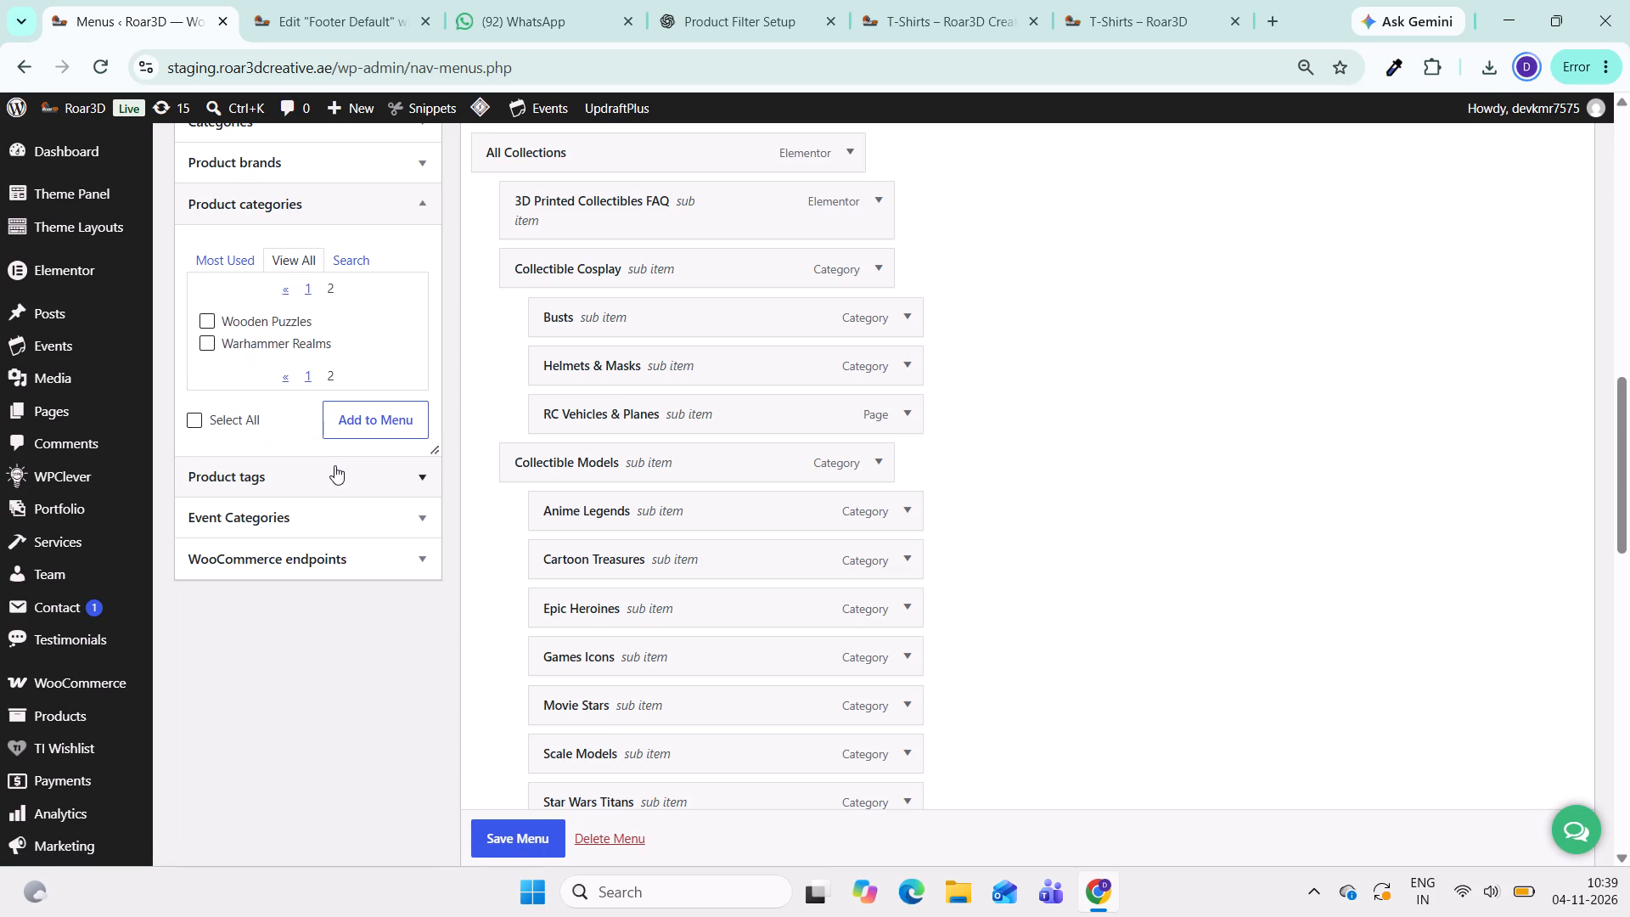
pyautogui.click(309, 289)
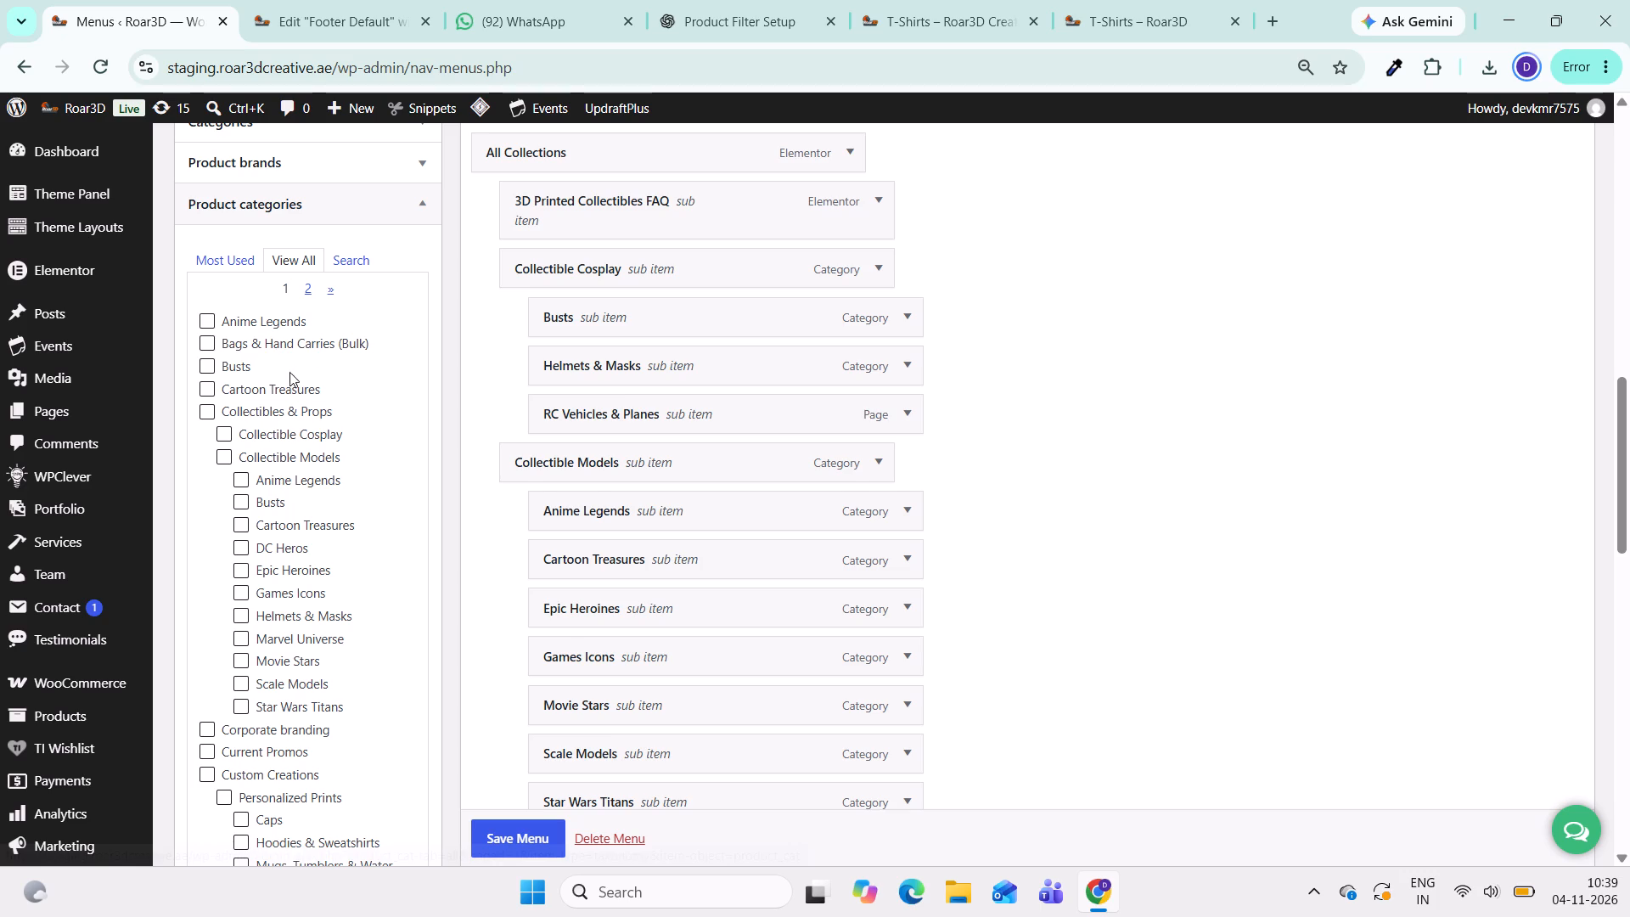
pyautogui.scroll(-1, 289, 400)
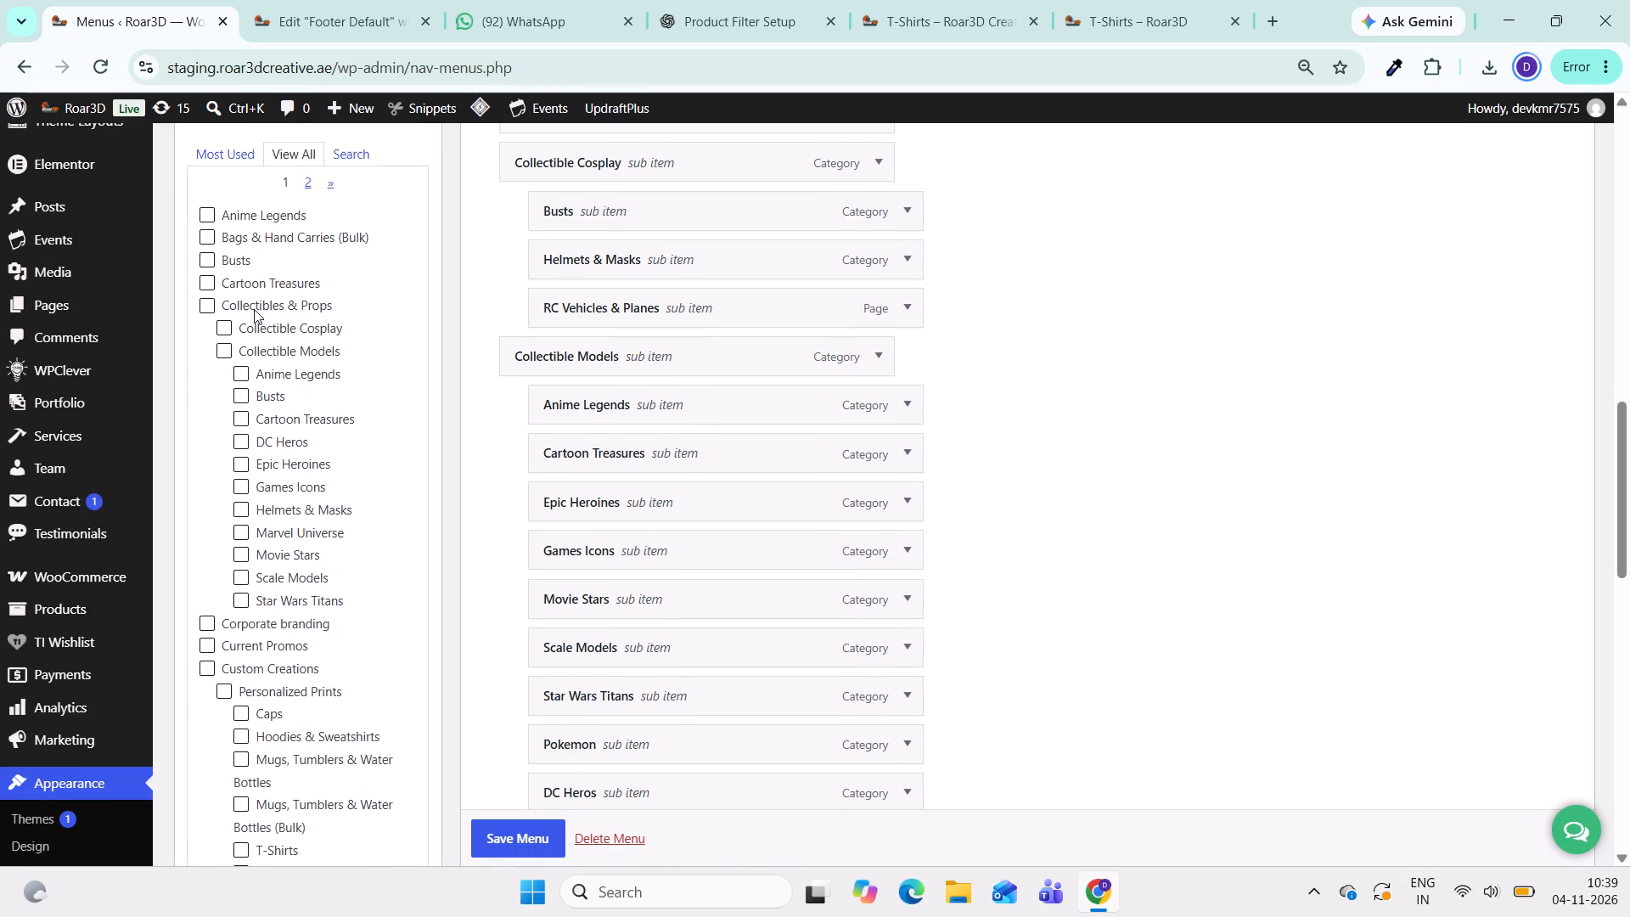
# Compare the available product categories under Custom Creations with the Main Menu's existing Personalized Prints sub-items.
pyautogui.scroll(-1, 285, 559)
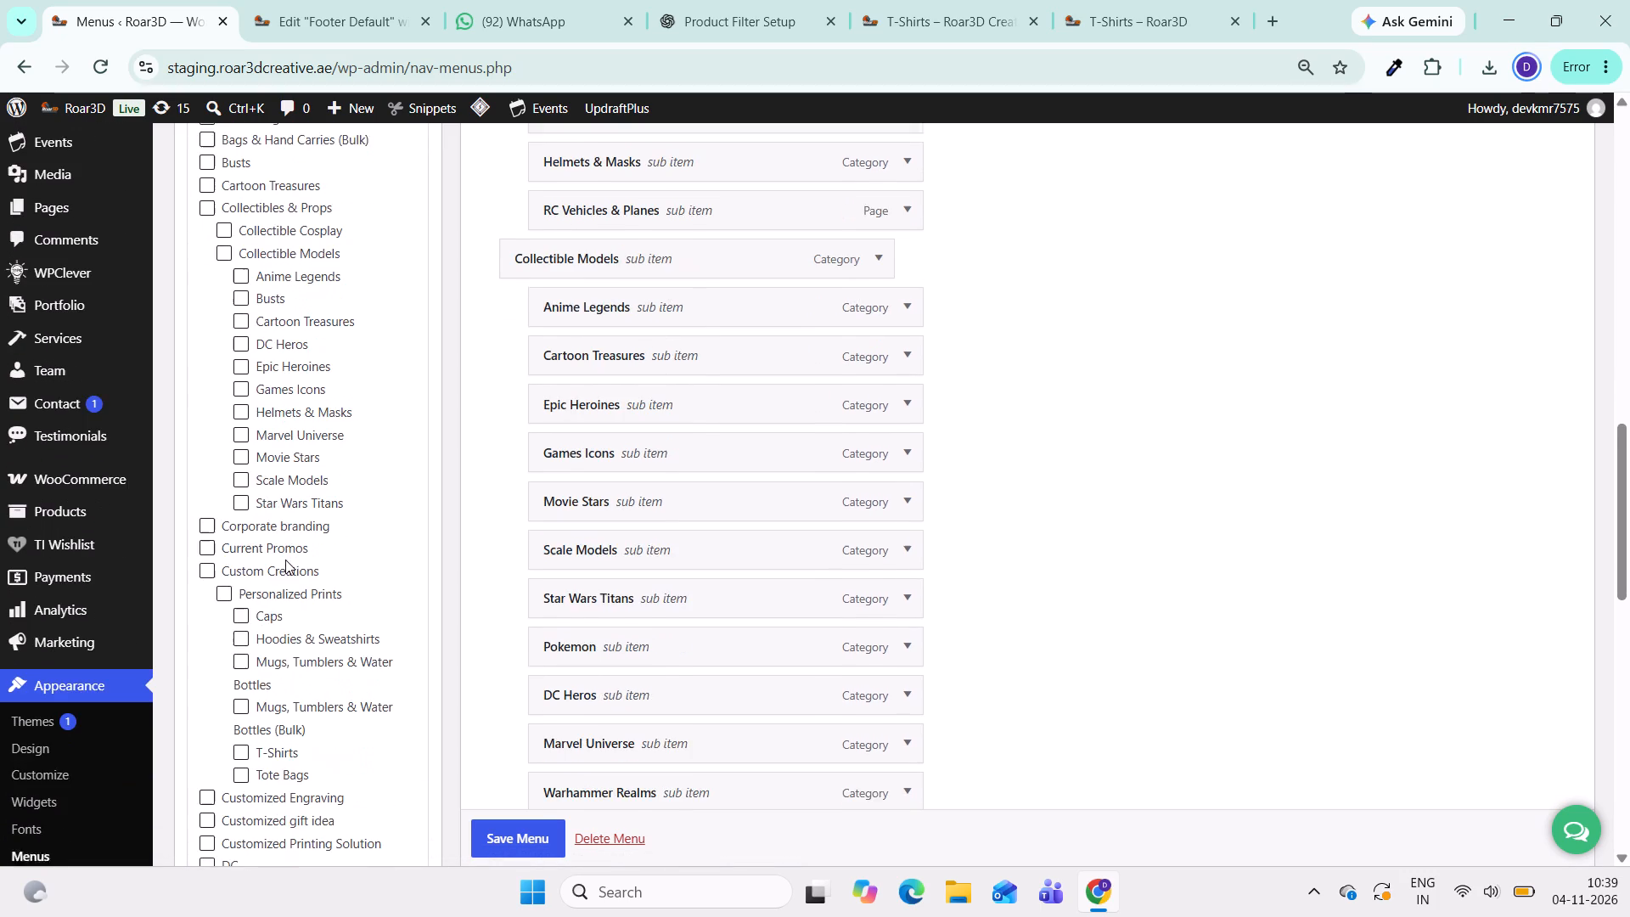
pyautogui.scroll(-3, 265, 550)
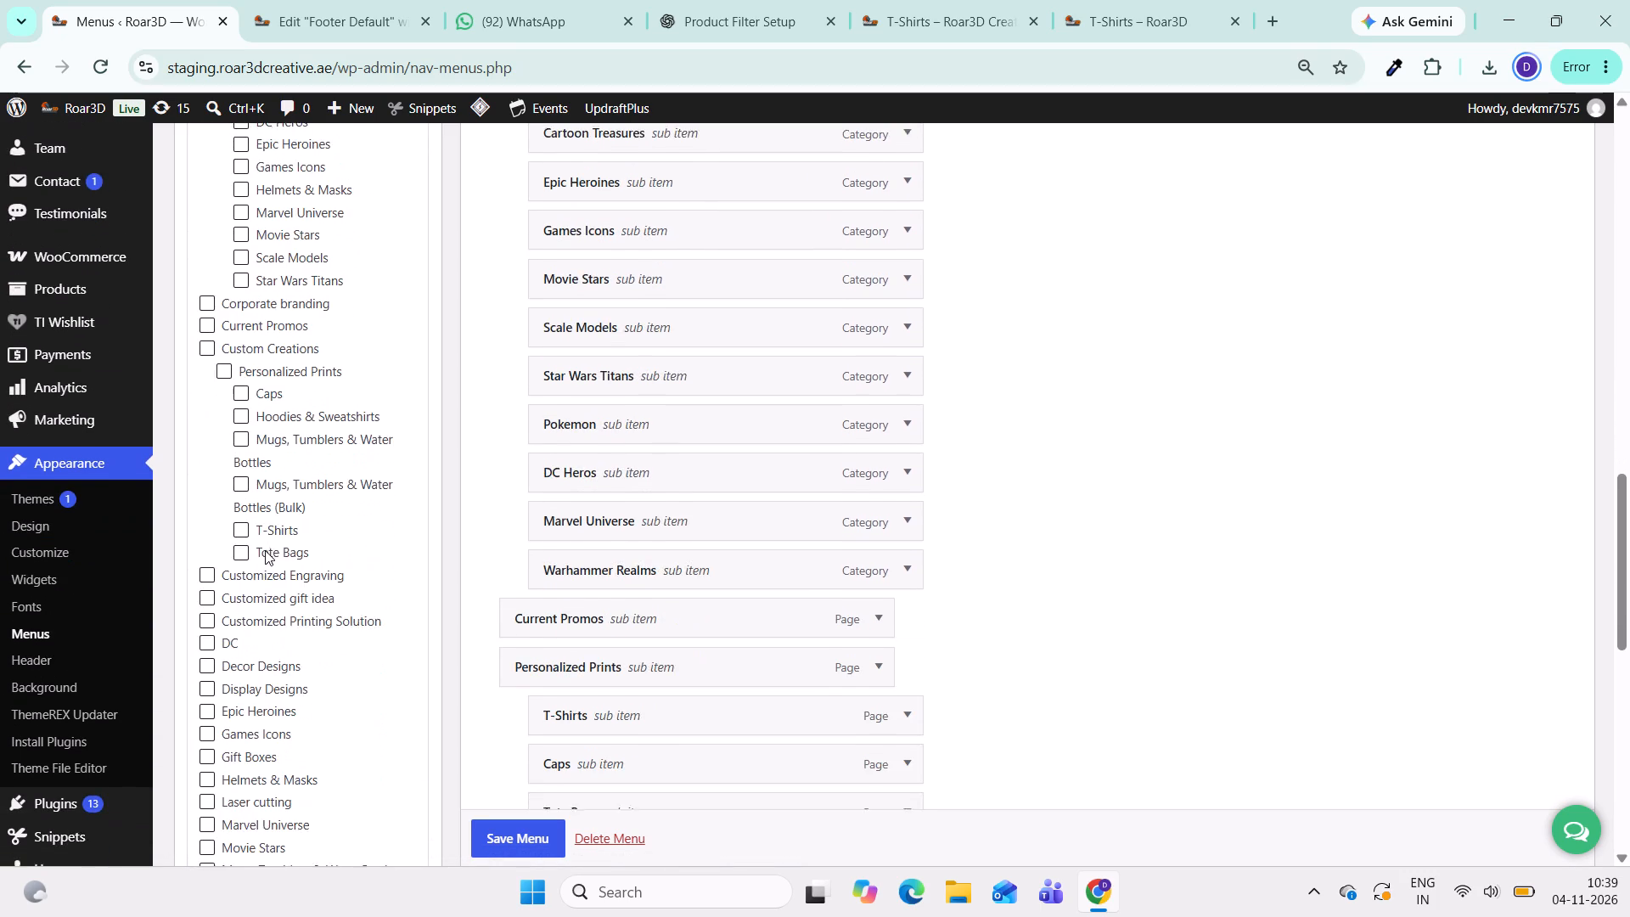
pyautogui.scroll(-3, 265, 550)
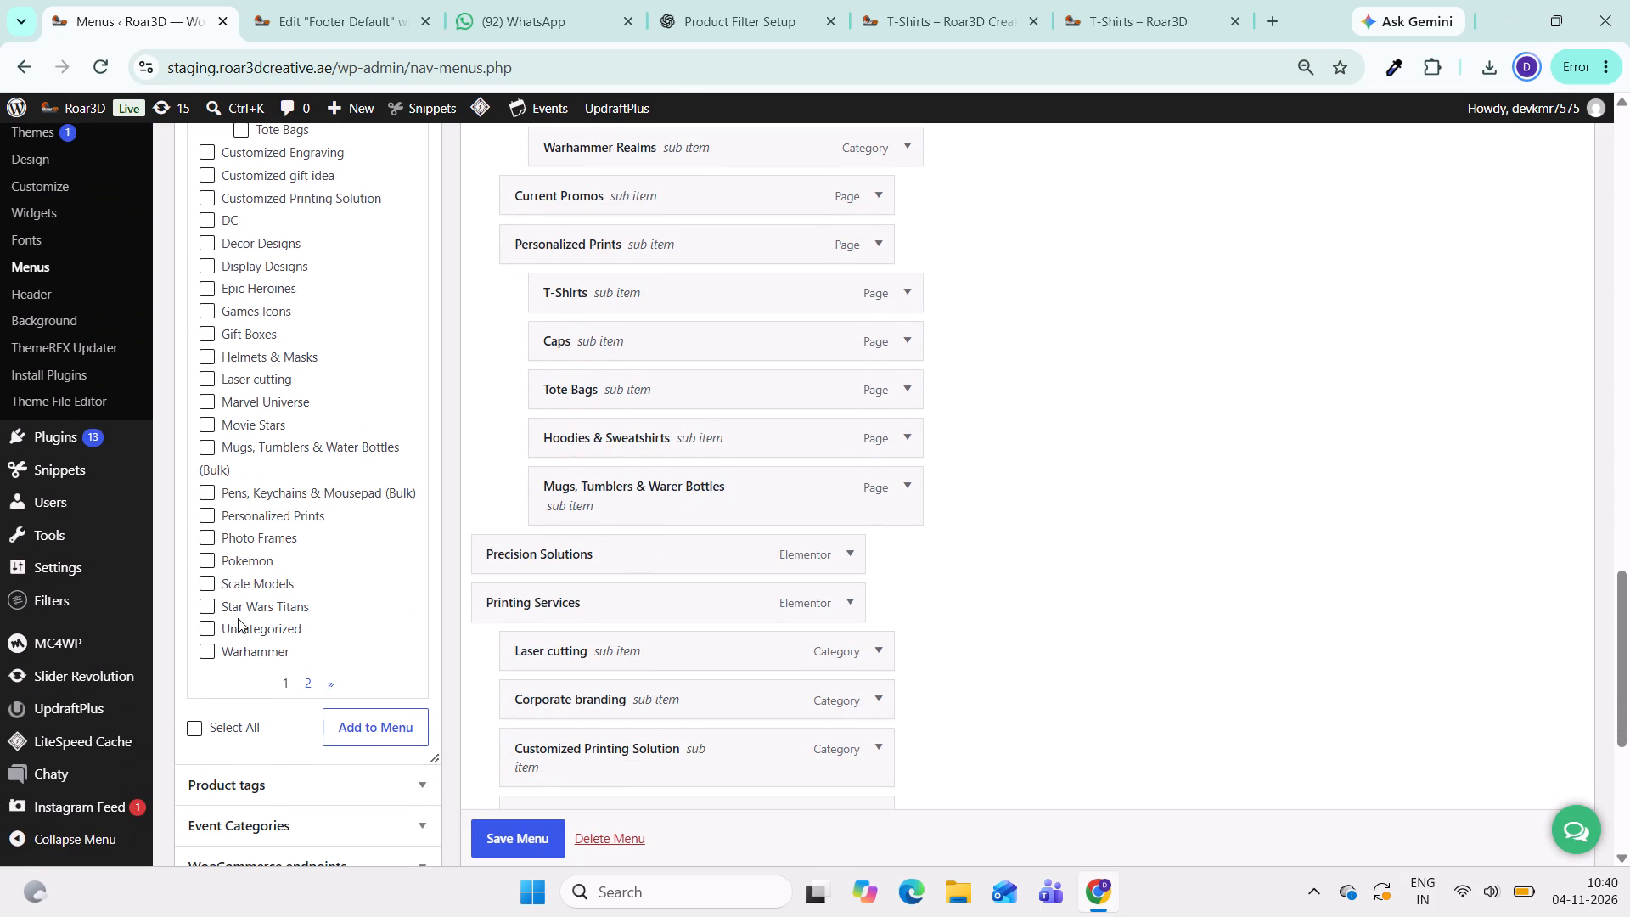
pyautogui.scroll(1, 1037, 460)
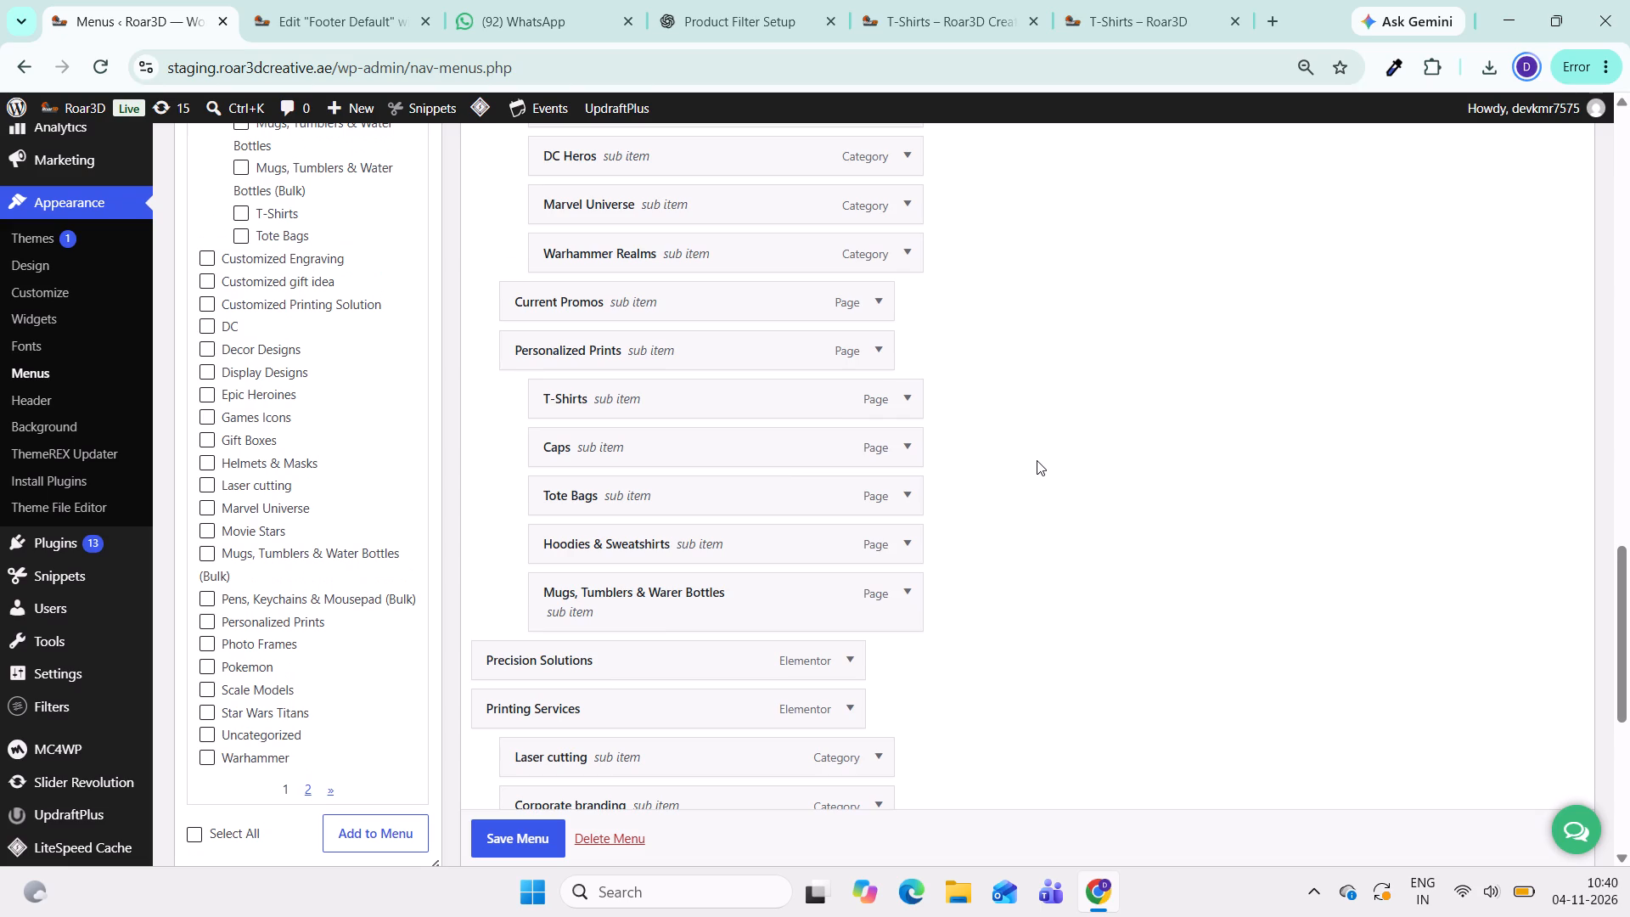
pyautogui.scroll(2, 1037, 460)
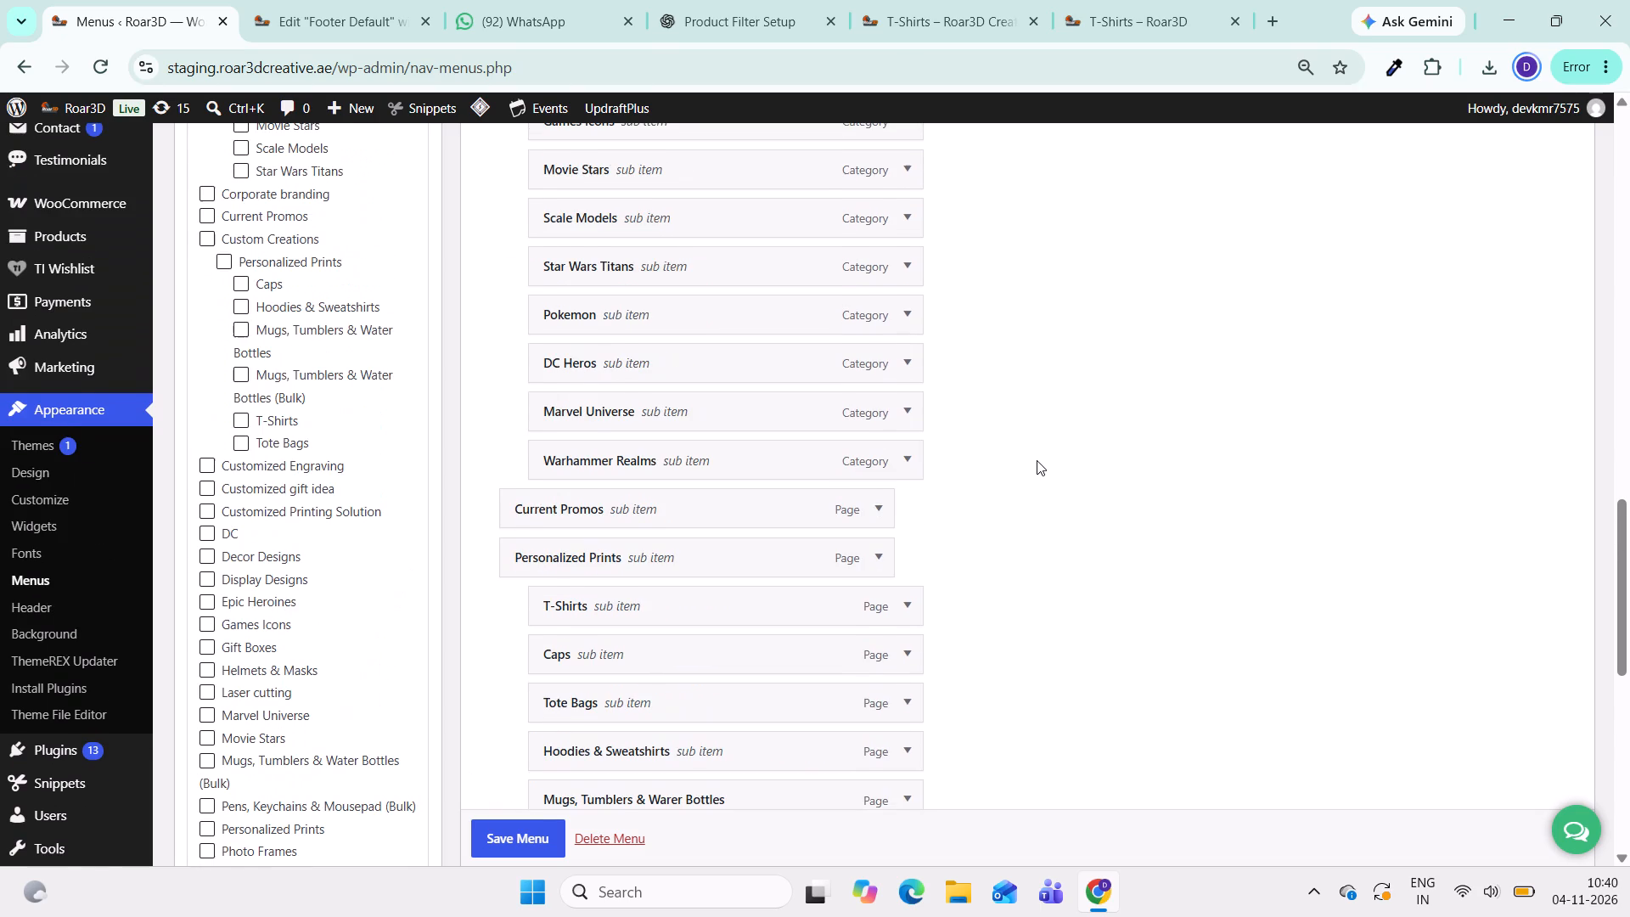
pyautogui.scroll(4, 1037, 460)
pyautogui.scroll(-5, 1037, 459)
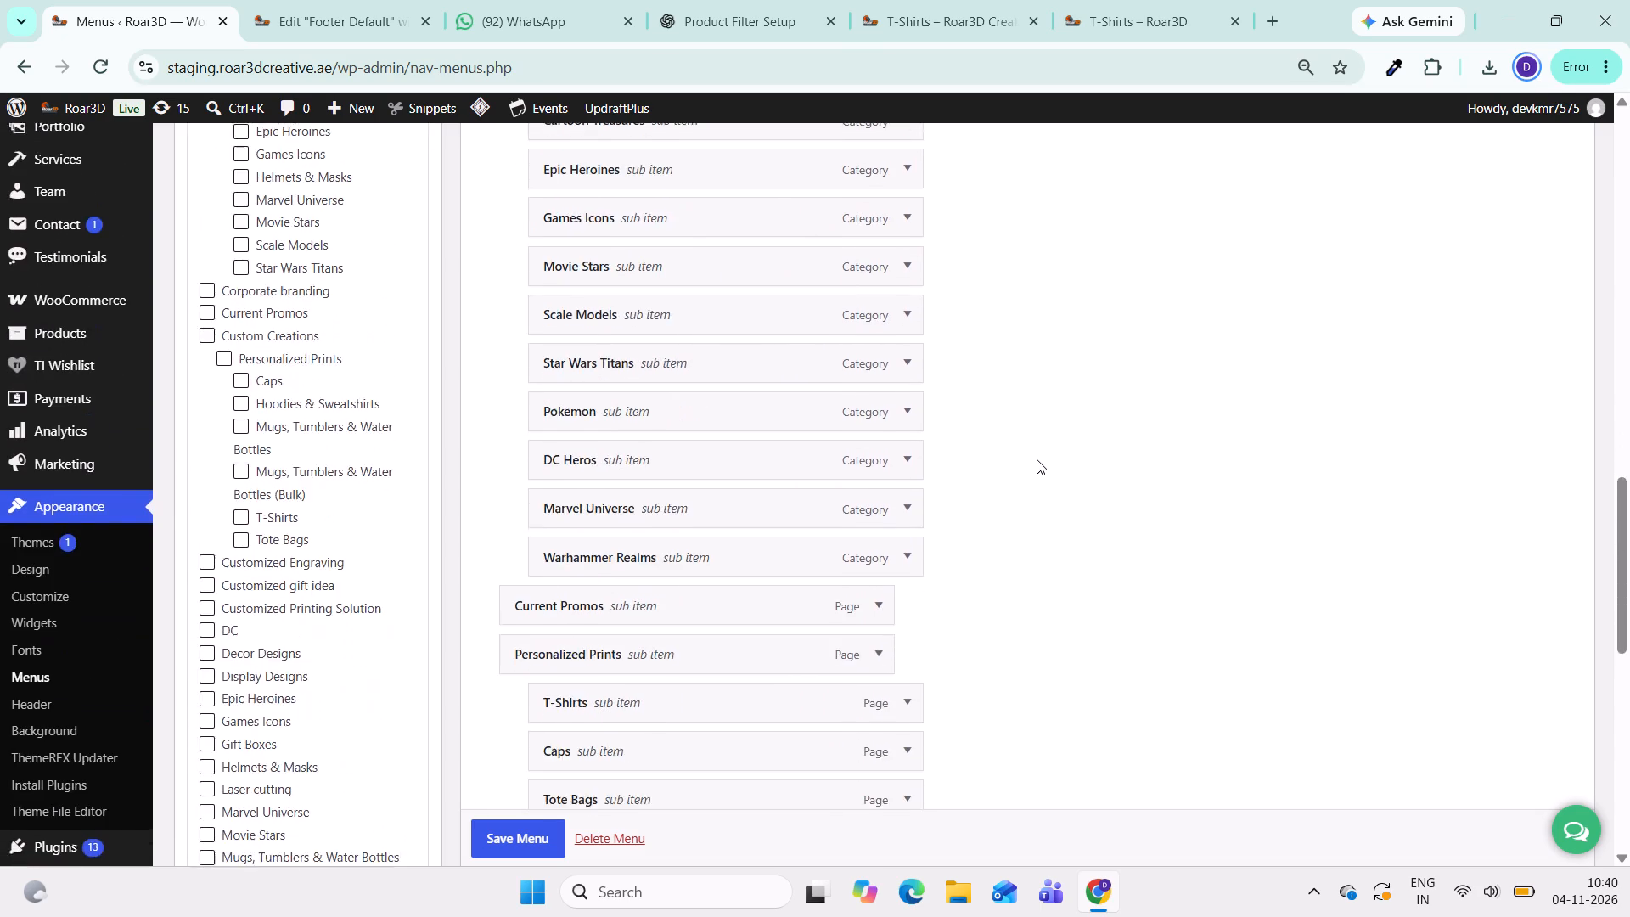
pyautogui.scroll(-1, 1037, 459)
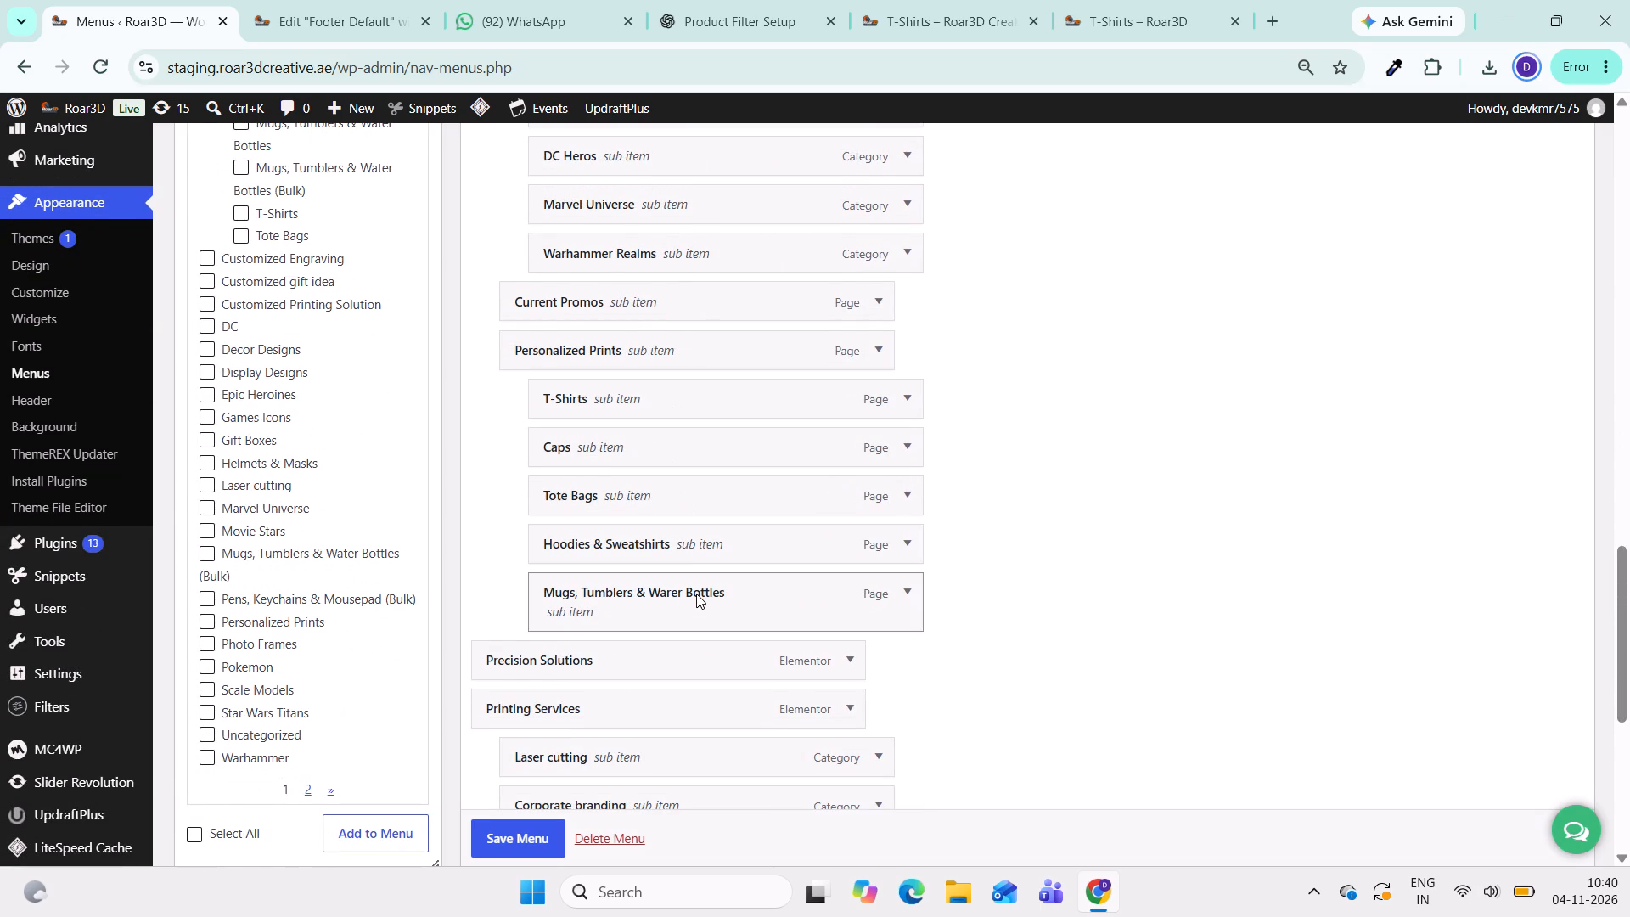
pyautogui.scroll(3, 261, 437)
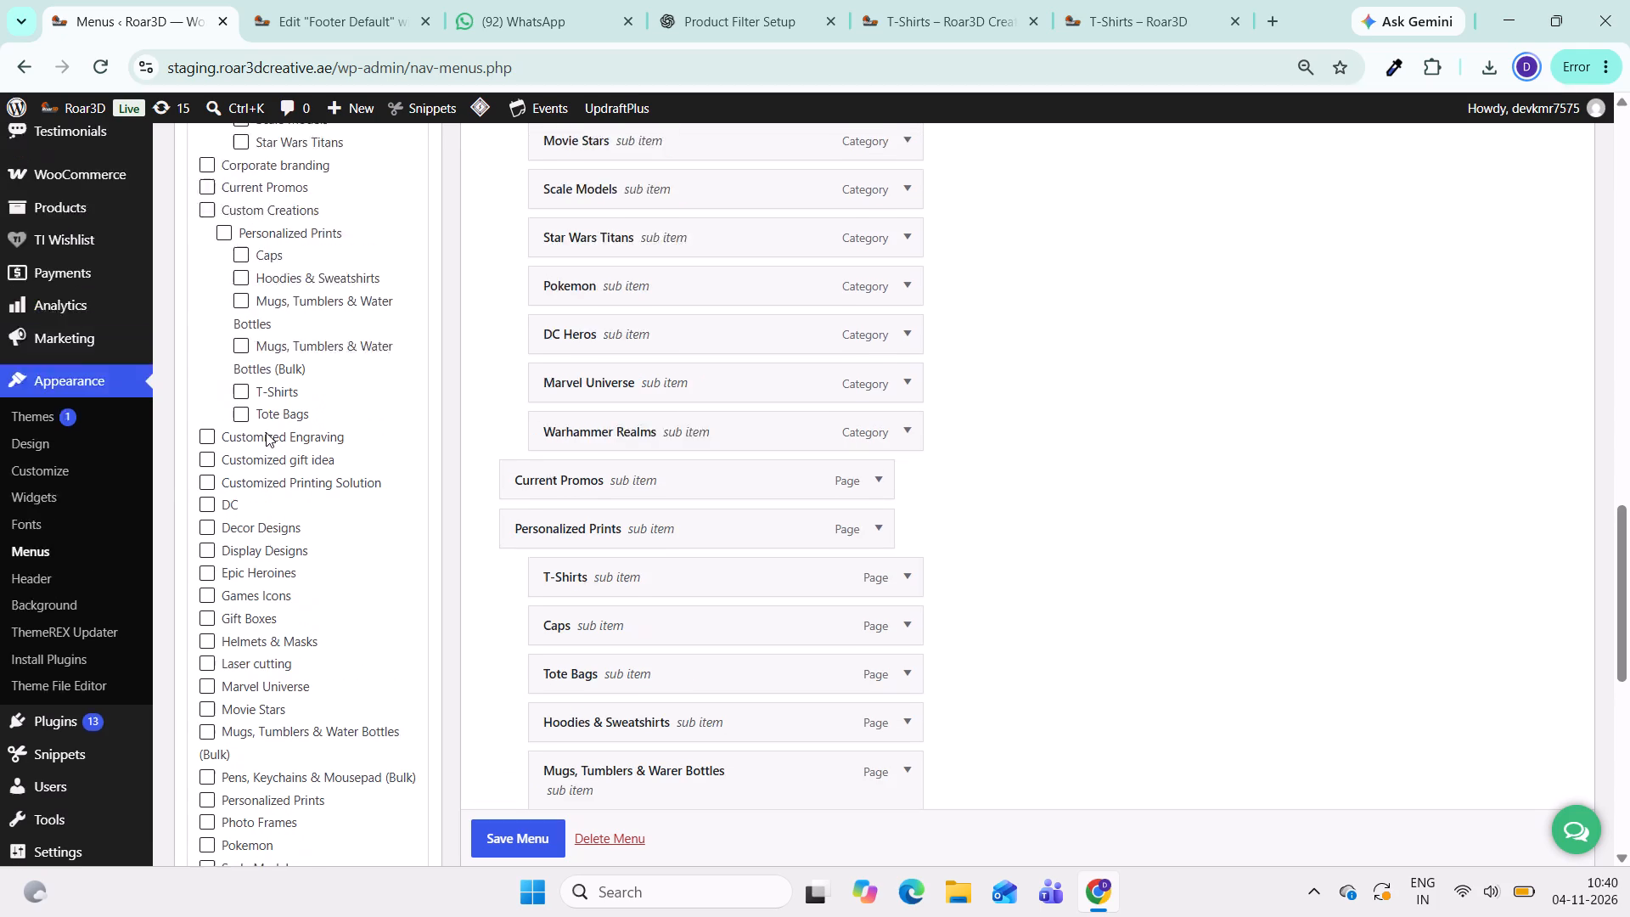
pyautogui.scroll(3, 249, 527)
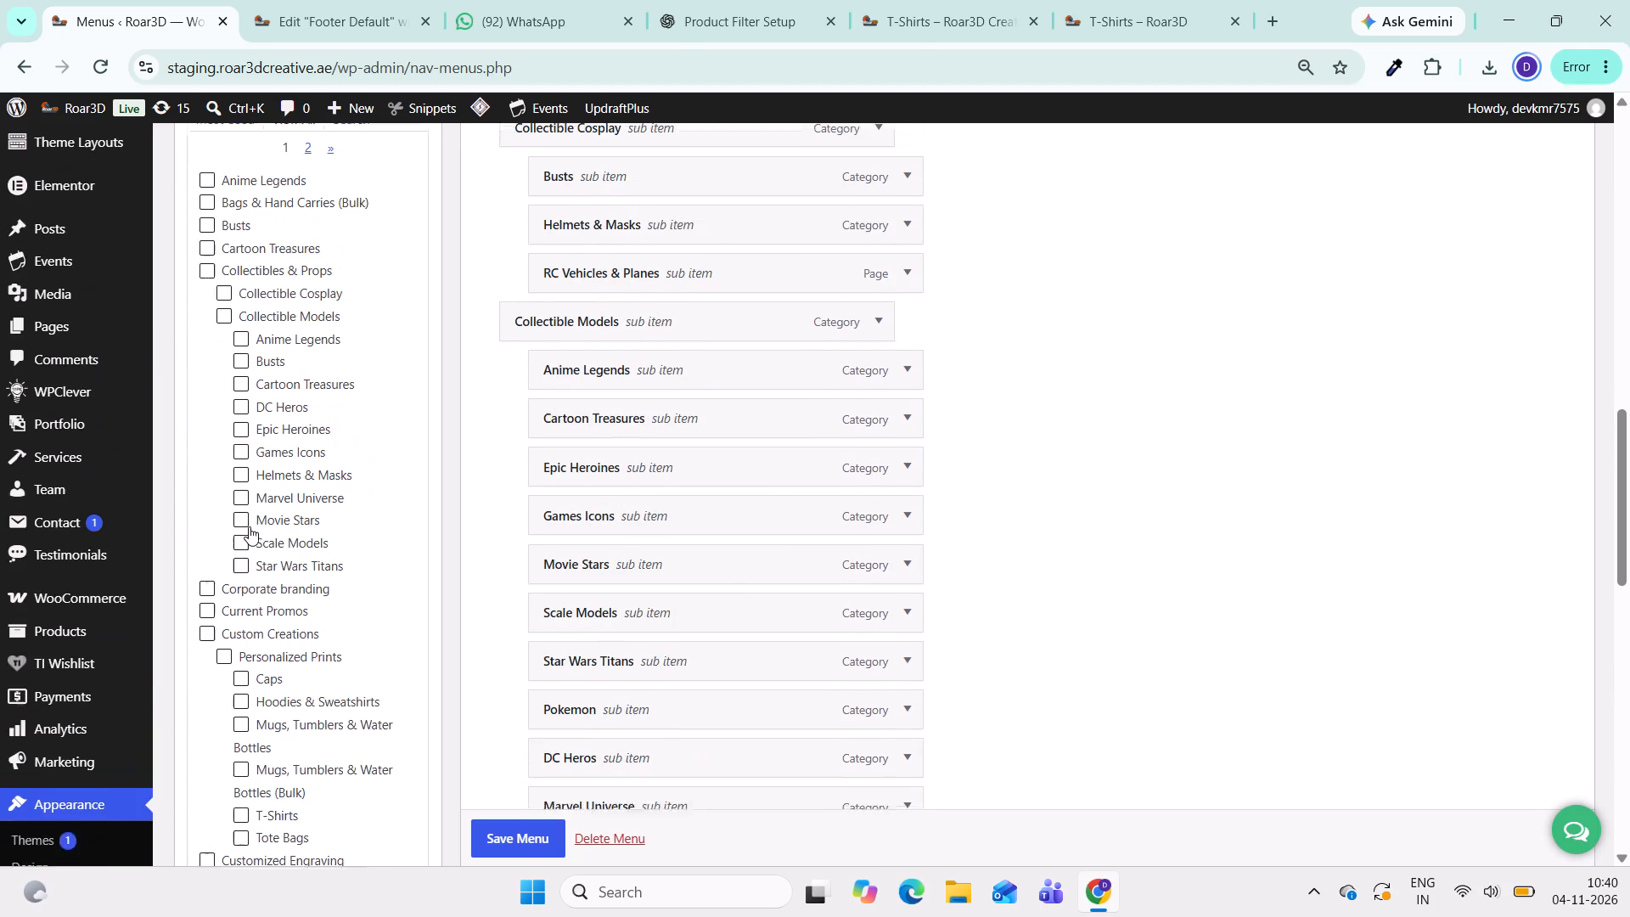
pyautogui.scroll(-4, 249, 526)
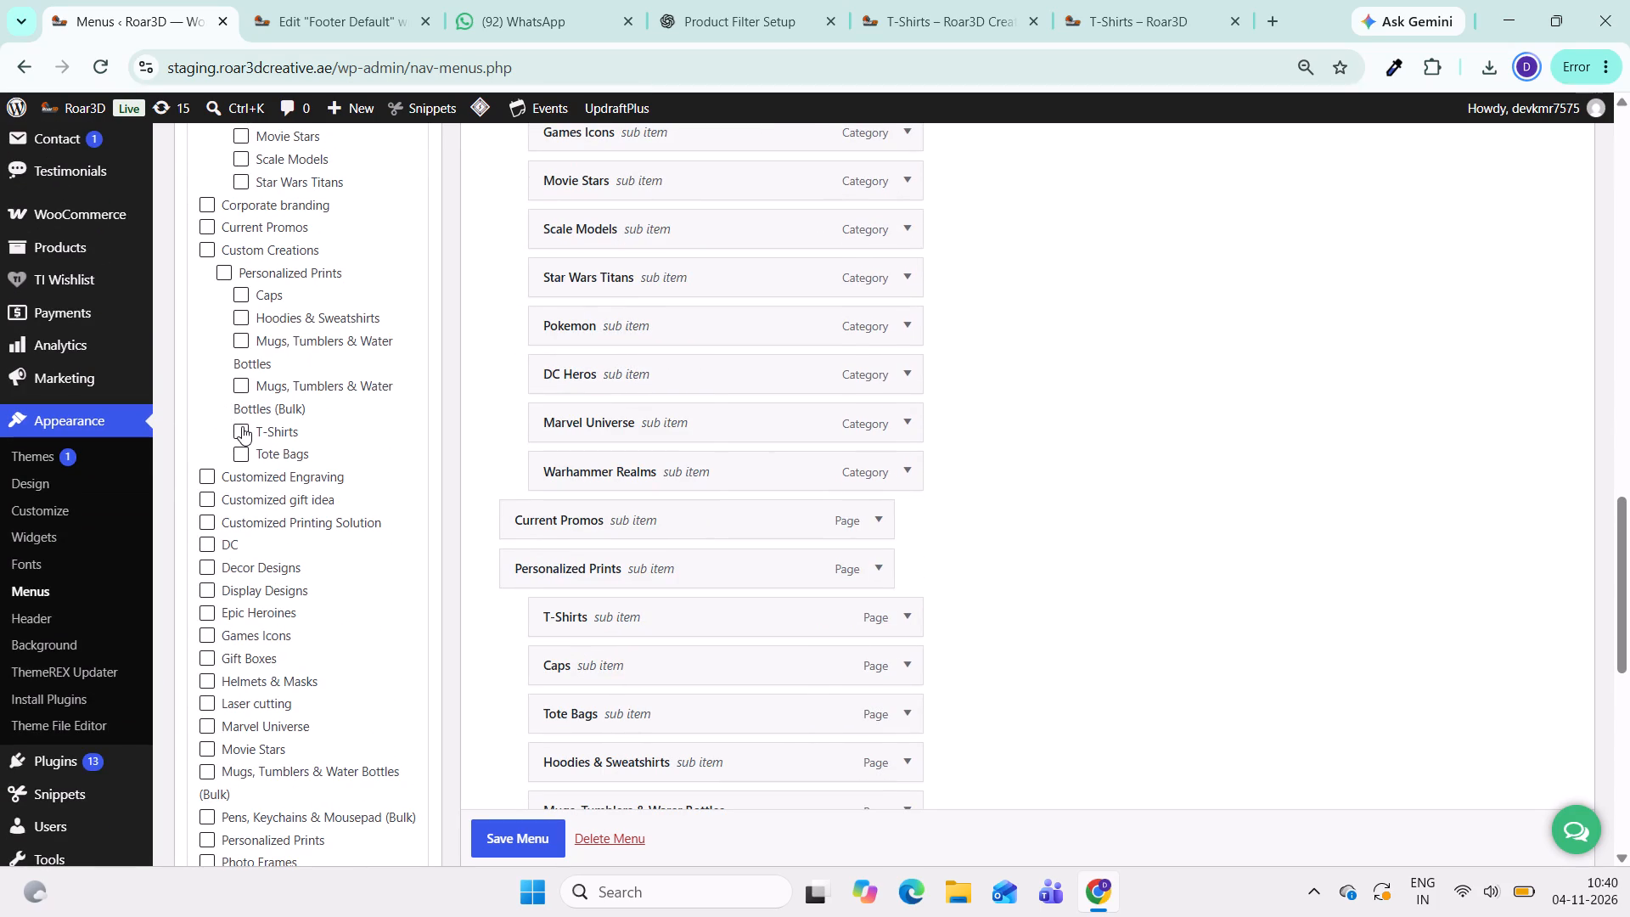
# Select all six Personalized Prints subcategories: Caps, Hoodies & Sweatshirts, both Mugs, Tumblers & Water Bottles entries, T-Shirts and Tote Bags.
pyautogui.click(241, 425)
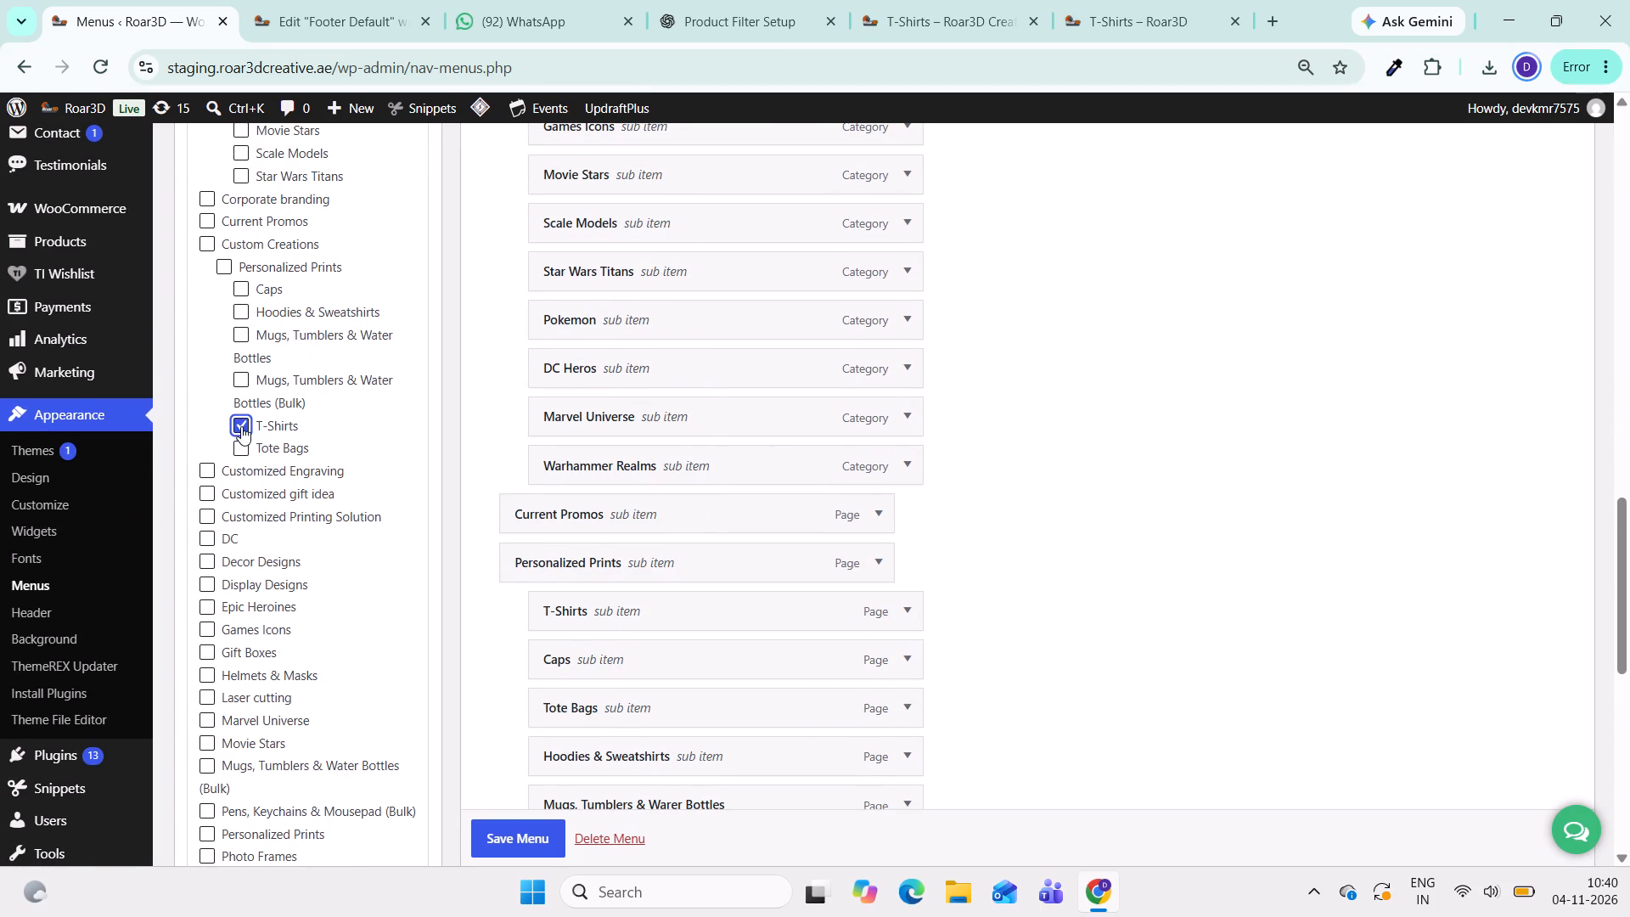
pyautogui.click(244, 450)
pyautogui.scroll(1, 248, 495)
pyautogui.click(245, 393)
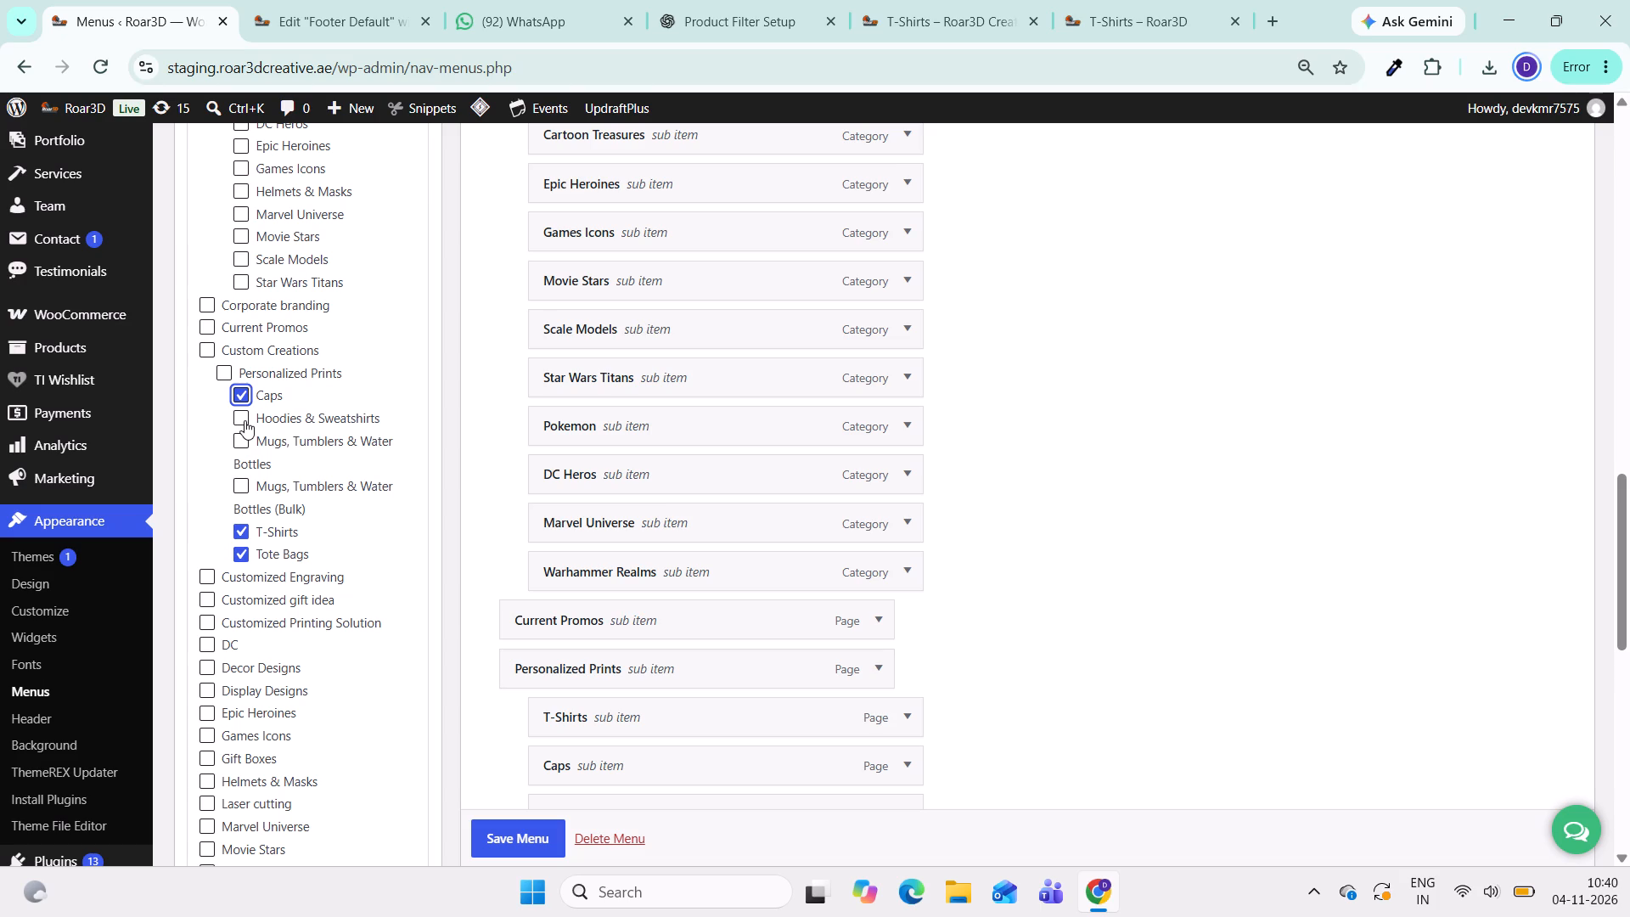
pyautogui.scroll(-1, 687, 522)
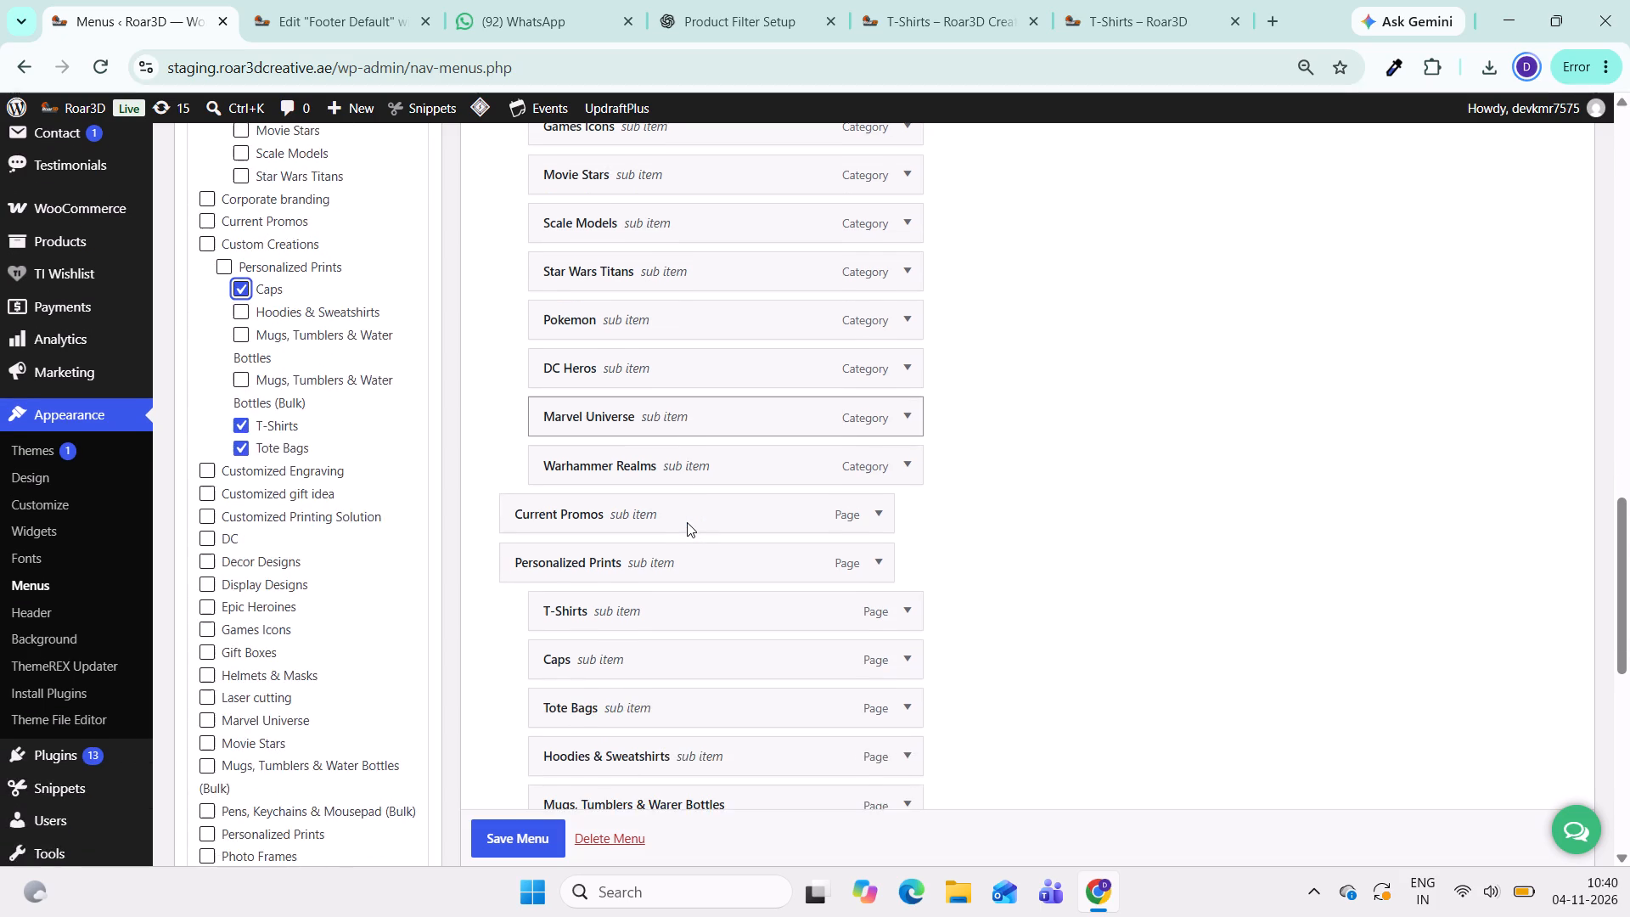
pyautogui.scroll(-2, 687, 522)
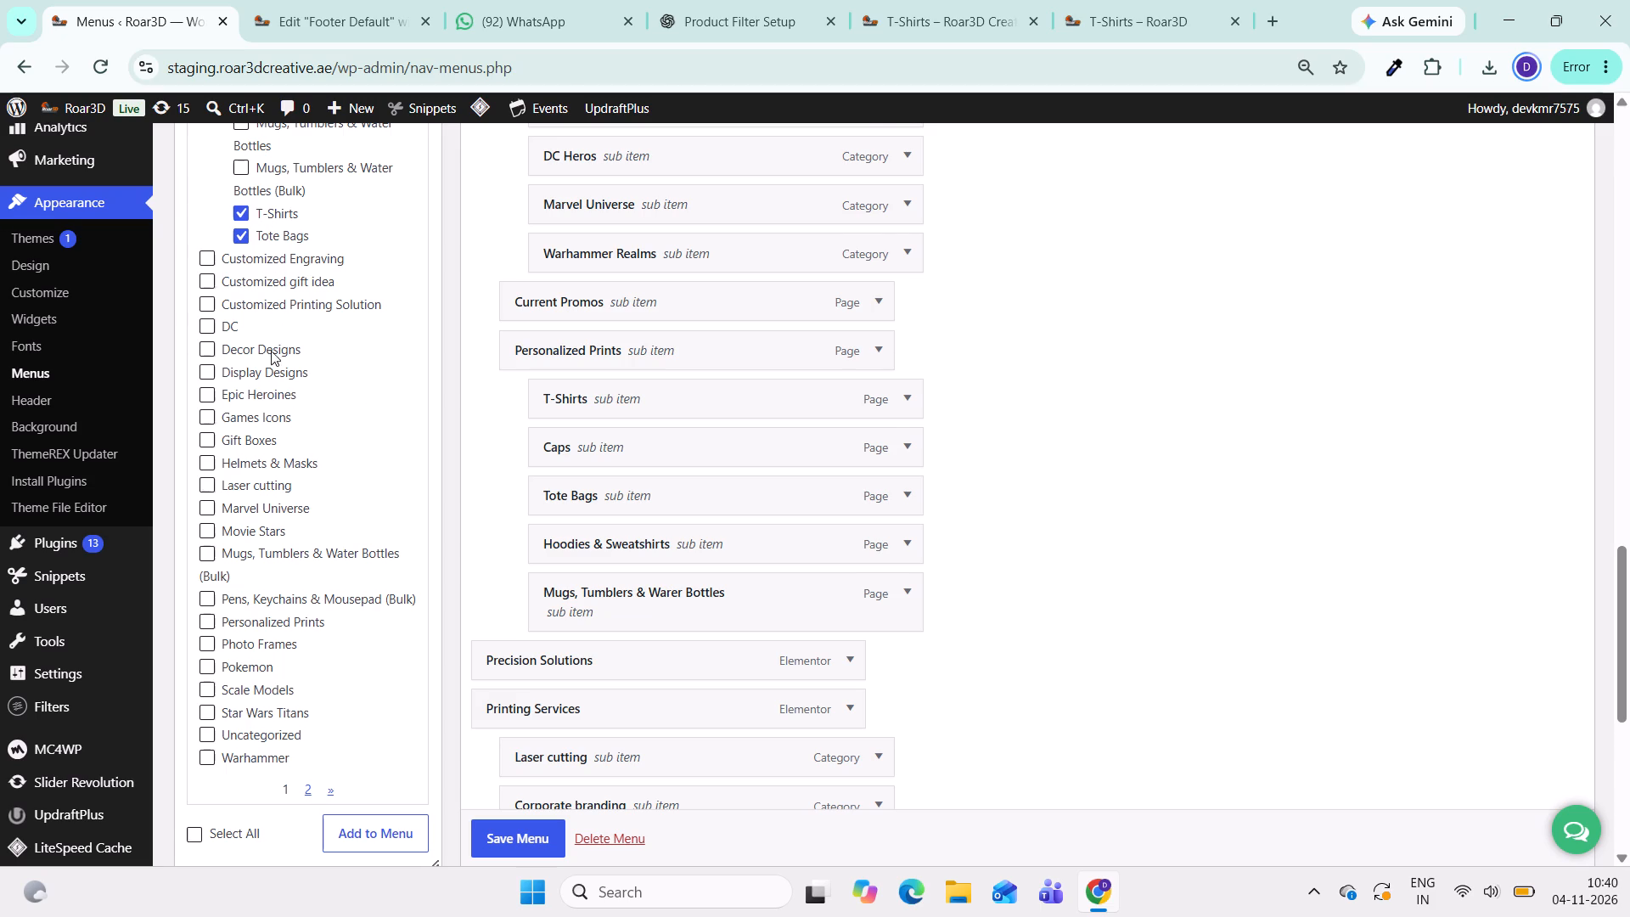
pyautogui.scroll(2, 284, 408)
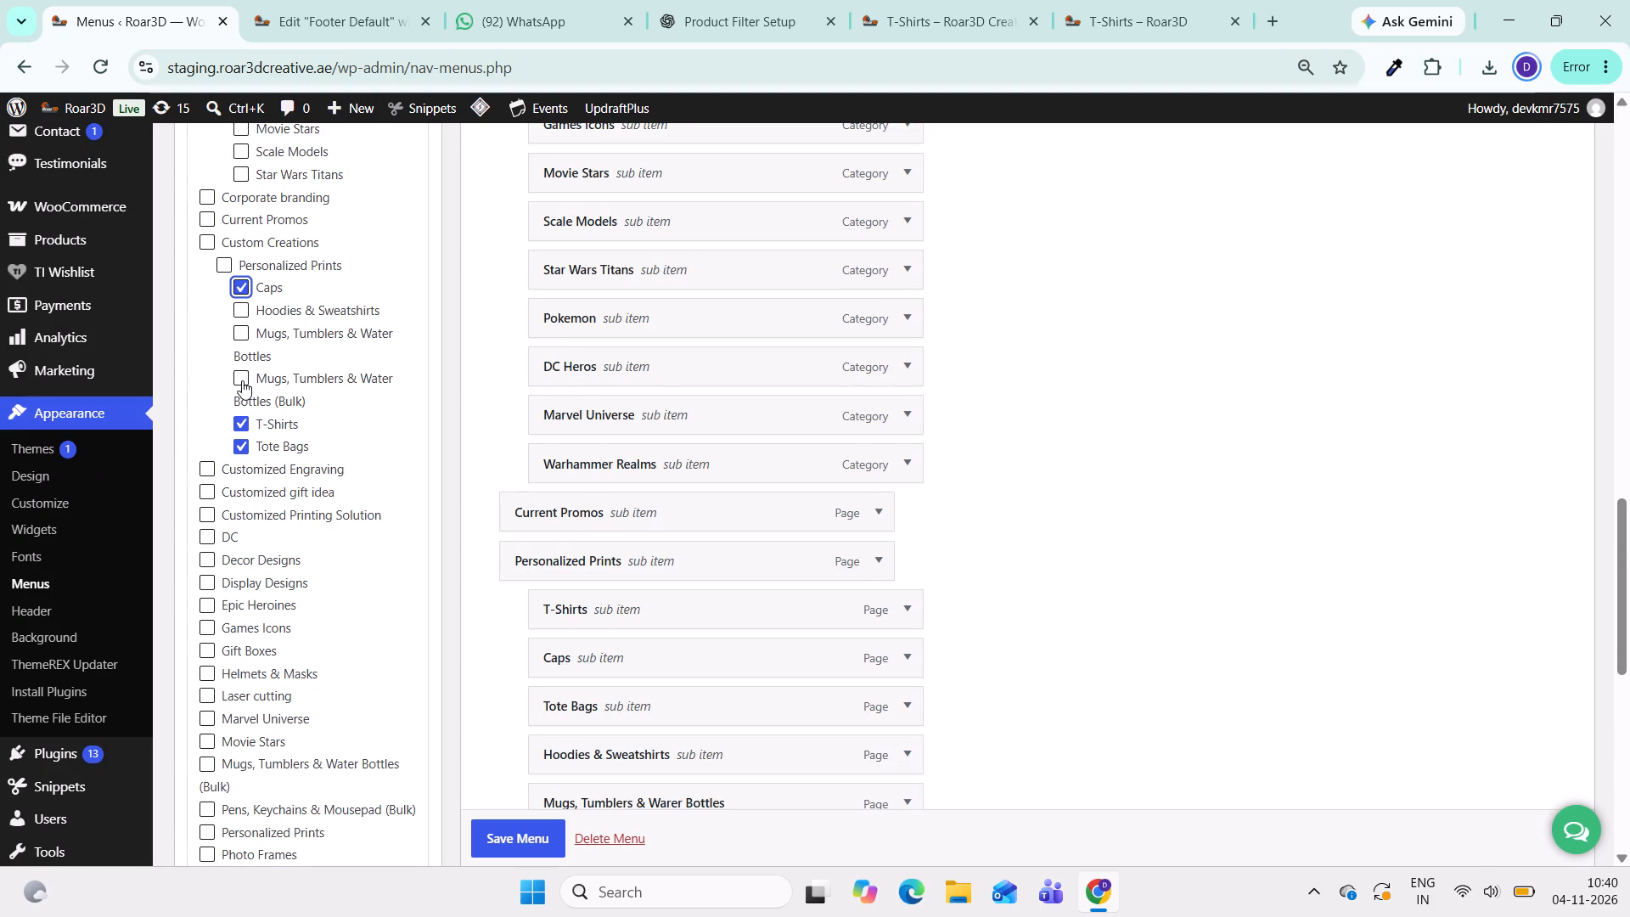
pyautogui.click(242, 380)
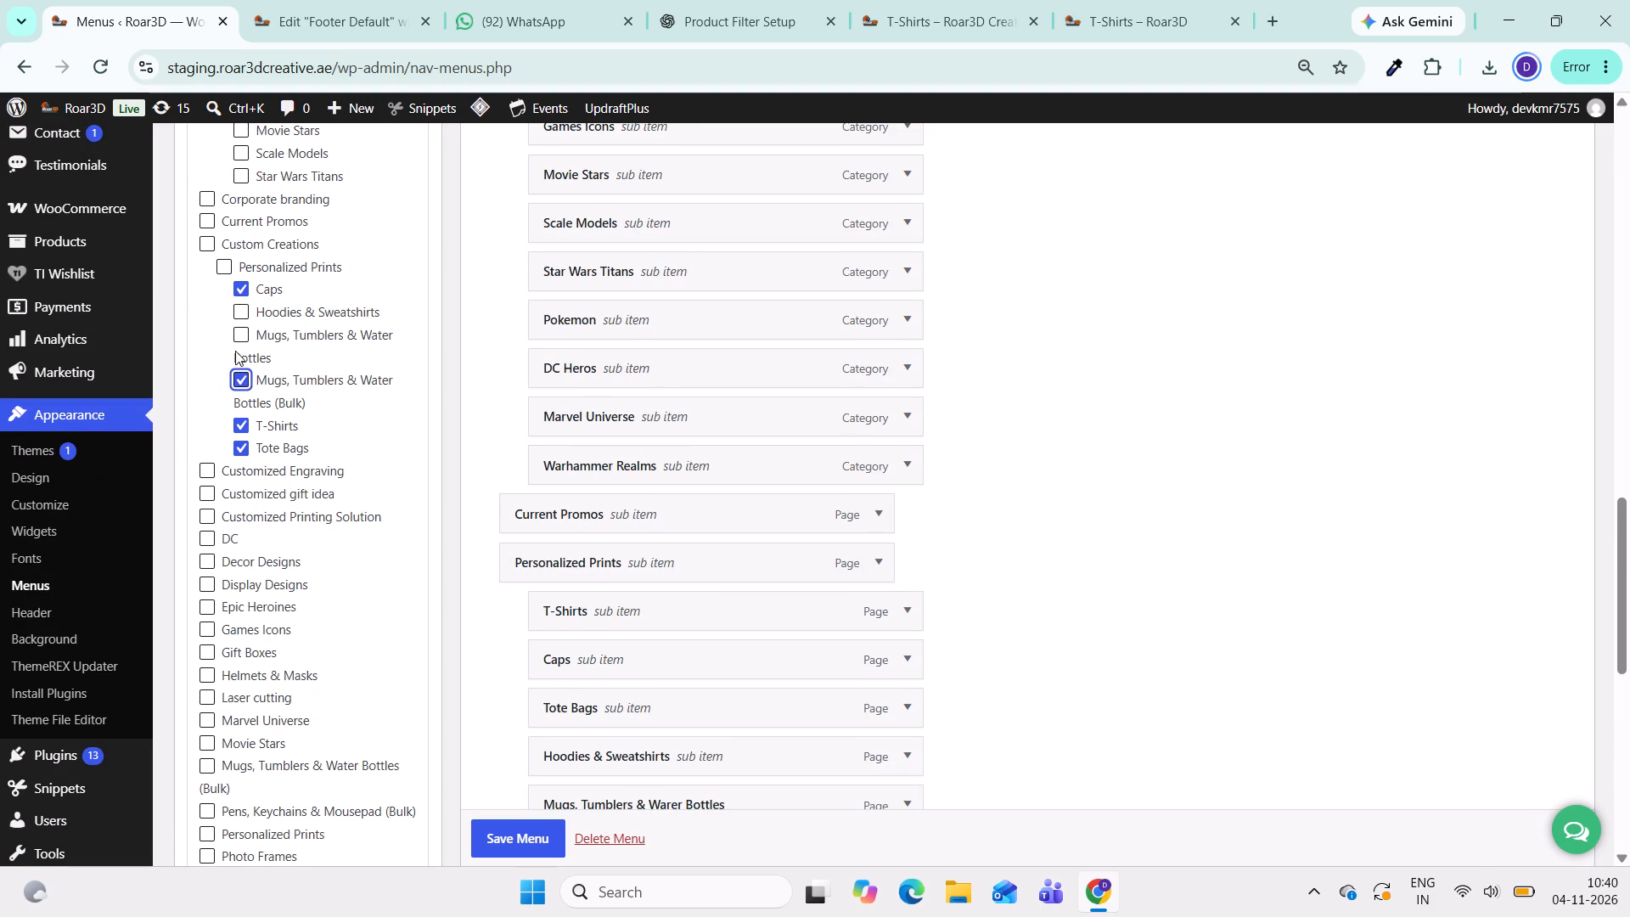
pyautogui.click(237, 337)
pyautogui.click(243, 312)
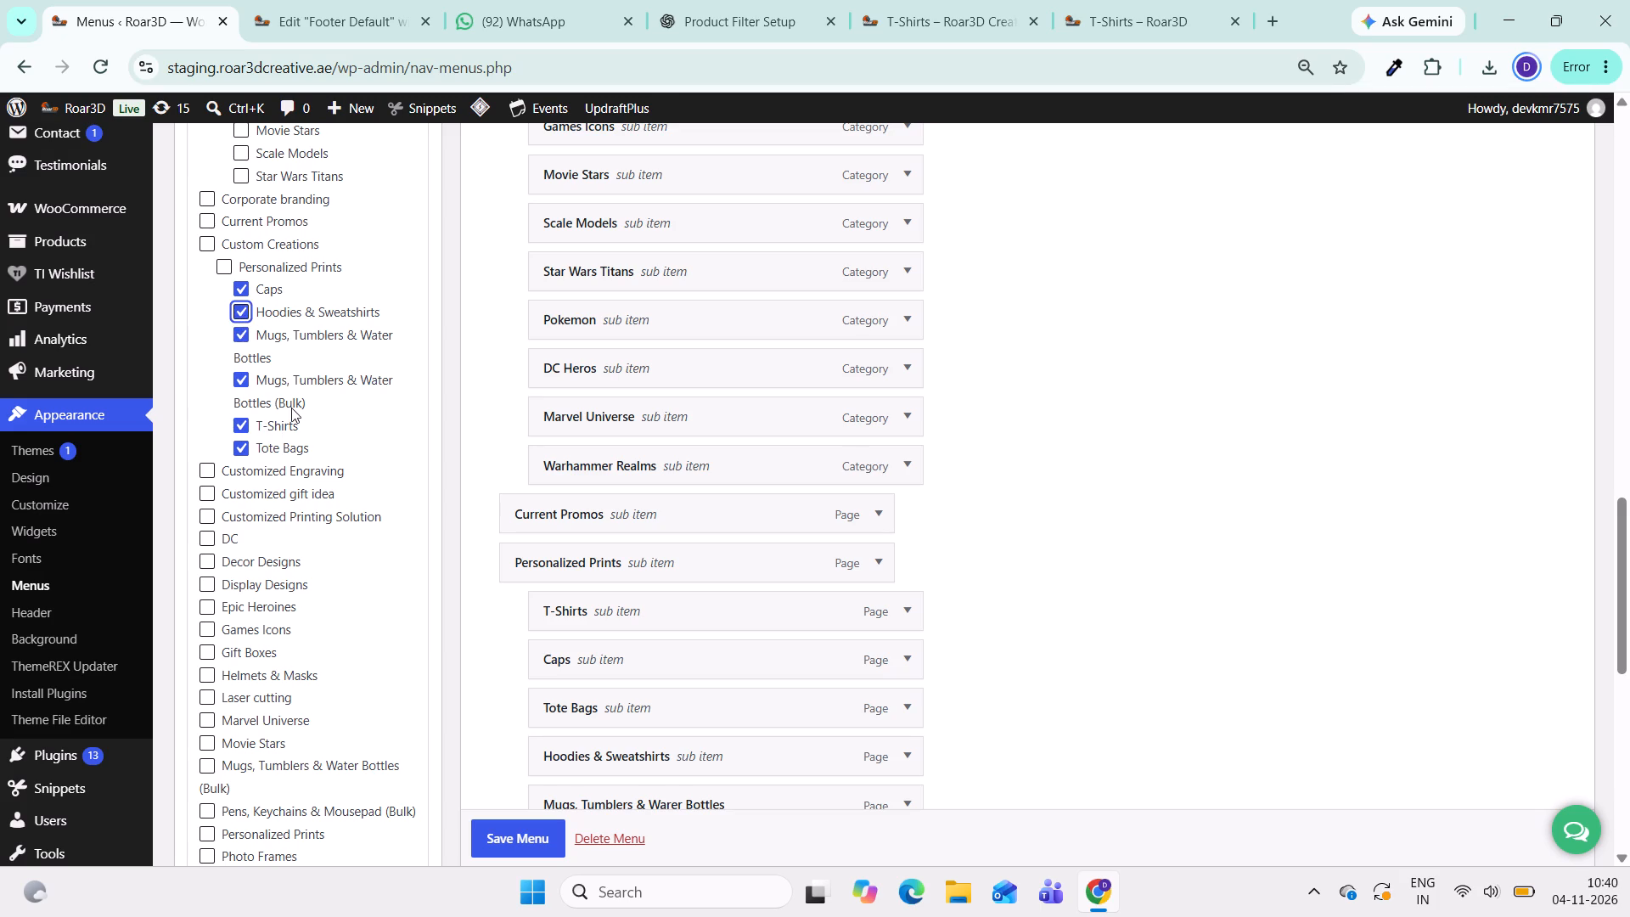
pyautogui.scroll(-2, 810, 563)
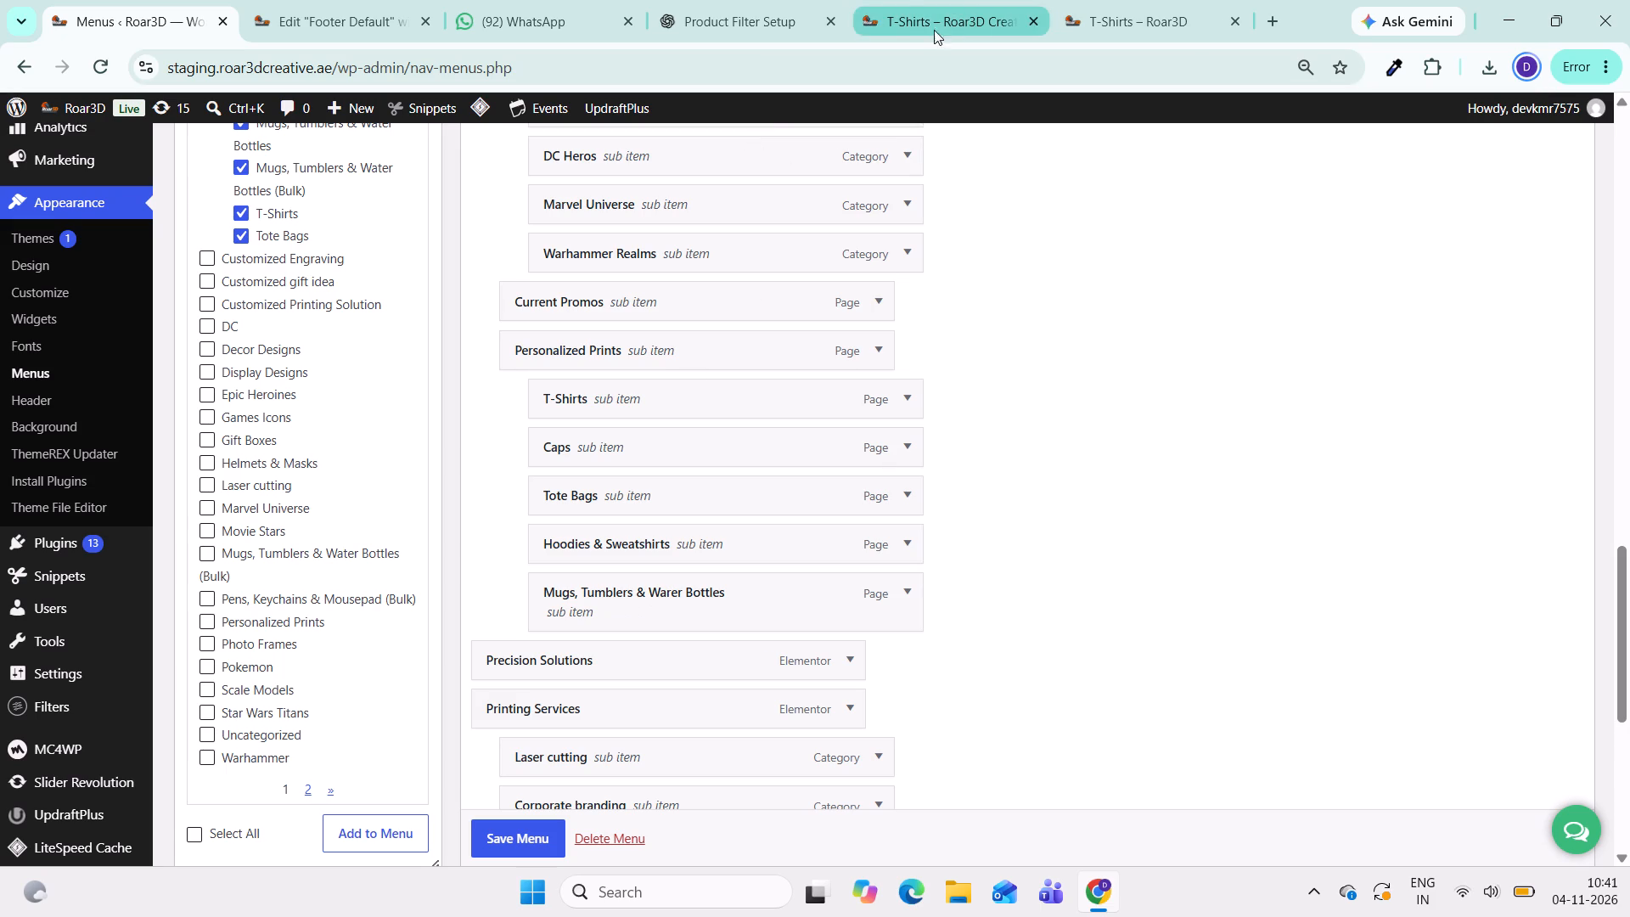
pyautogui.click(740, 17)
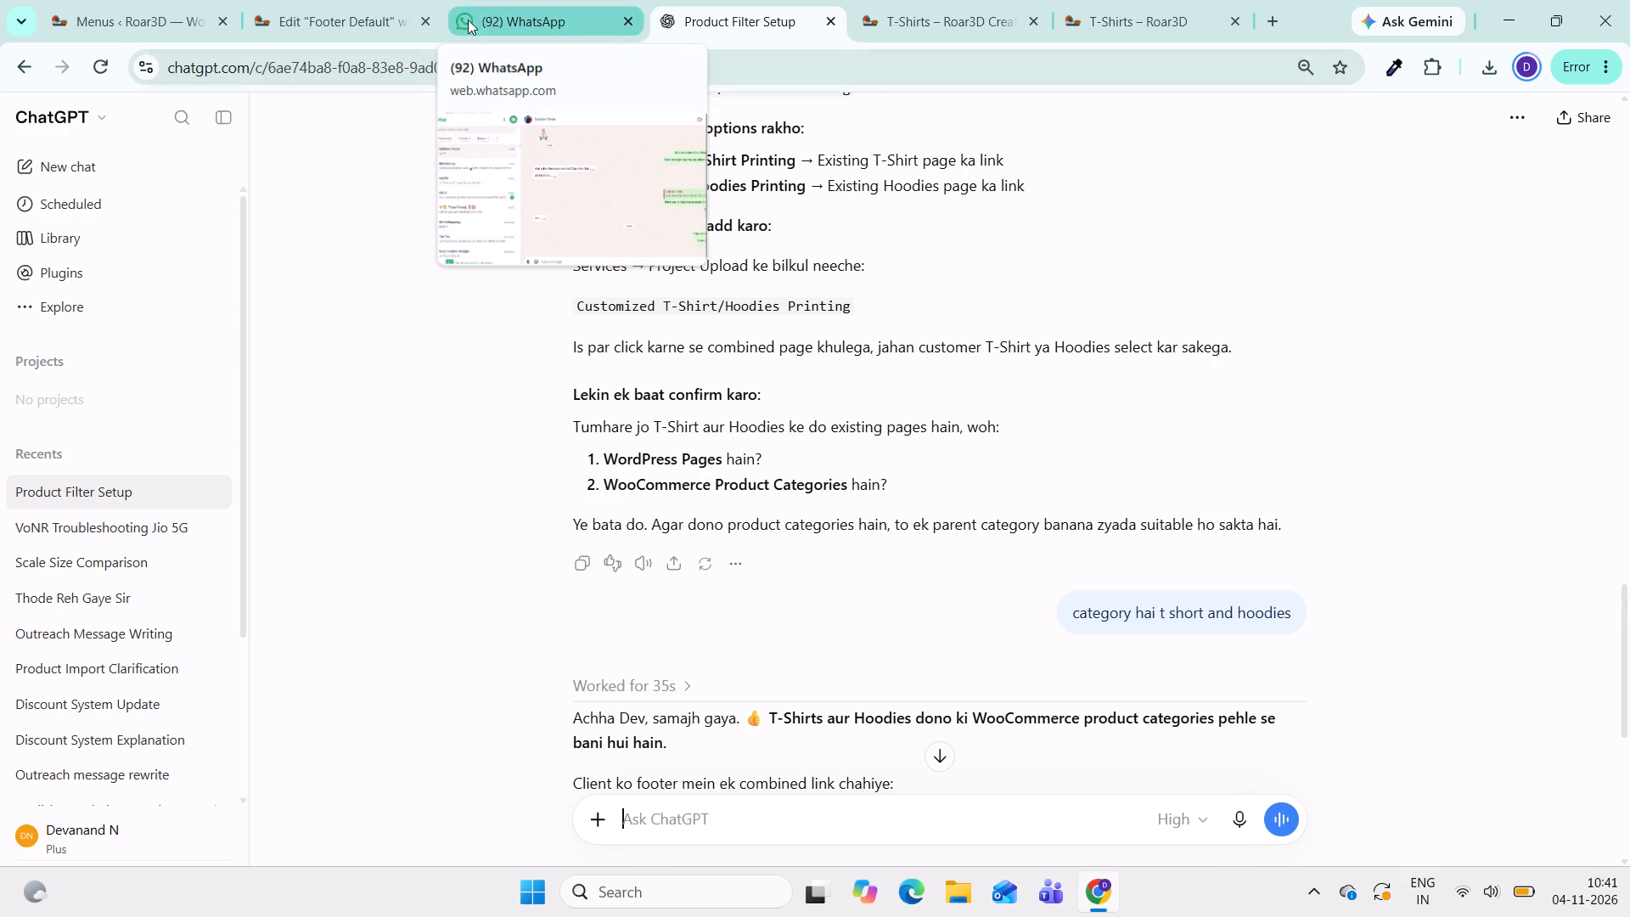
pyautogui.click(151, 24)
# Check the selected Personalized Prints categories against the page-type sub-items already under Personalized Prints in the Main Menu.
pyautogui.scroll(2, 396, 424)
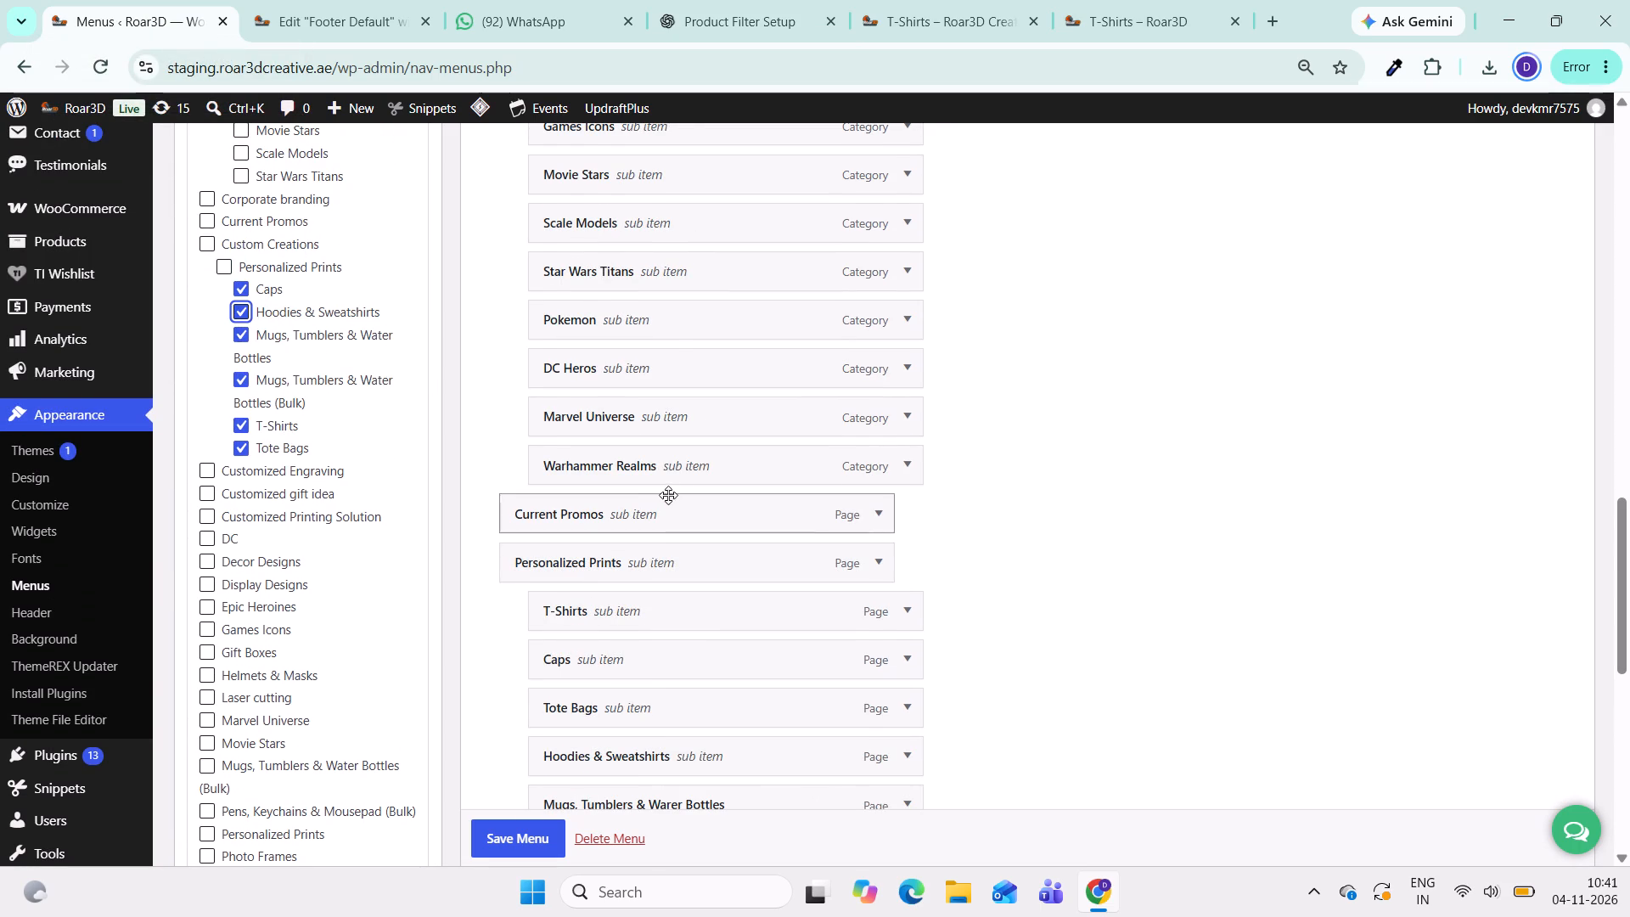
pyautogui.scroll(-2, 689, 487)
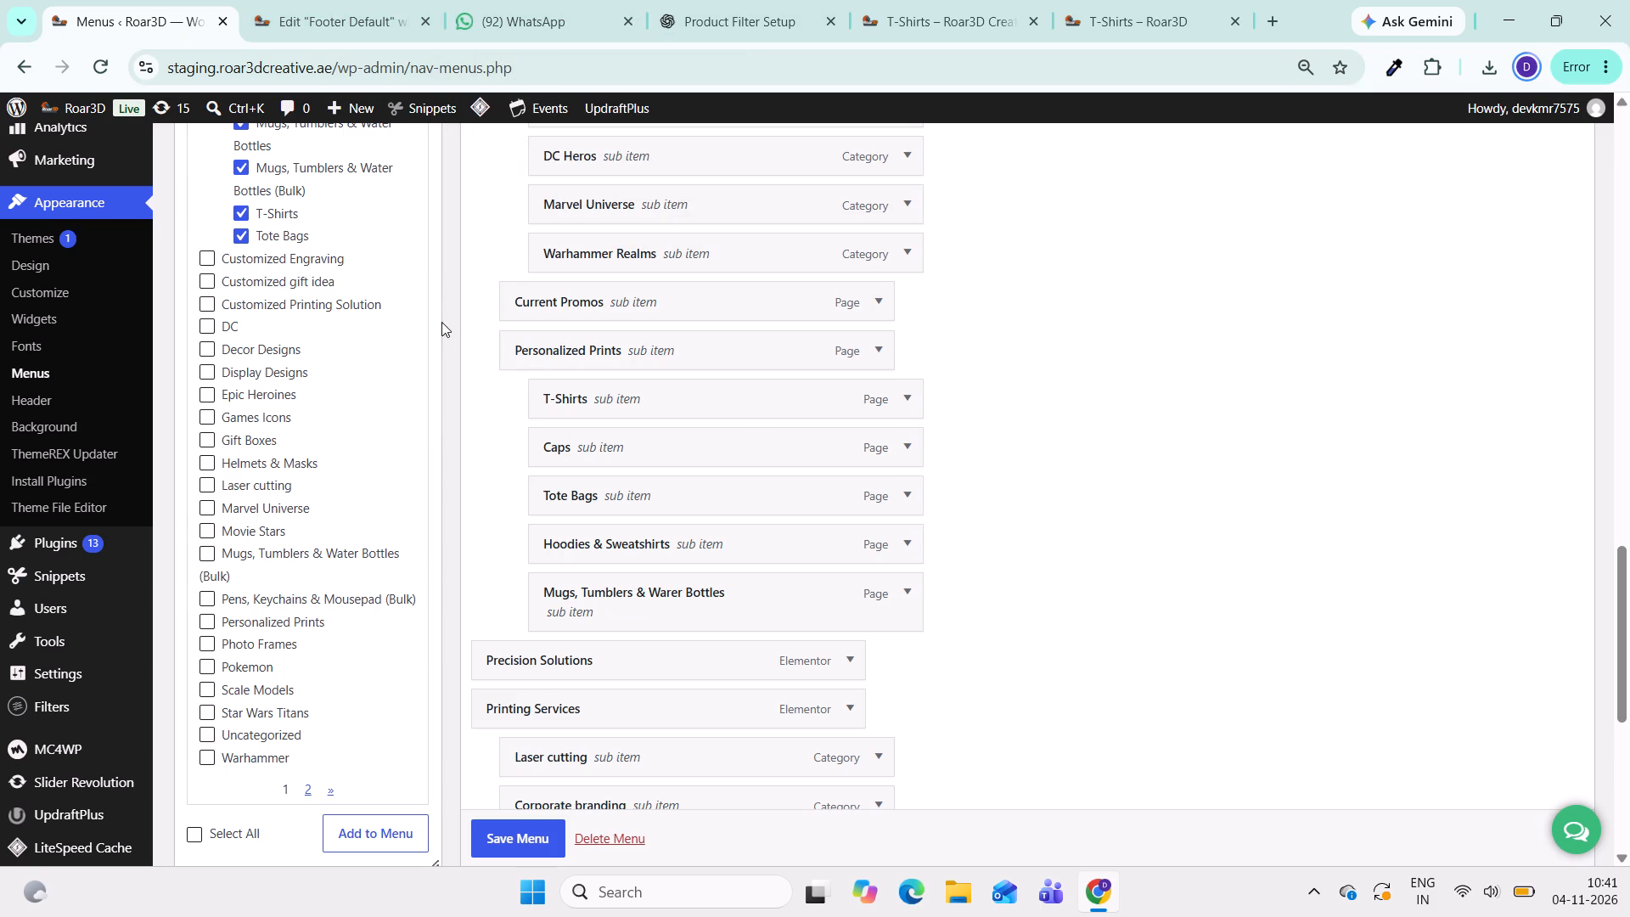
pyautogui.scroll(1, 354, 372)
pyautogui.scroll(2, 143, 300)
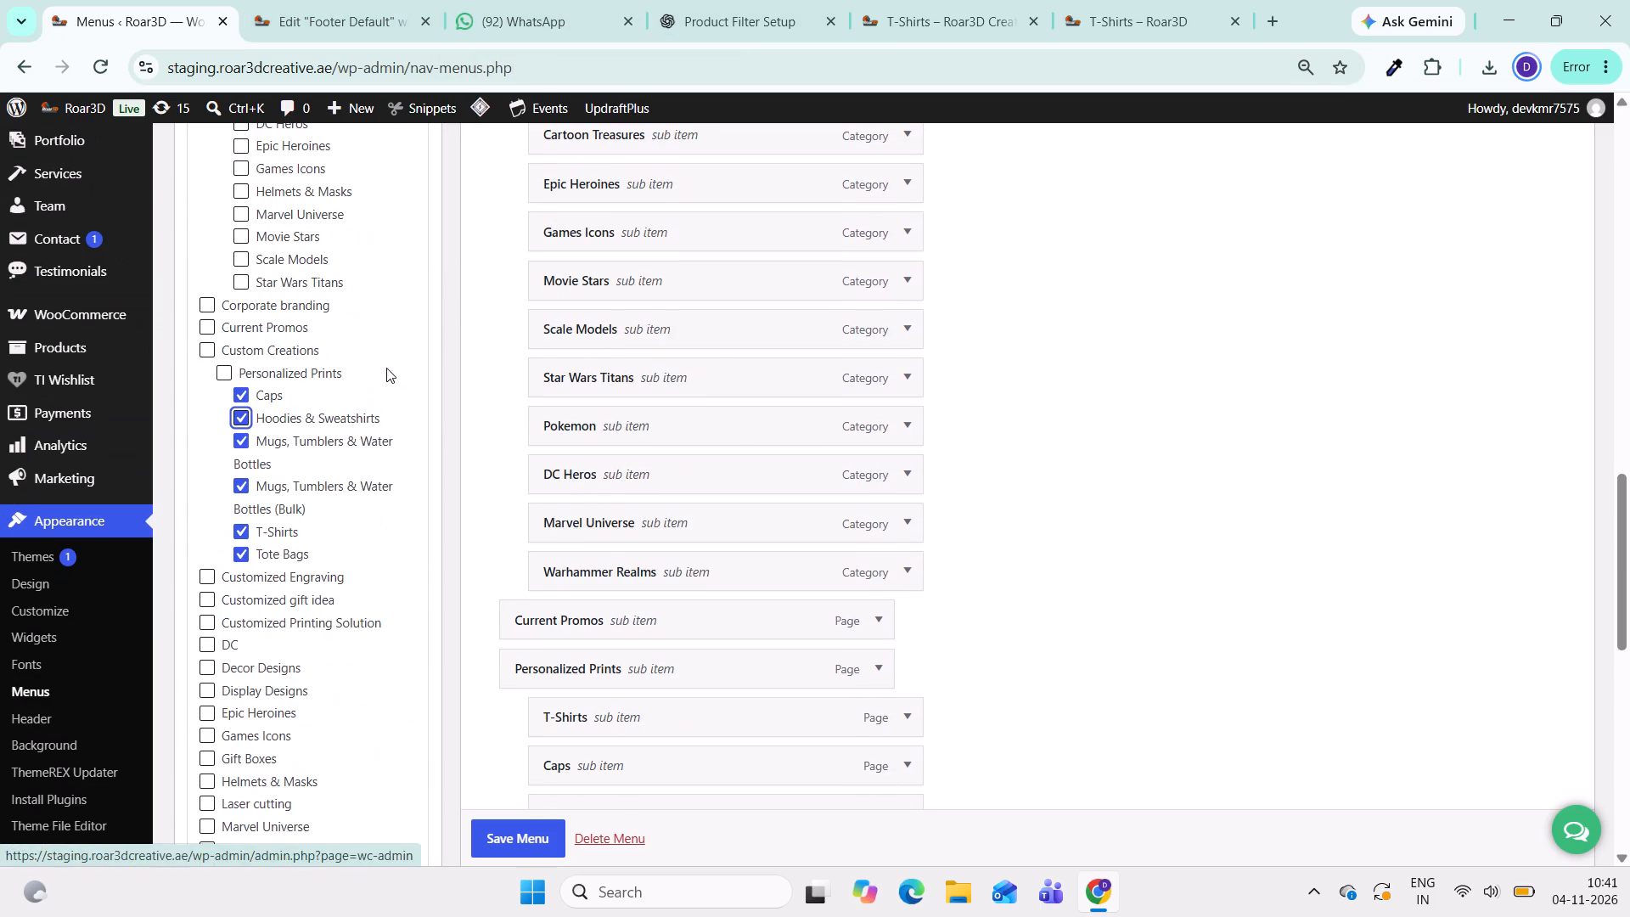
pyautogui.scroll(-1, 658, 582)
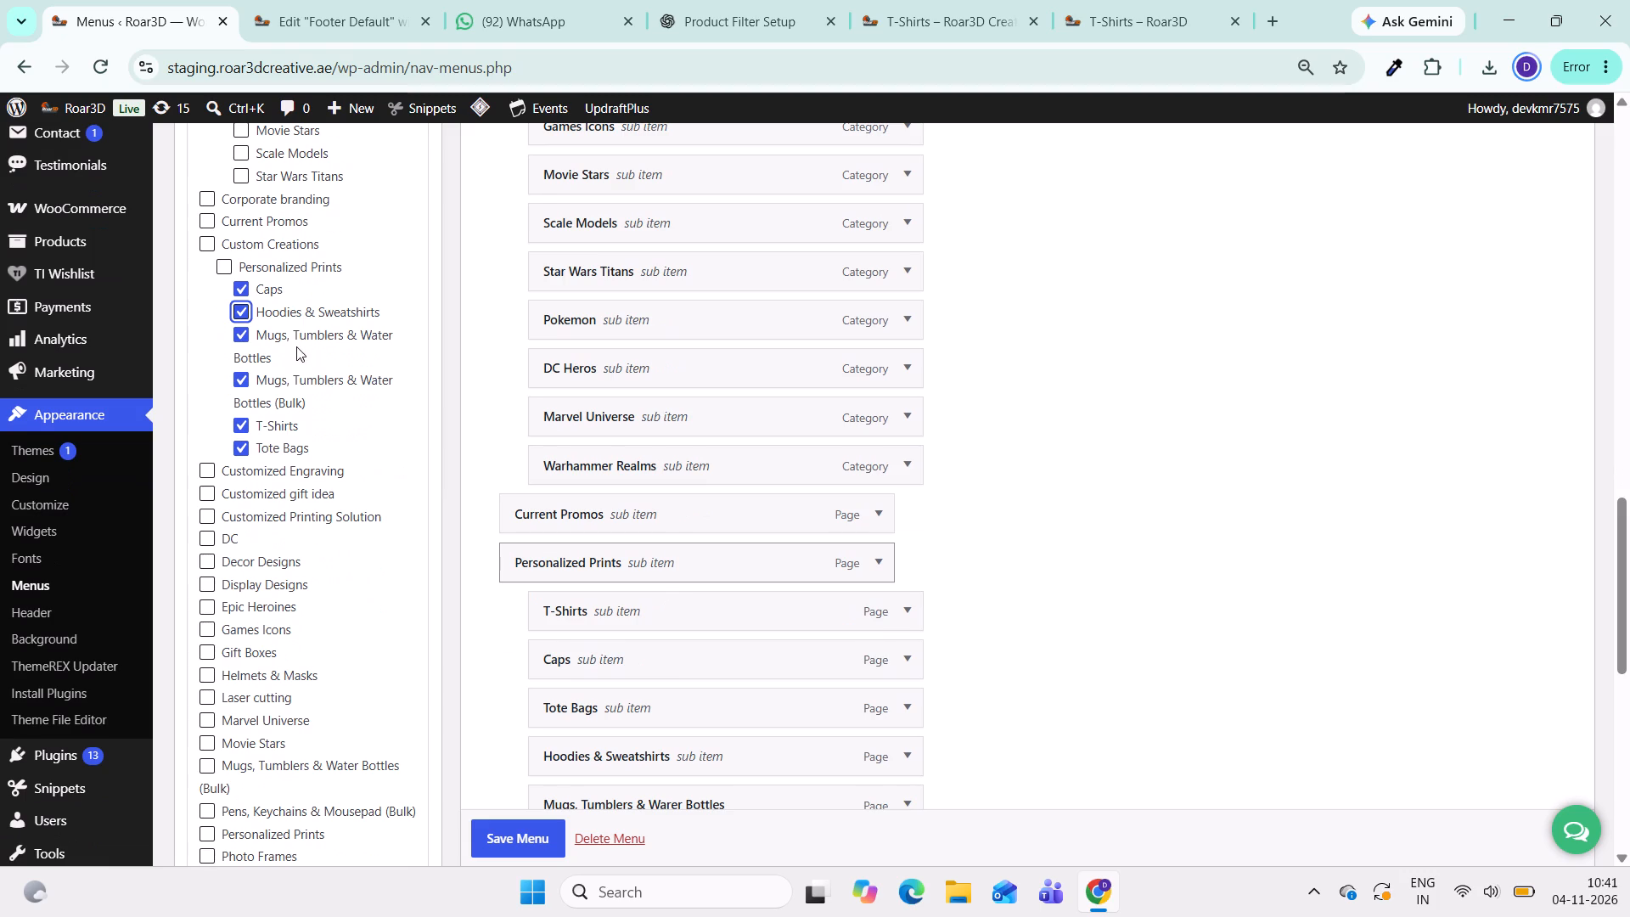
pyautogui.scroll(-1, 716, 540)
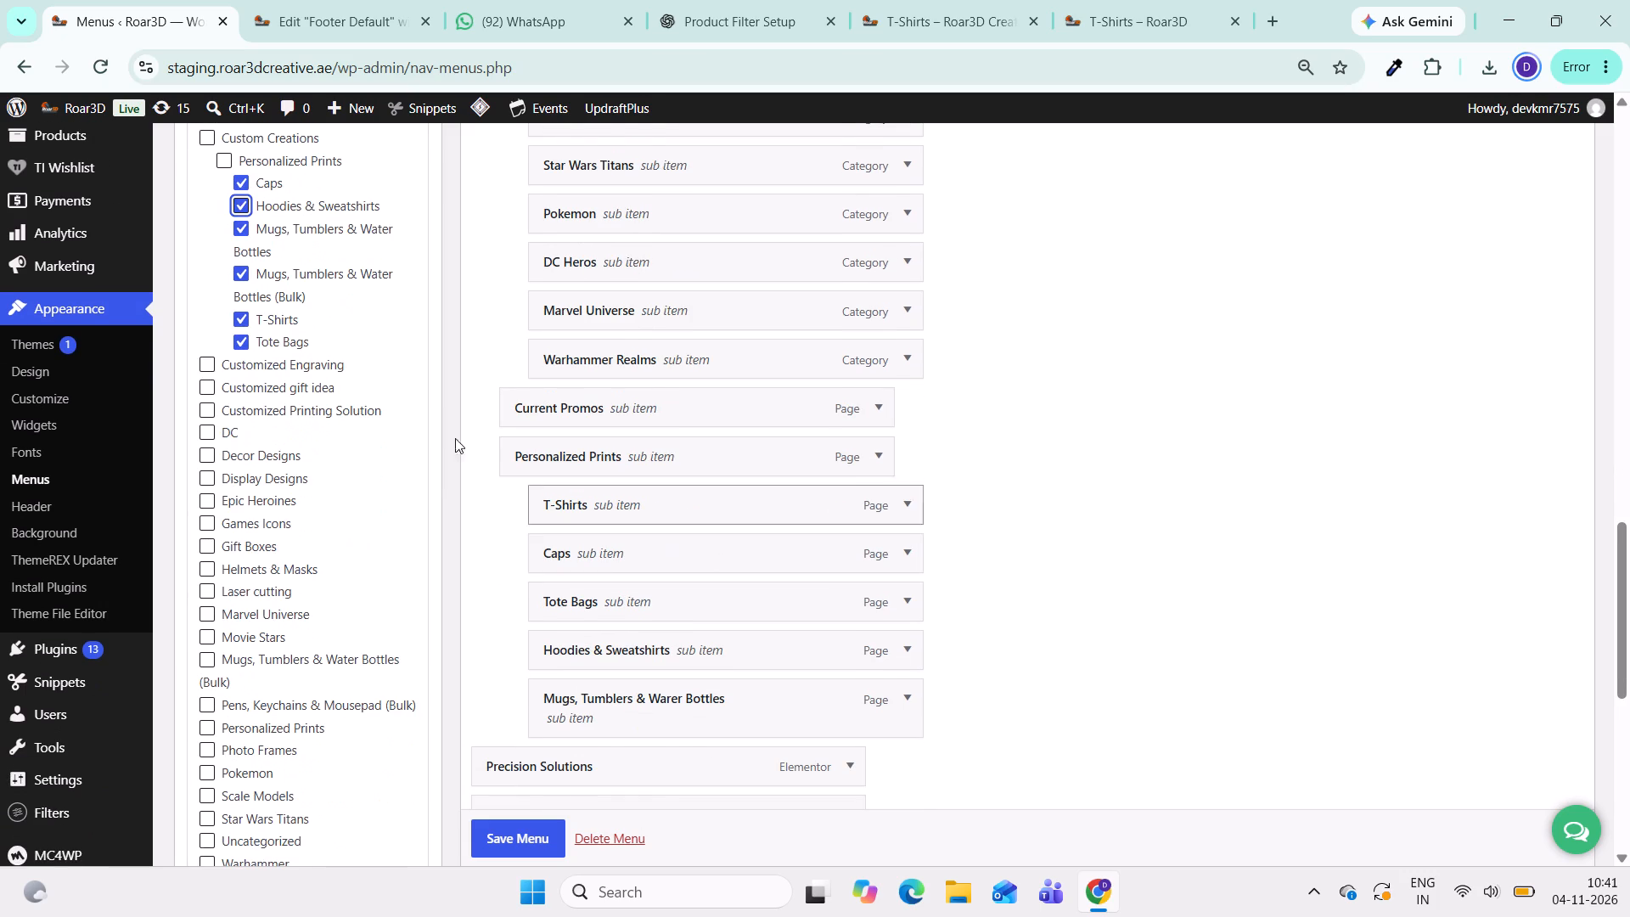
pyautogui.scroll(1, 447, 430)
pyautogui.scroll(-2, 666, 497)
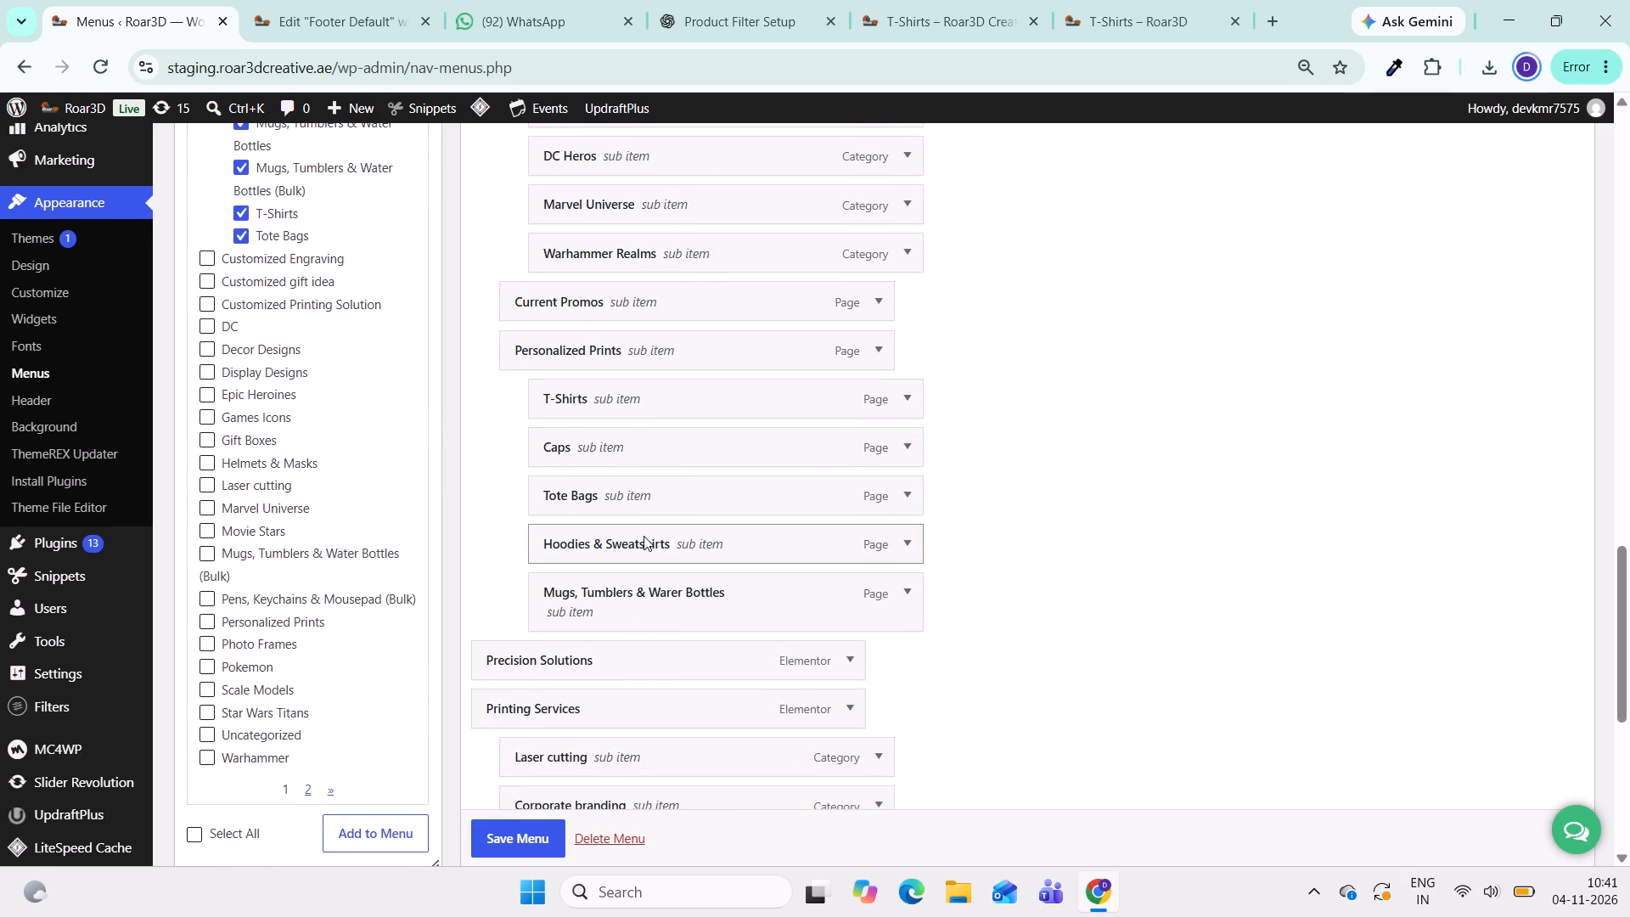
pyautogui.scroll(1, 608, 501)
pyautogui.scroll(1, 265, 327)
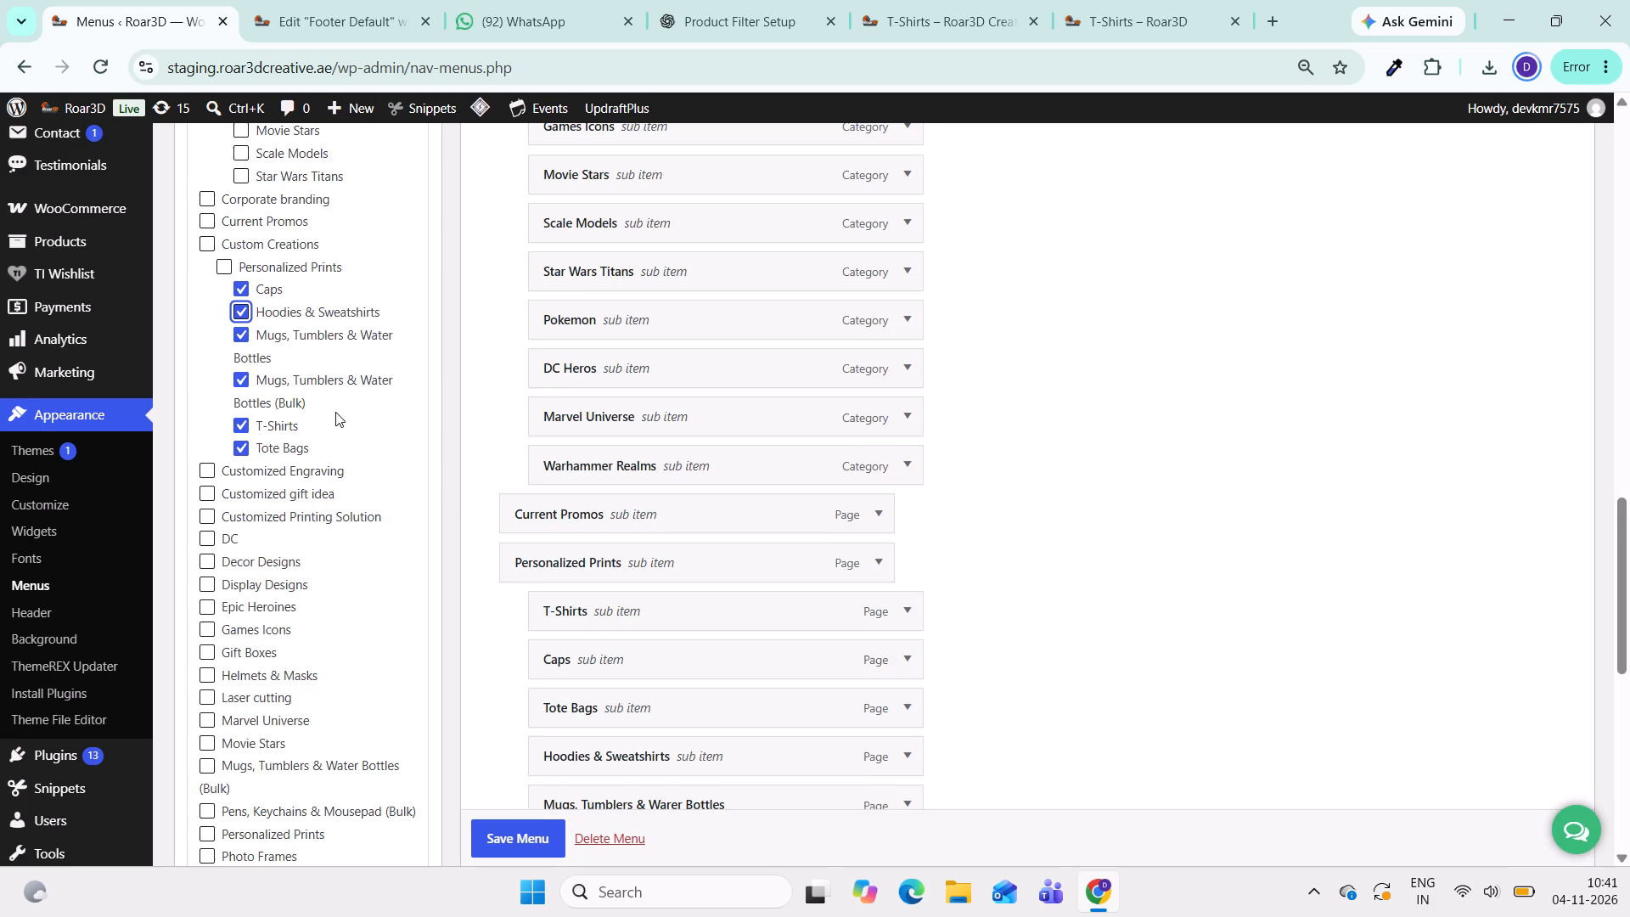
pyautogui.scroll(-2, 366, 443)
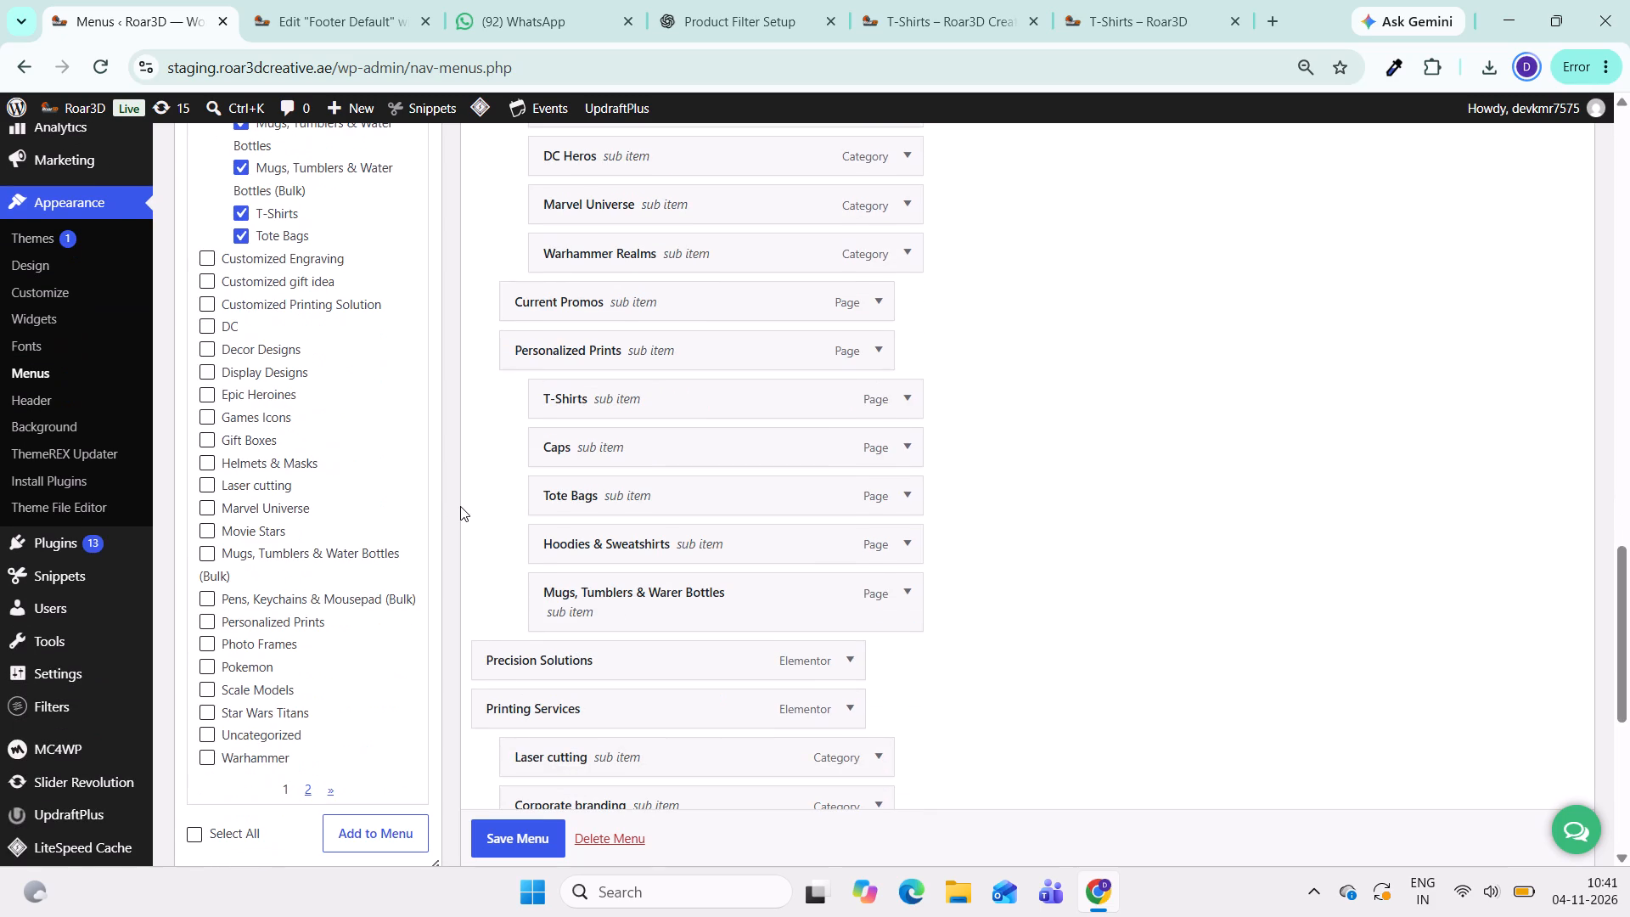
# Deselect the non-bulk Mugs, Tumblers & Water Bottles category under Personalized Prints.
pyautogui.scroll(1, 460, 506)
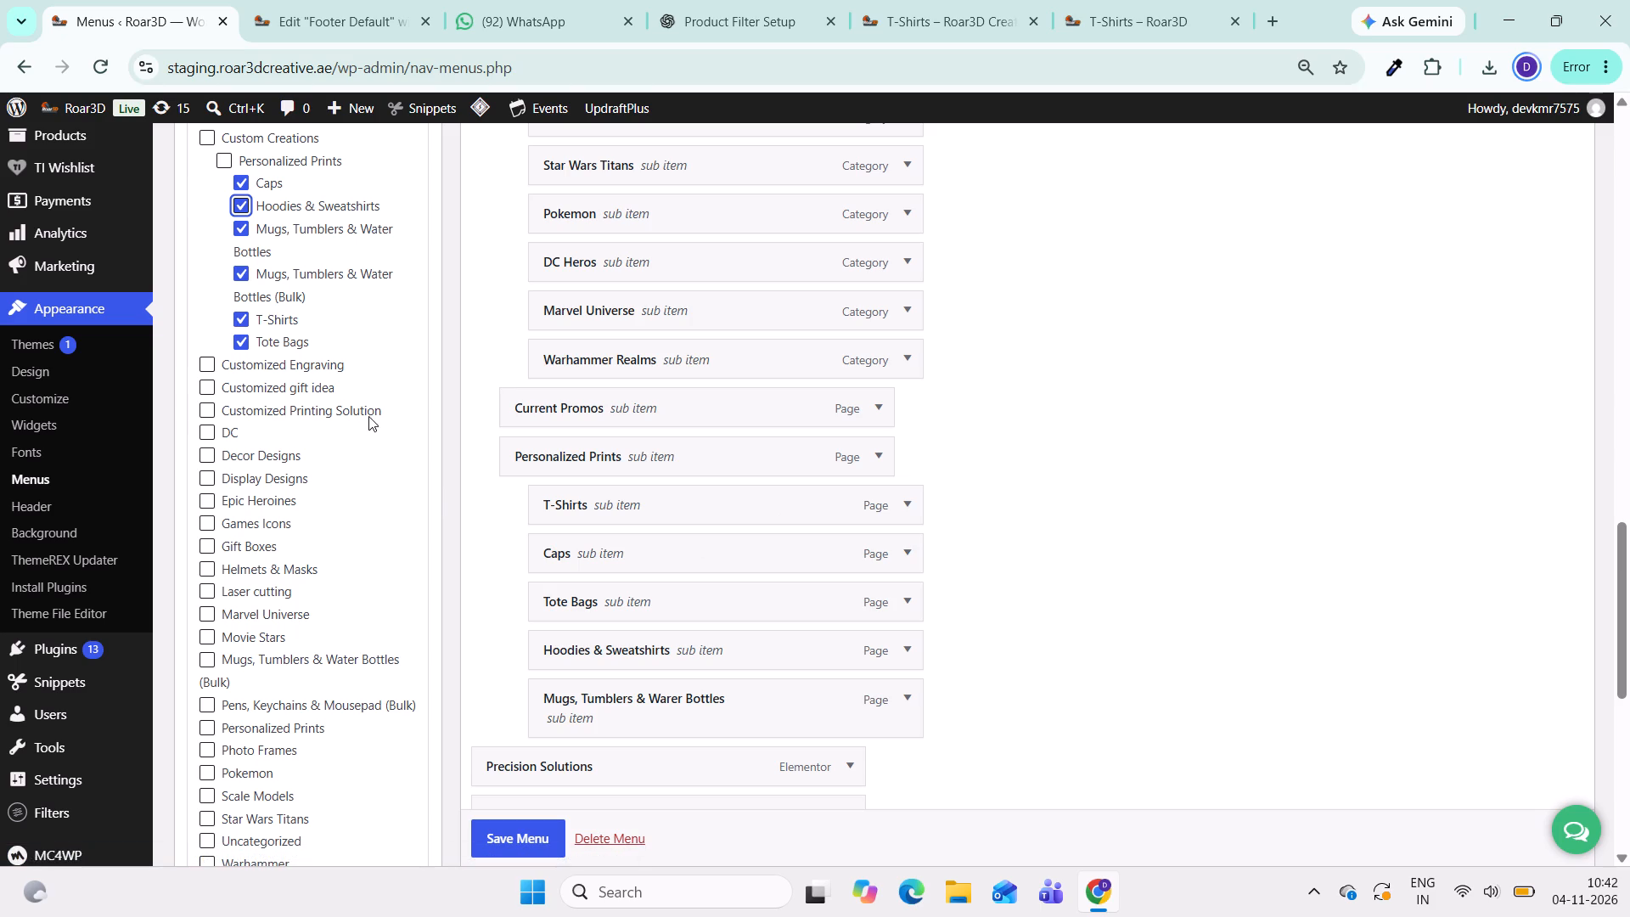
pyautogui.click(239, 230)
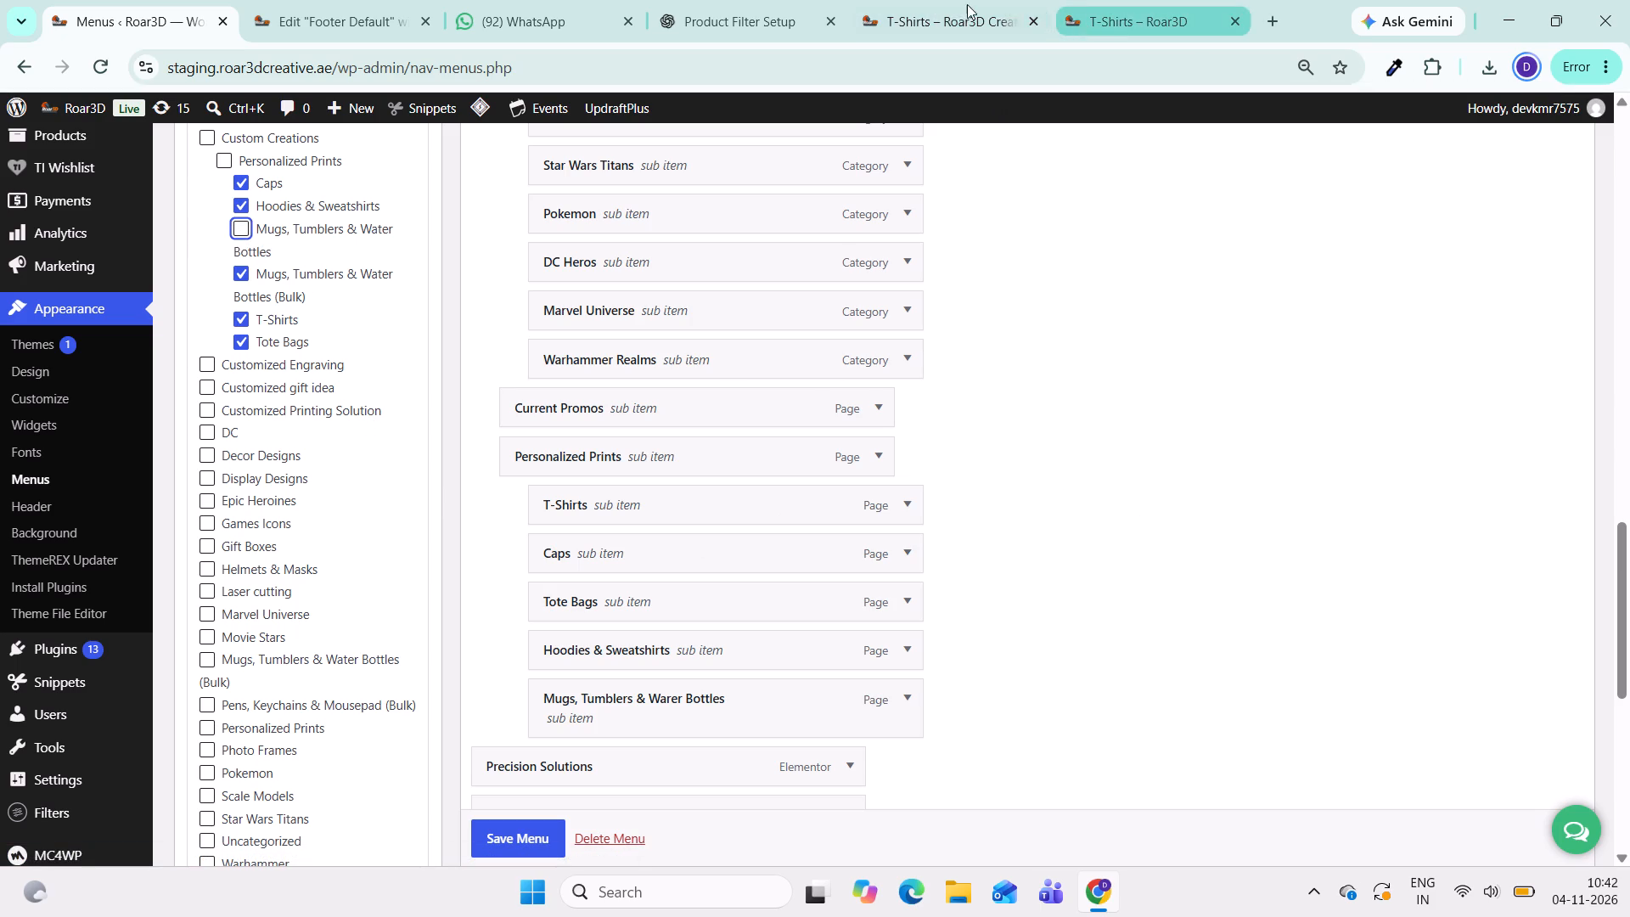
# Compare the T-Shirts category page on roar3dcreative.shop with the staging T-Shirts page and its footer Services list.
pyautogui.click(928, 19)
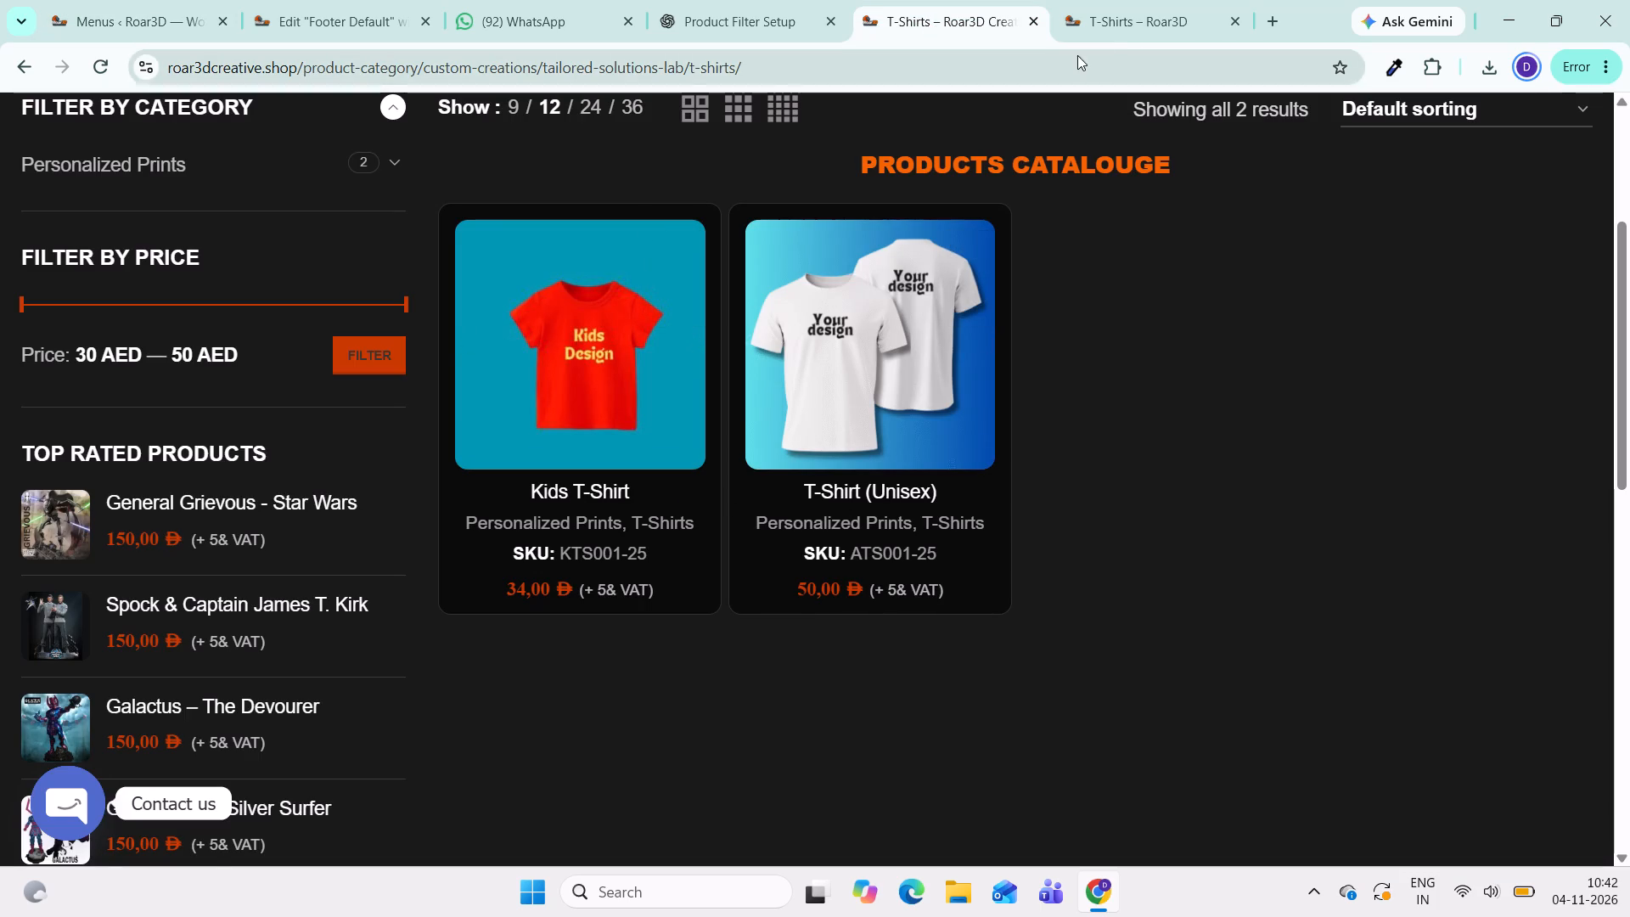
pyautogui.click(1128, 32)
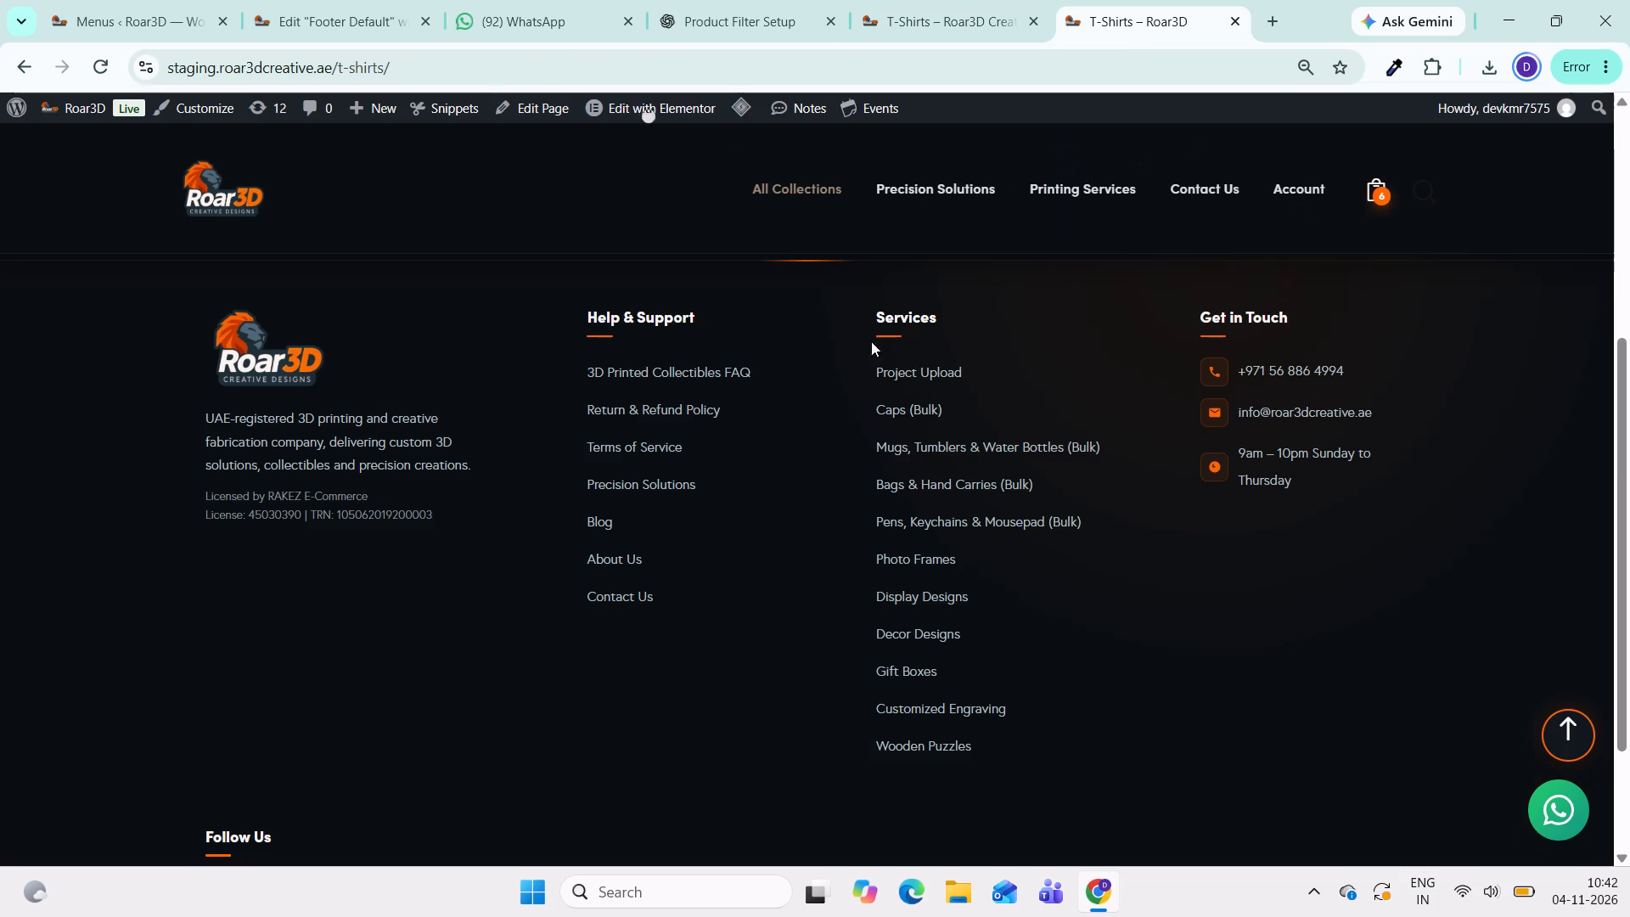
pyautogui.click(918, 31)
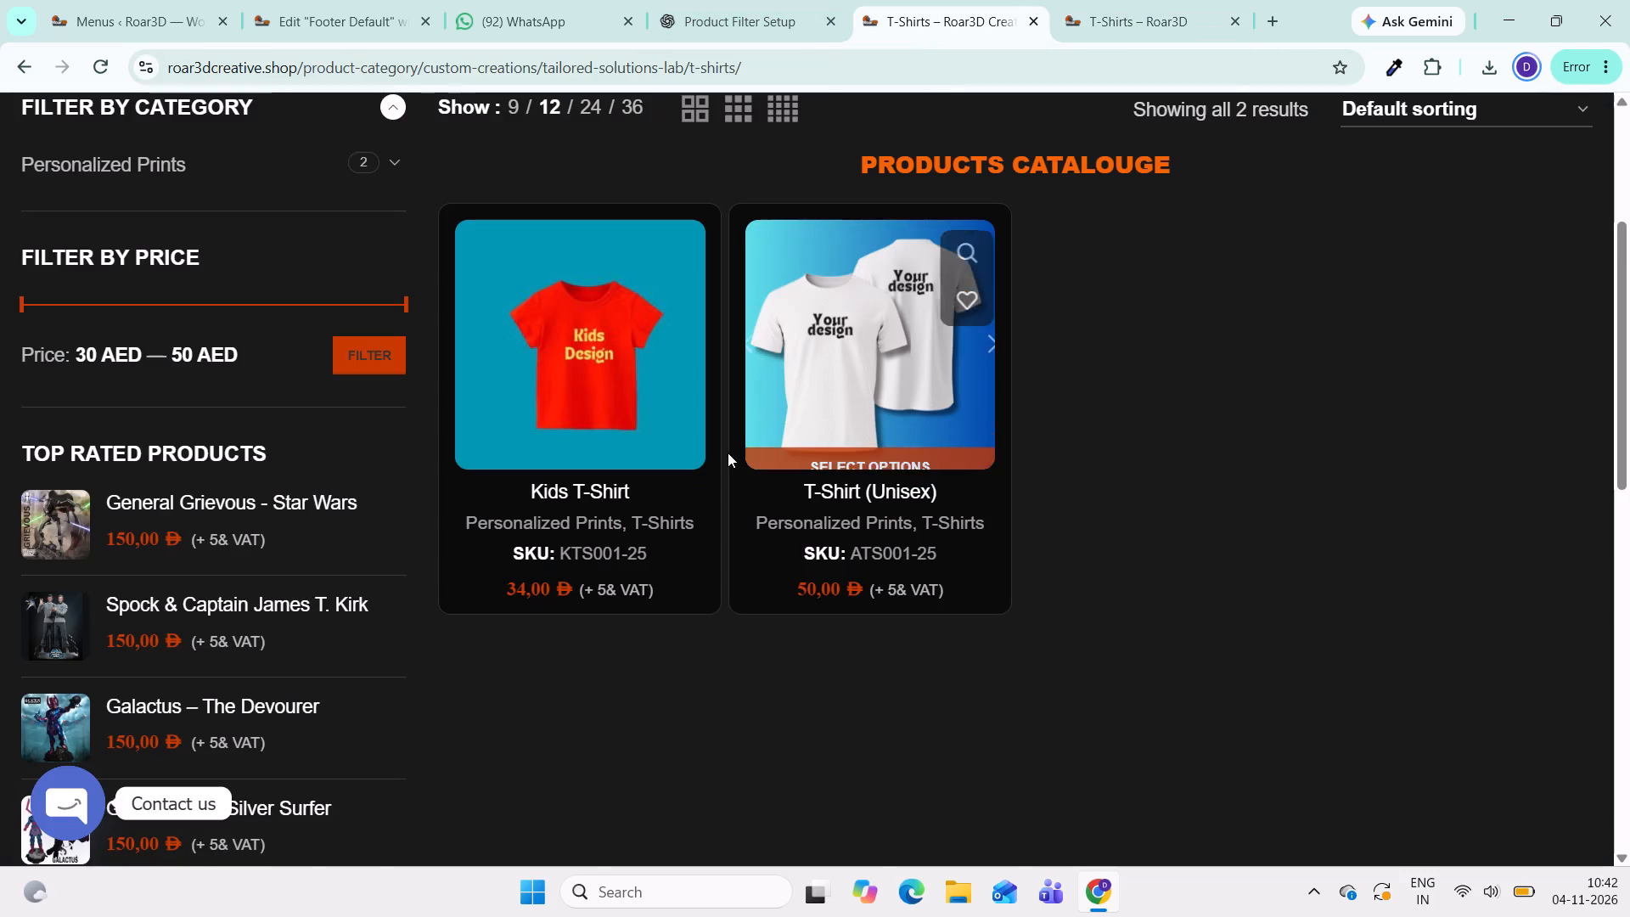
# Examine the roar3dcreative.shop footer menu, including the sub-items under All Categories and Personalized Prints.
pyautogui.scroll(-7, 727, 453)
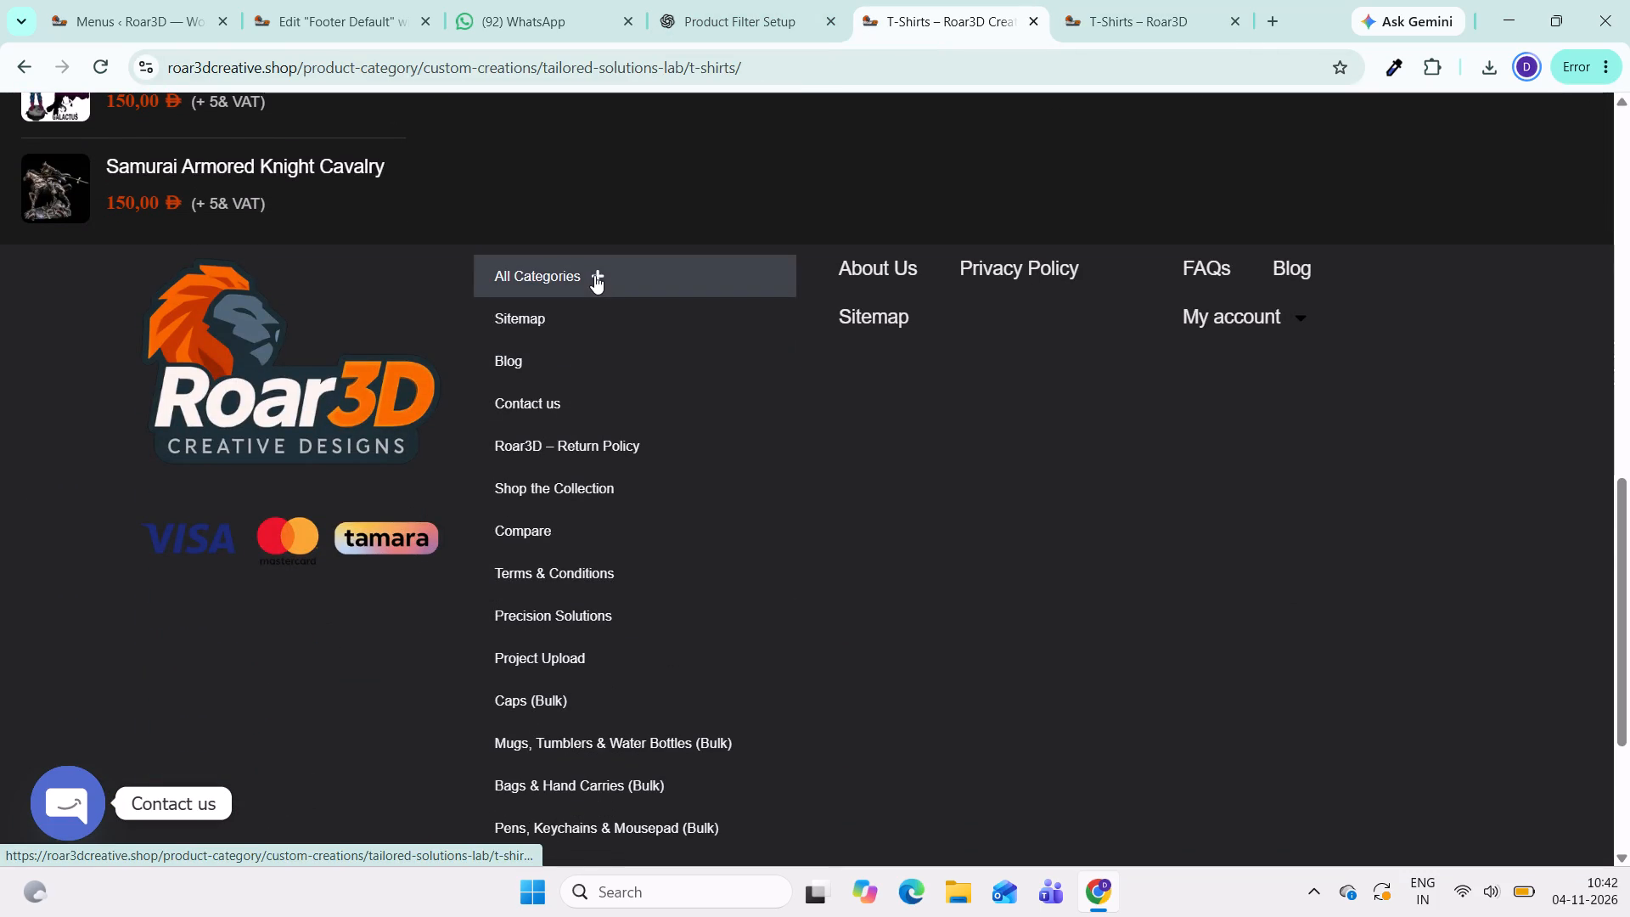
pyautogui.scroll(-2, 719, 594)
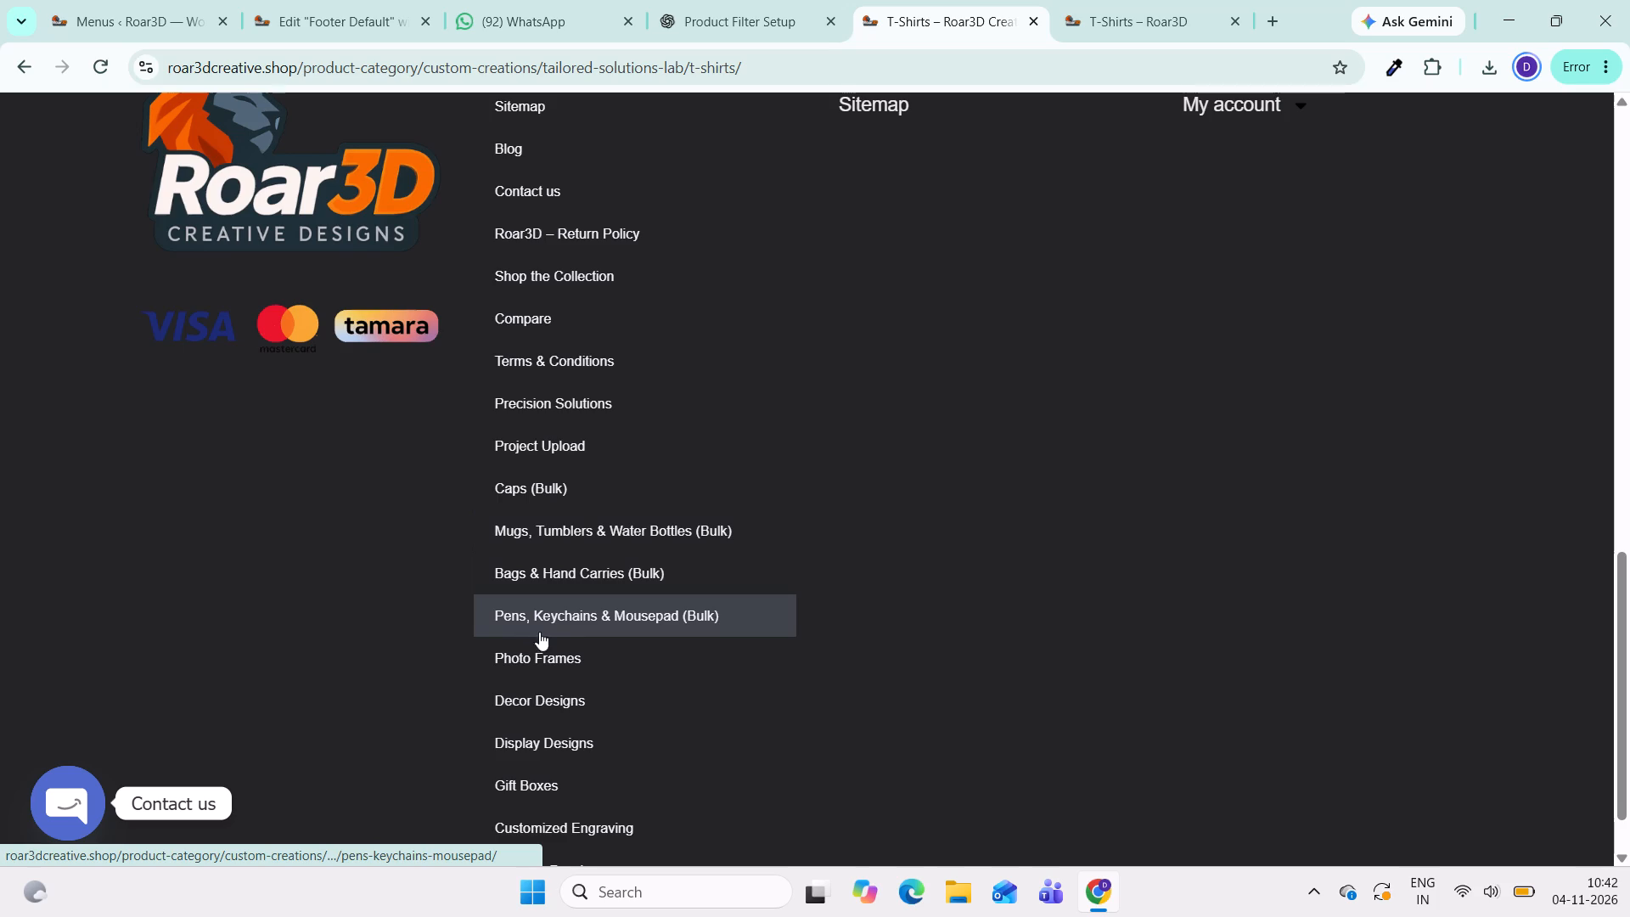
pyautogui.scroll(-1, 656, 626)
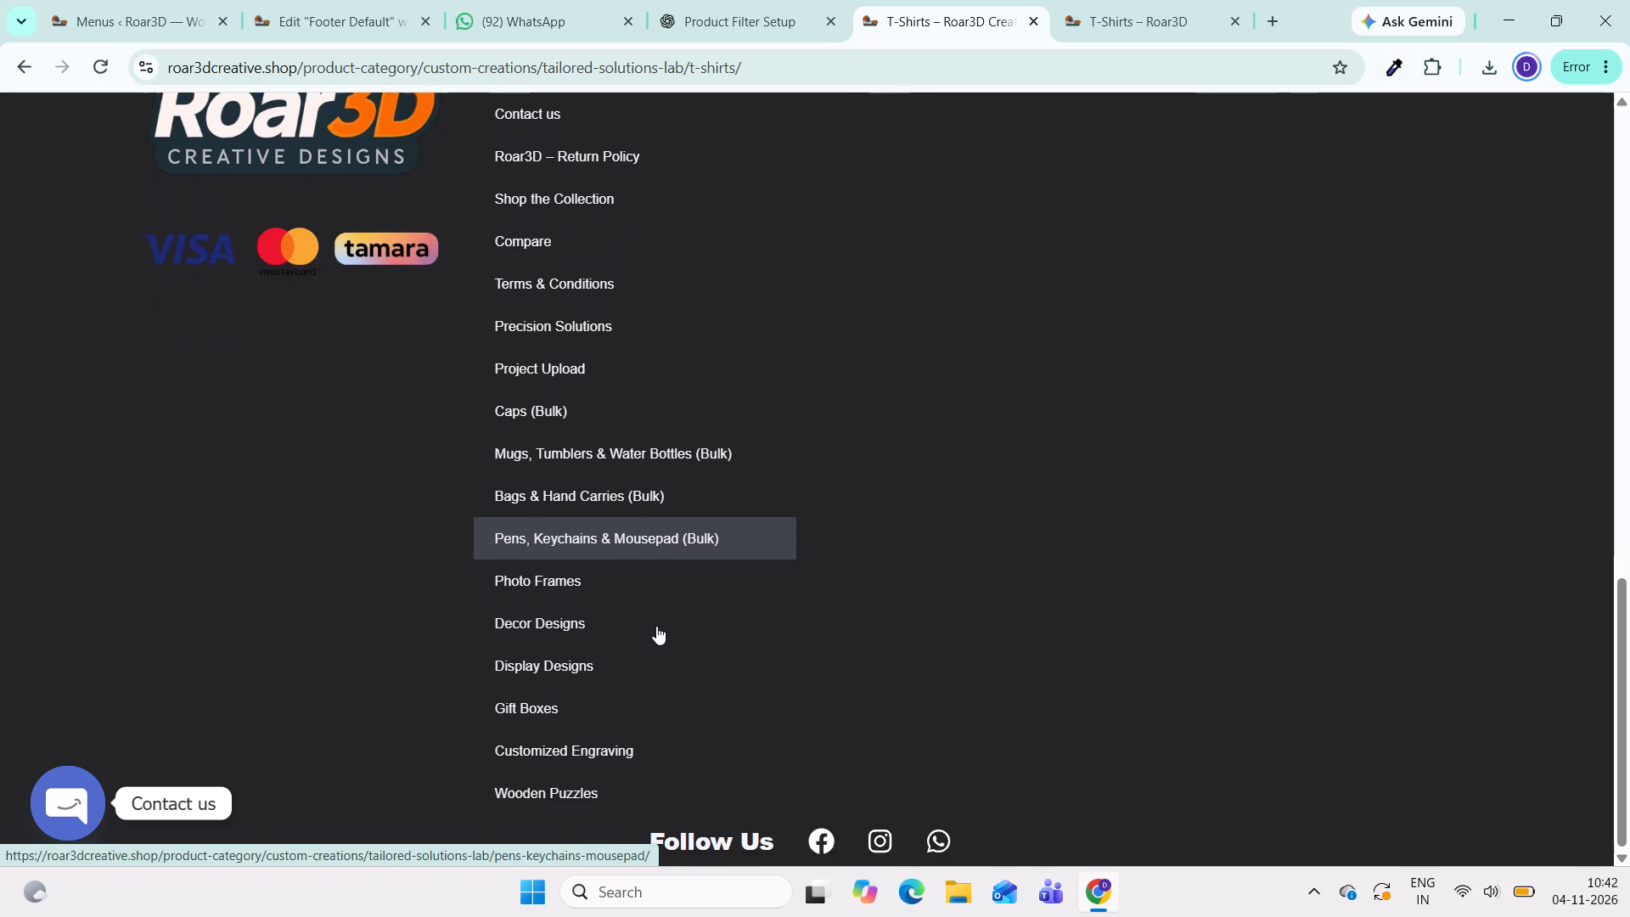
pyautogui.scroll(-1, 656, 626)
pyautogui.scroll(4, 657, 626)
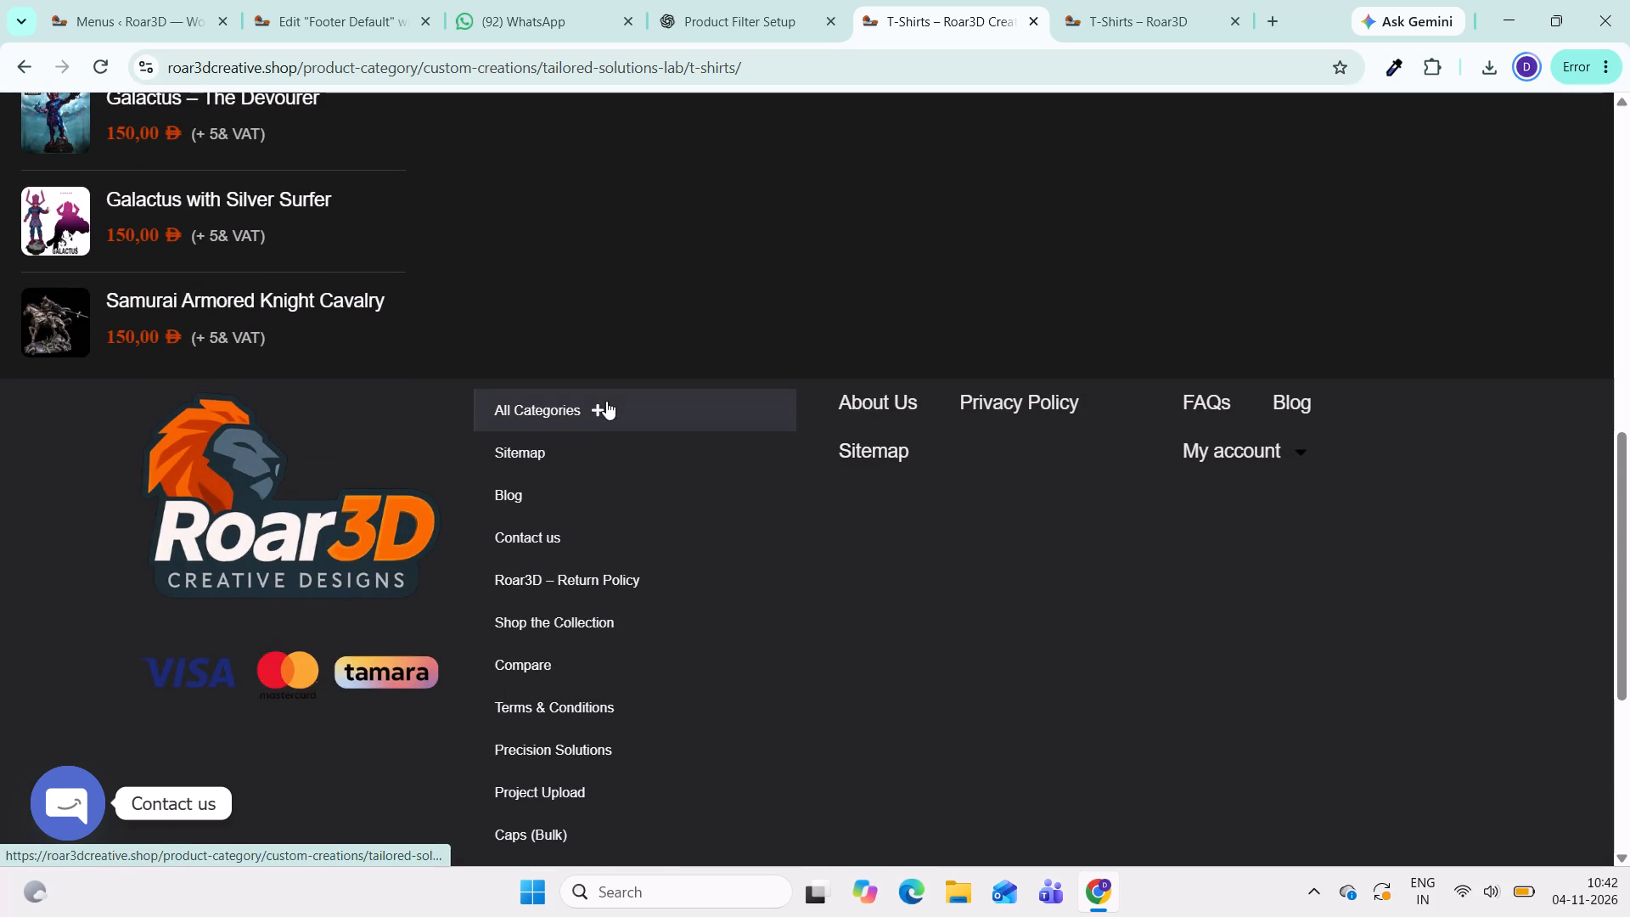
pyautogui.click(593, 412)
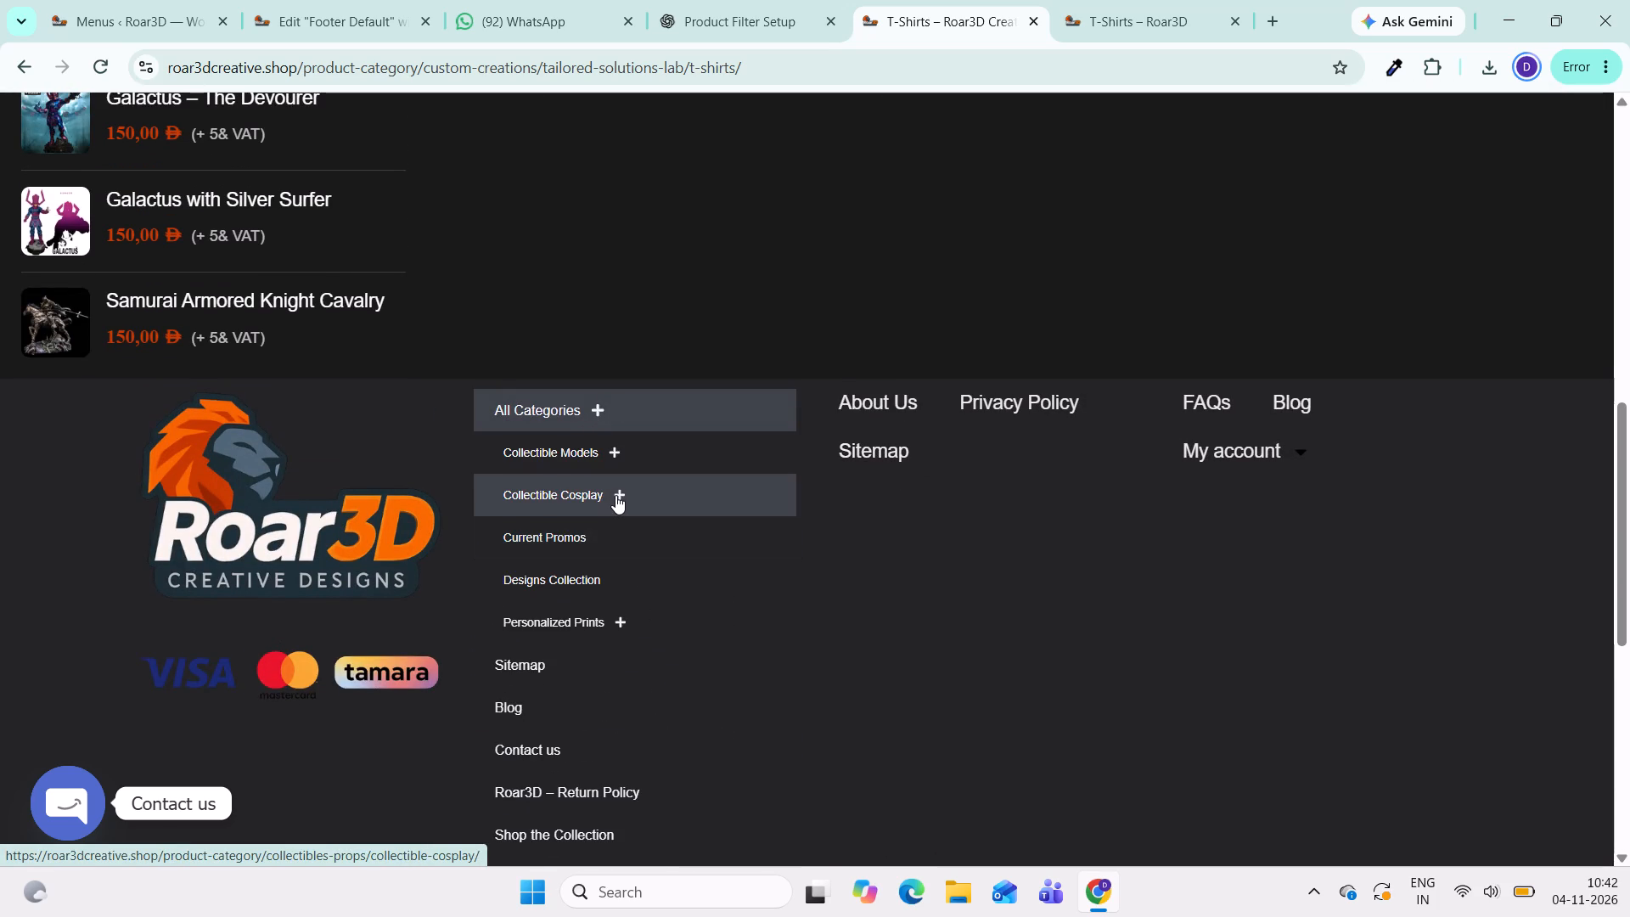
pyautogui.click(615, 494)
pyautogui.click(615, 494)
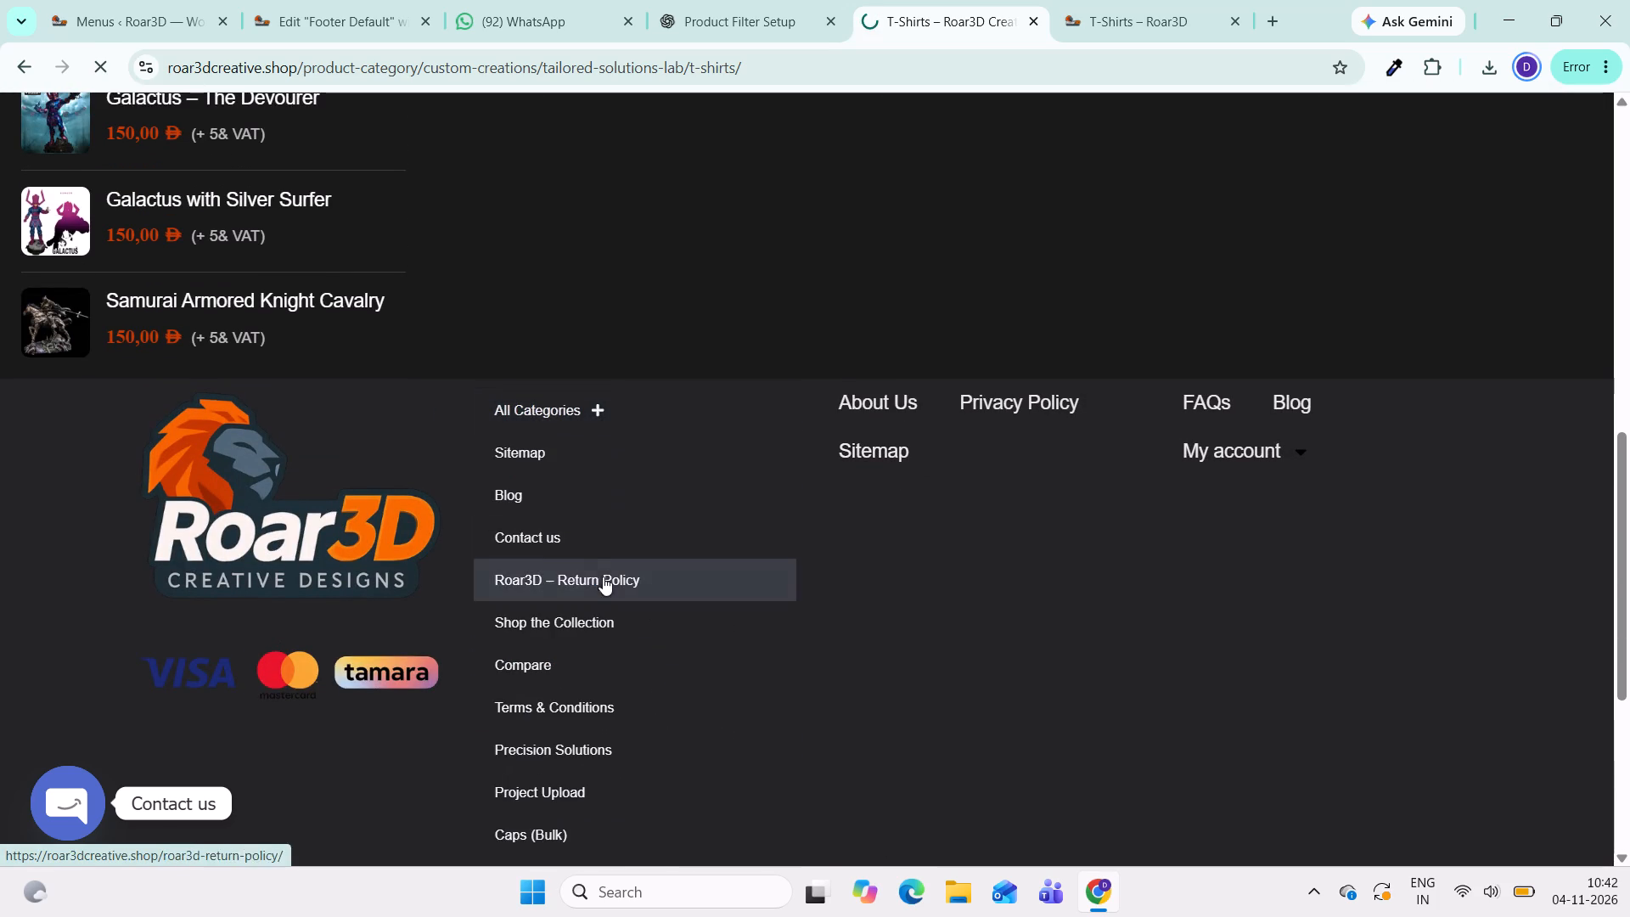
pyautogui.click(599, 411)
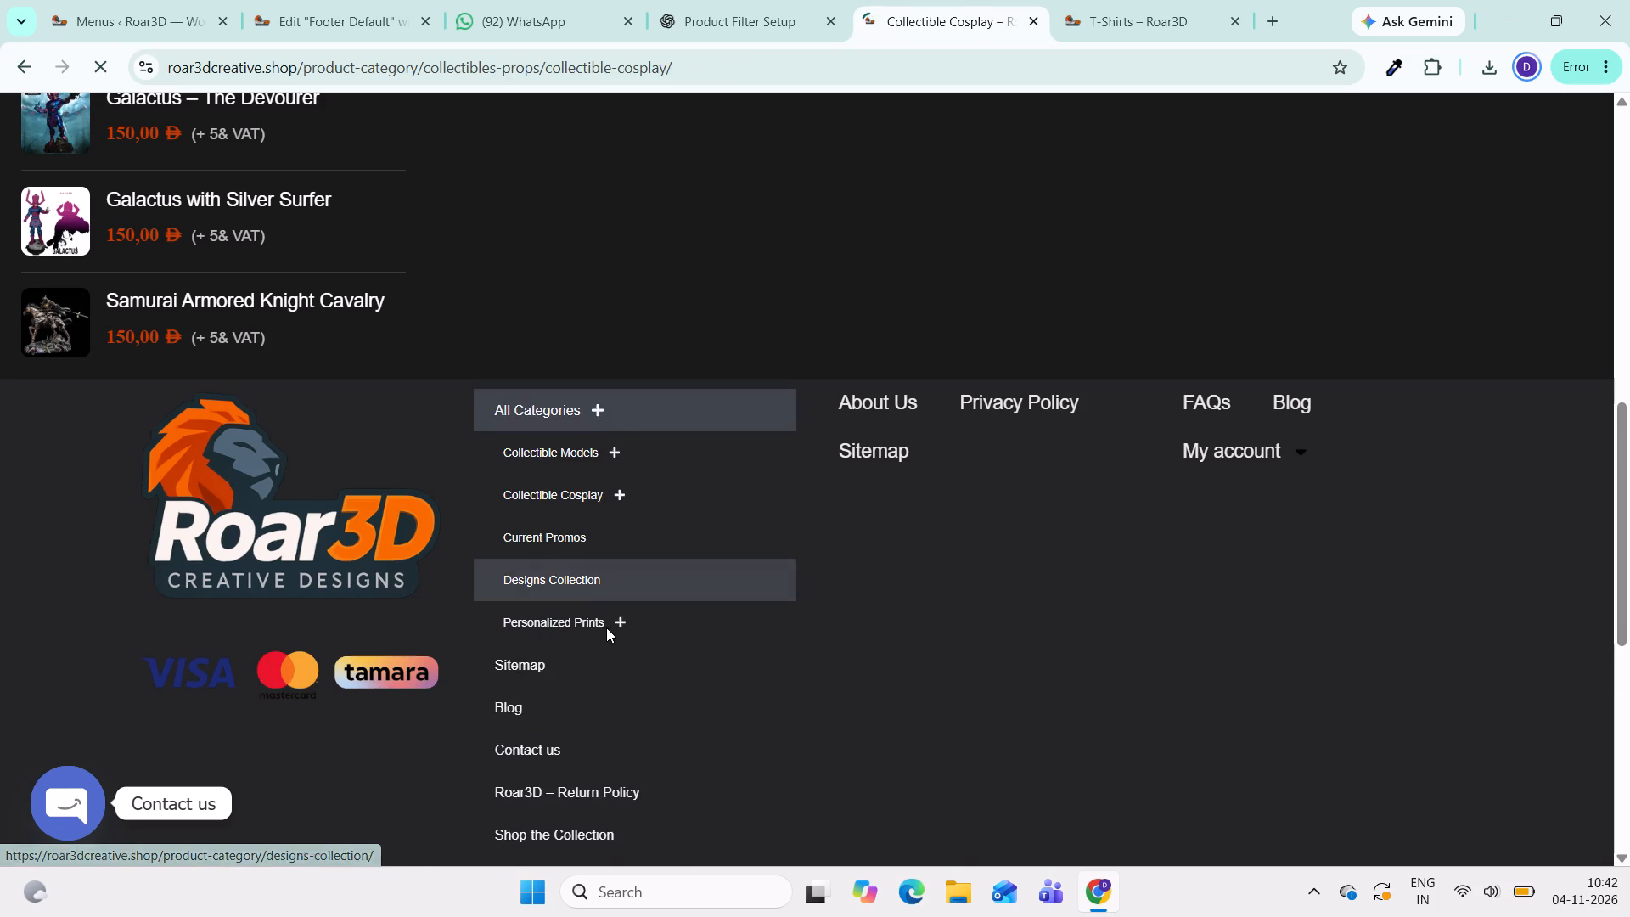
pyautogui.scroll(-14, 925, 736)
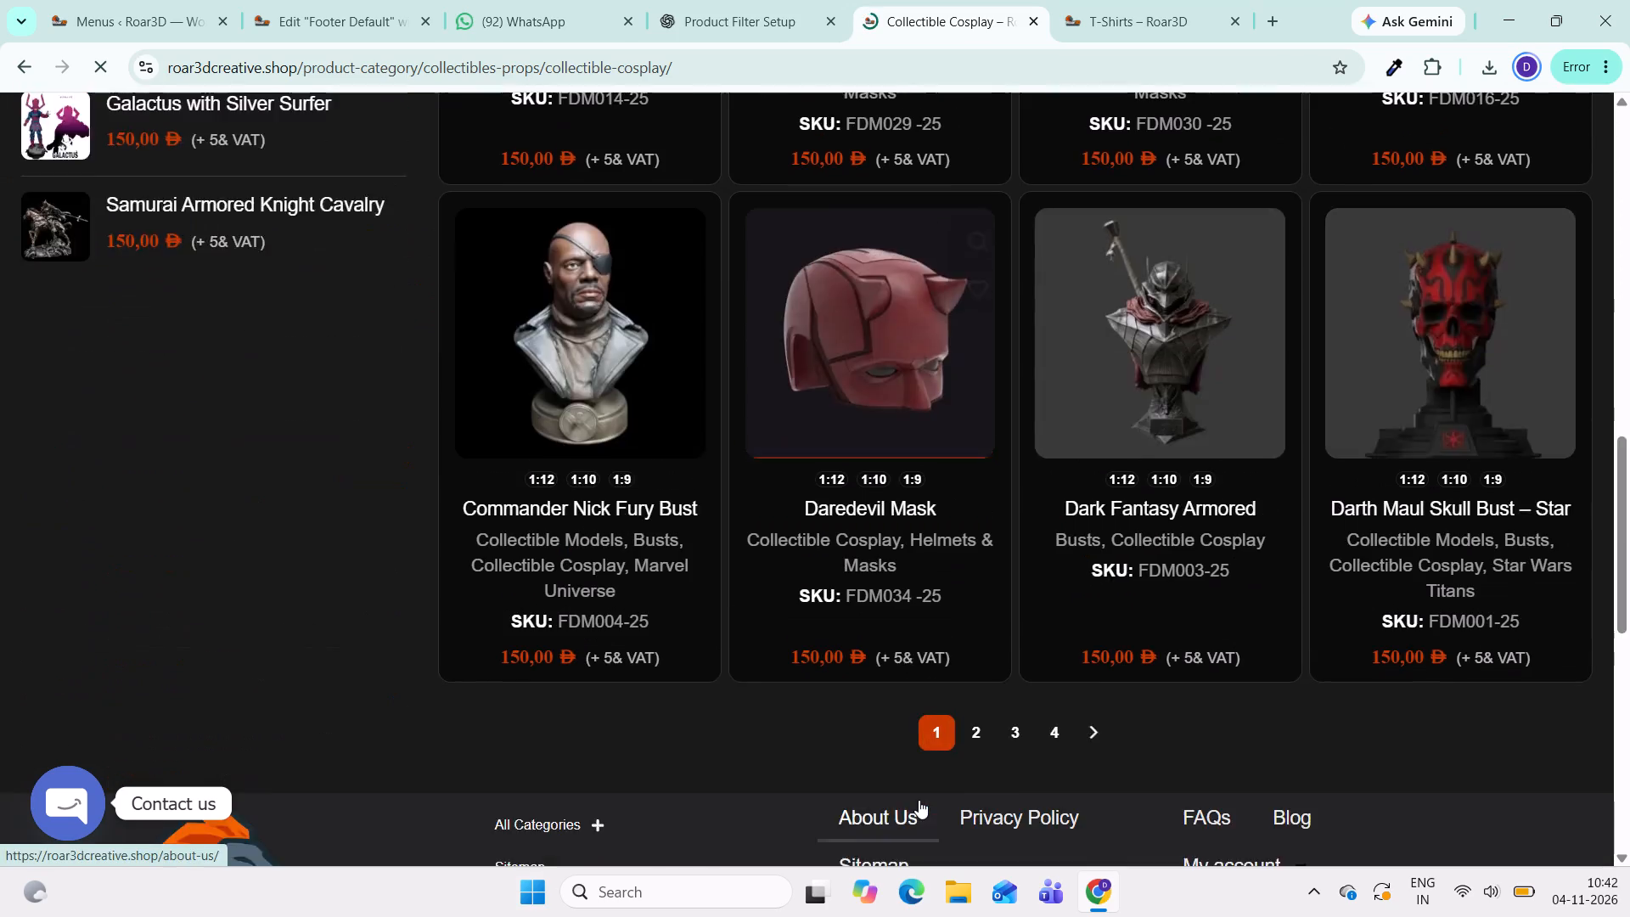
pyautogui.scroll(-5, 919, 800)
pyautogui.scroll(2, 621, 307)
pyautogui.click(601, 293)
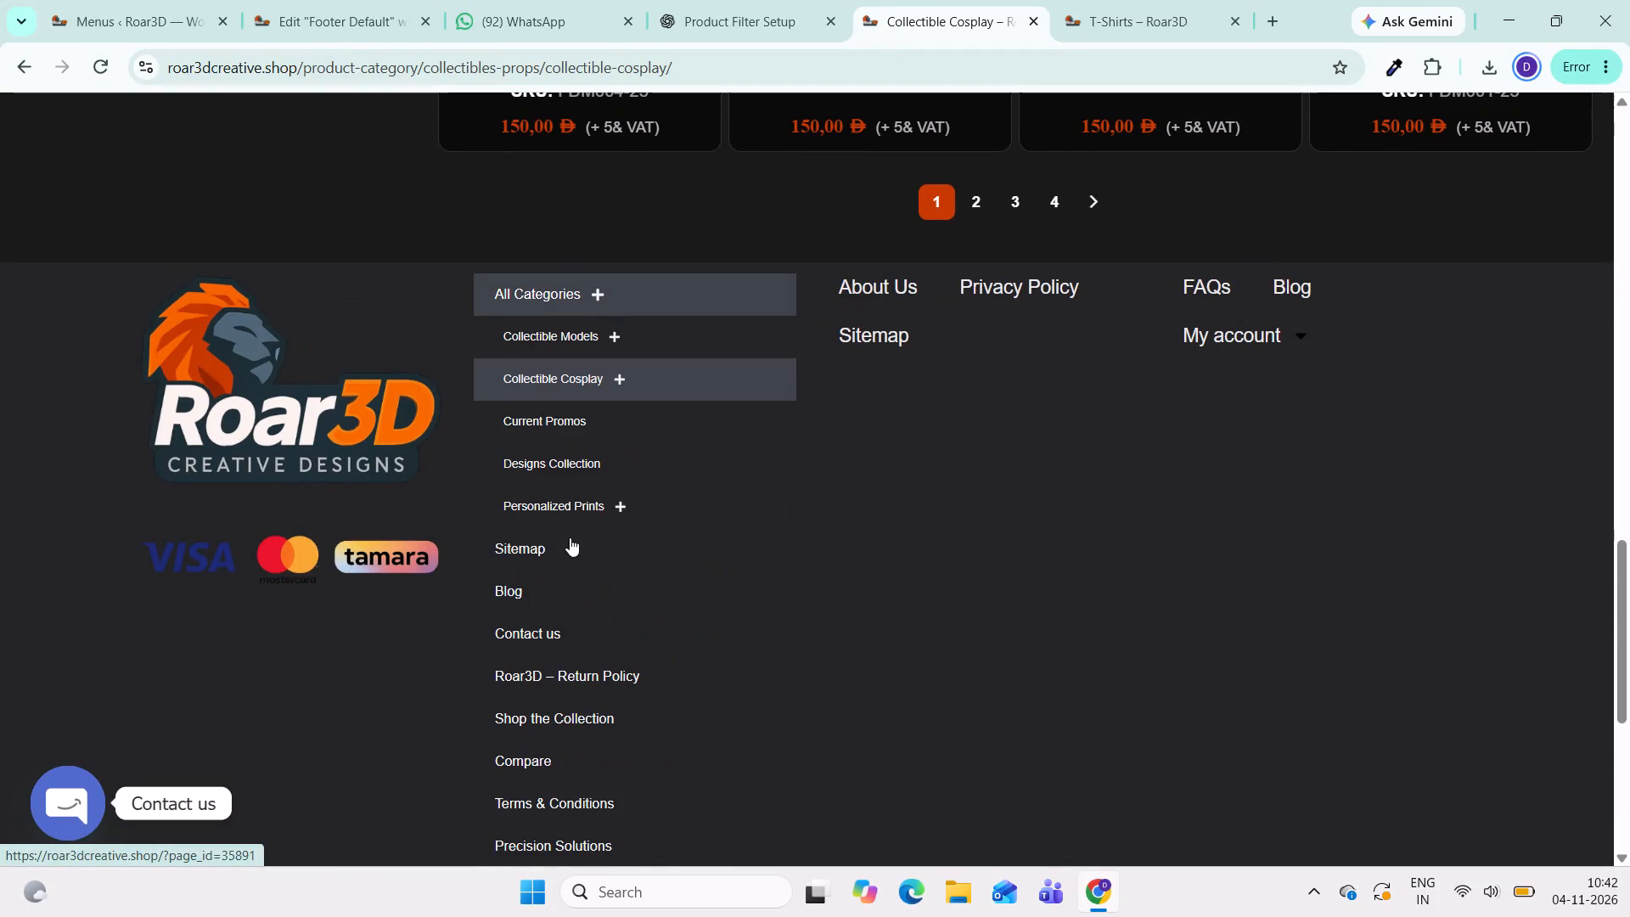
pyautogui.click(621, 501)
pyautogui.scroll(-1, 582, 605)
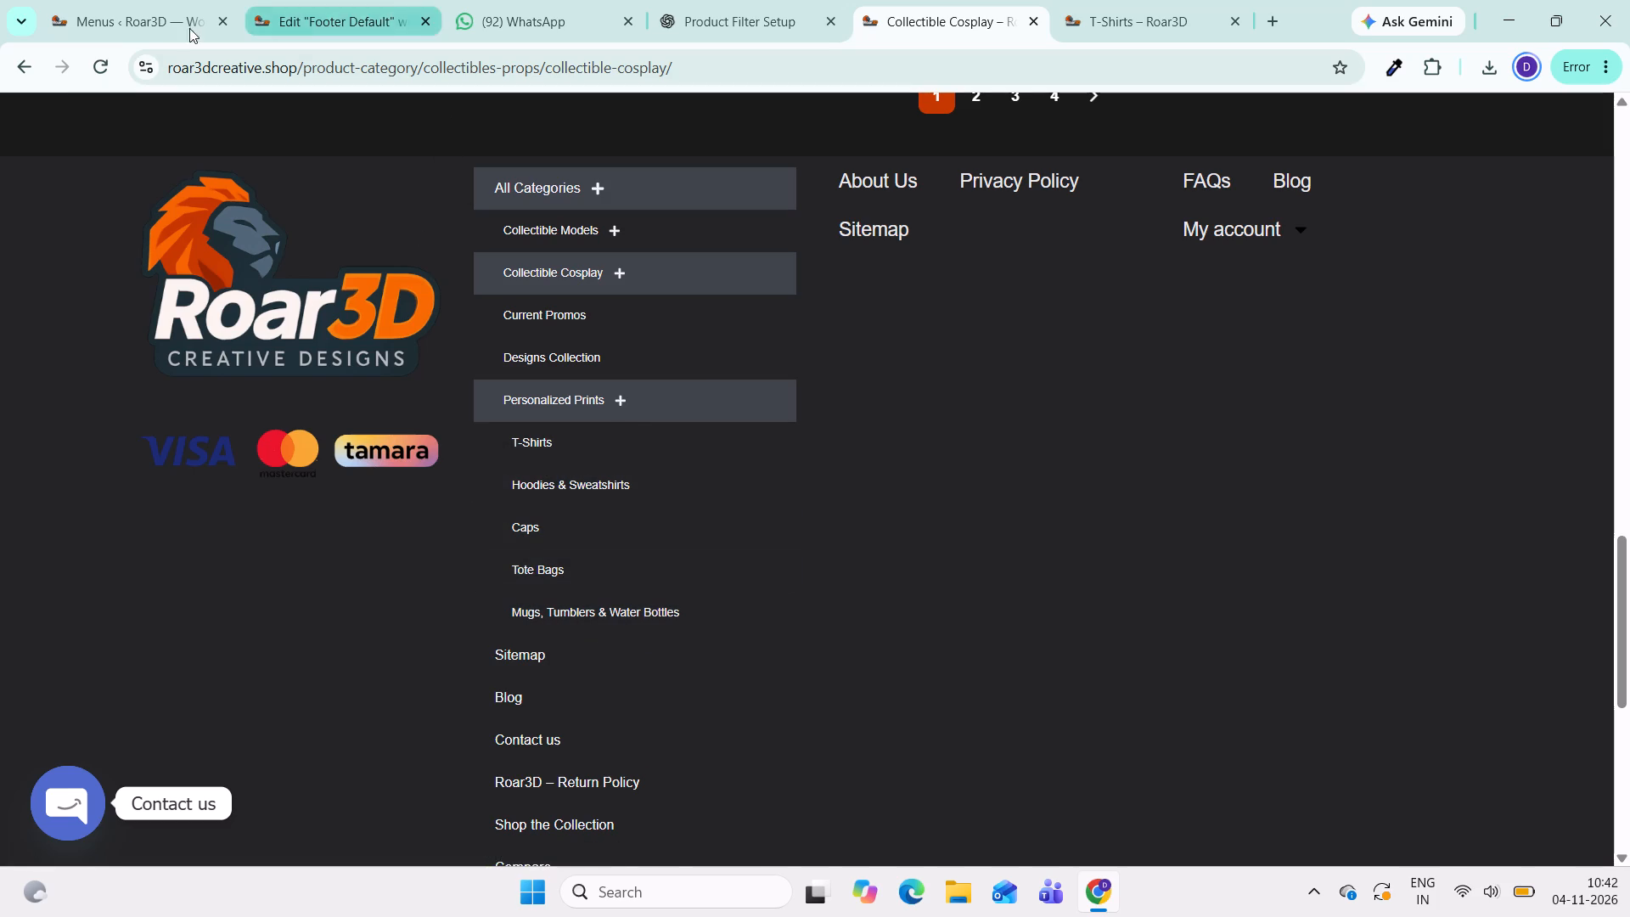
# Replace Mugs, Tumblers & Water Bottles (Bulk) with the non-bulk category in the selection and add the selected Personalized Prints categories to the Main Menu.
pyautogui.click(150, 31)
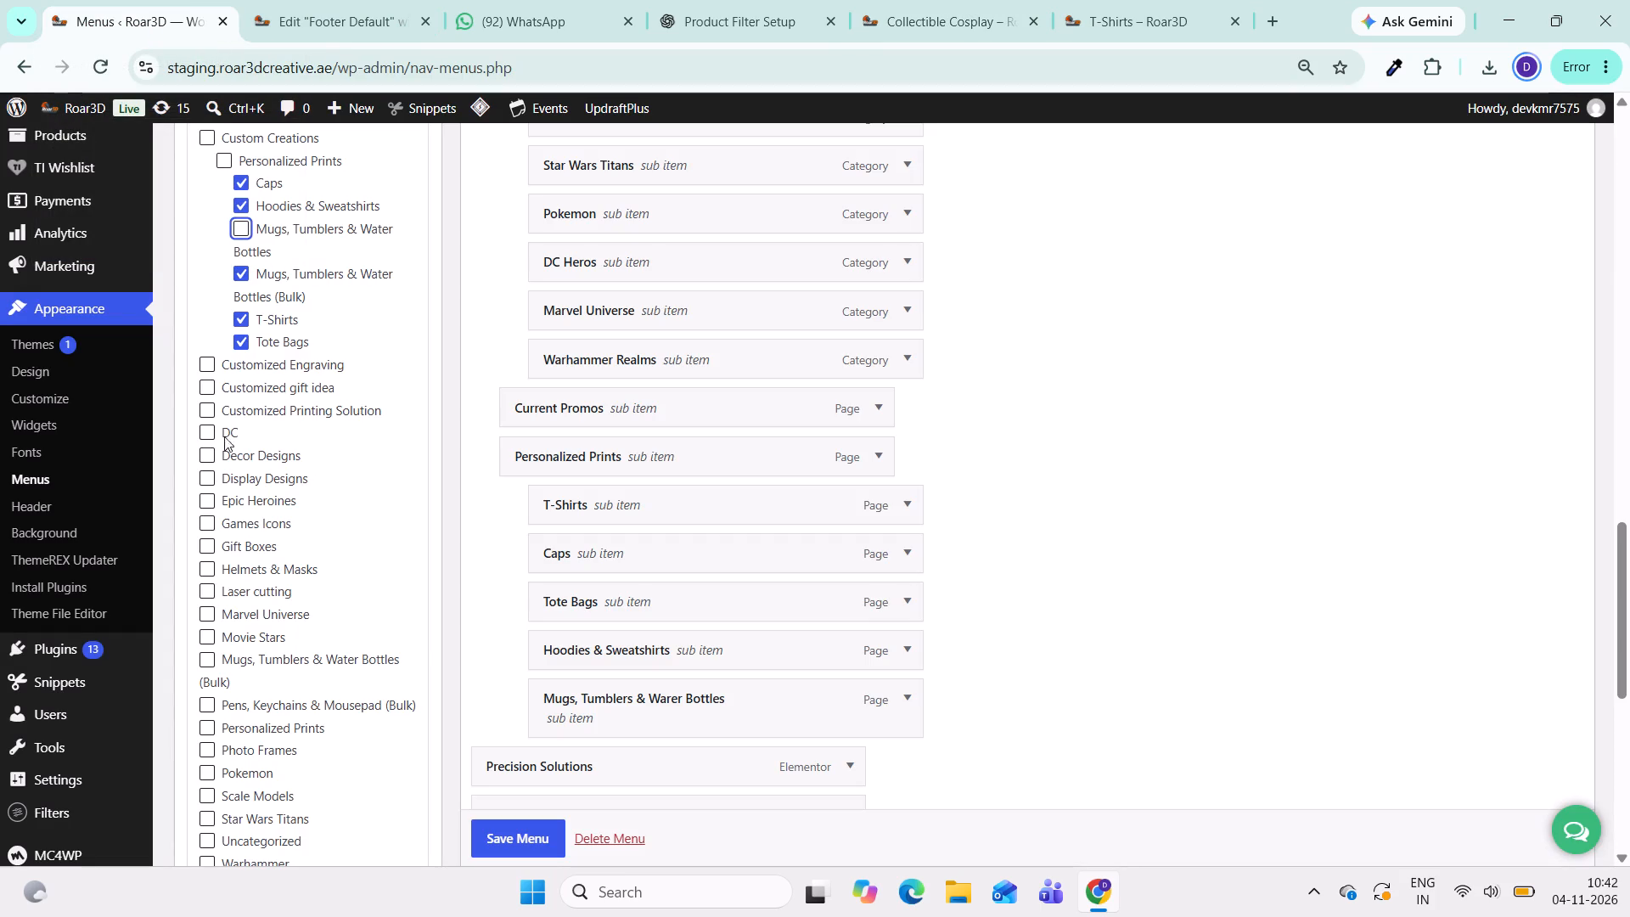
pyautogui.scroll(1, 256, 405)
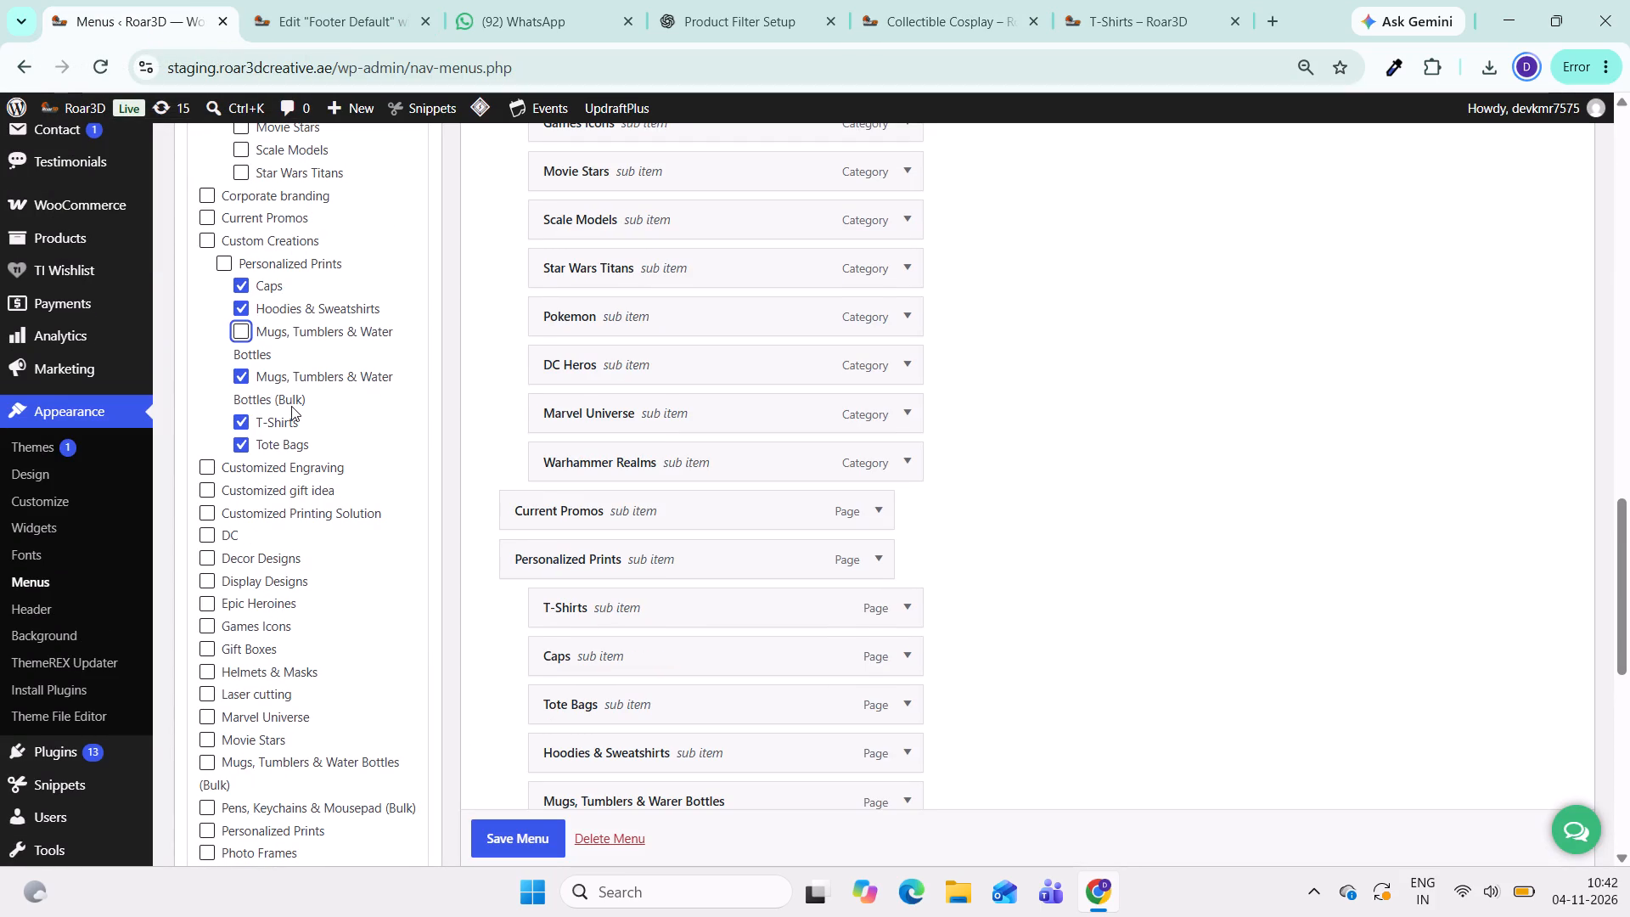
pyautogui.click(243, 383)
pyautogui.click(235, 342)
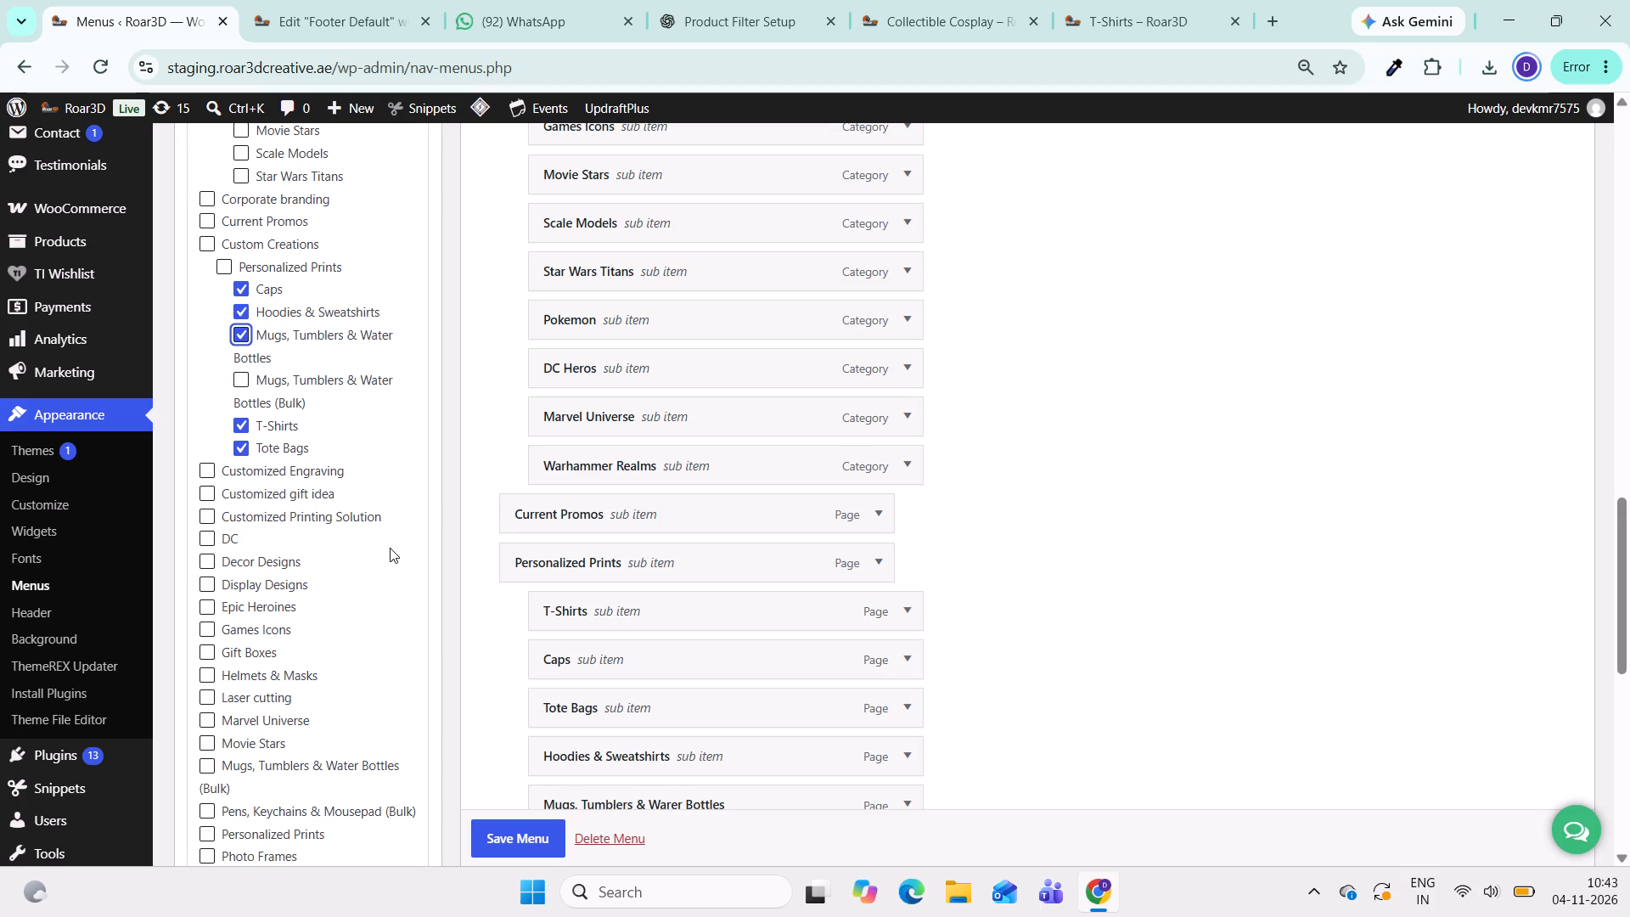
pyautogui.scroll(-6, 492, 644)
pyautogui.scroll(1, 503, 696)
pyautogui.scroll(-2, 503, 696)
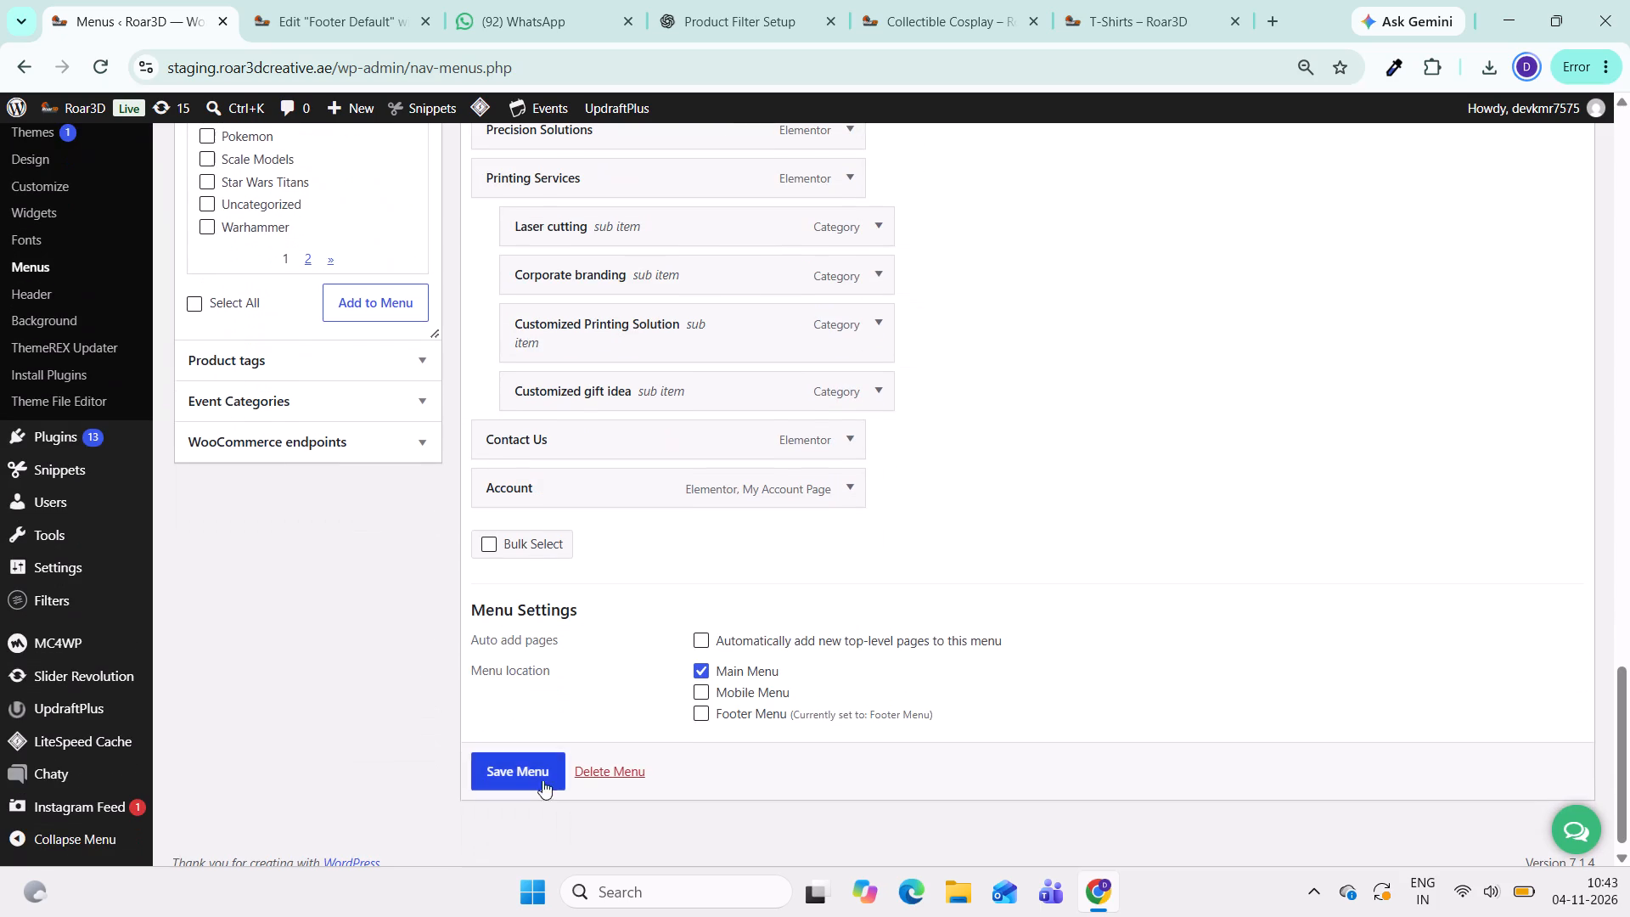
pyautogui.click(387, 306)
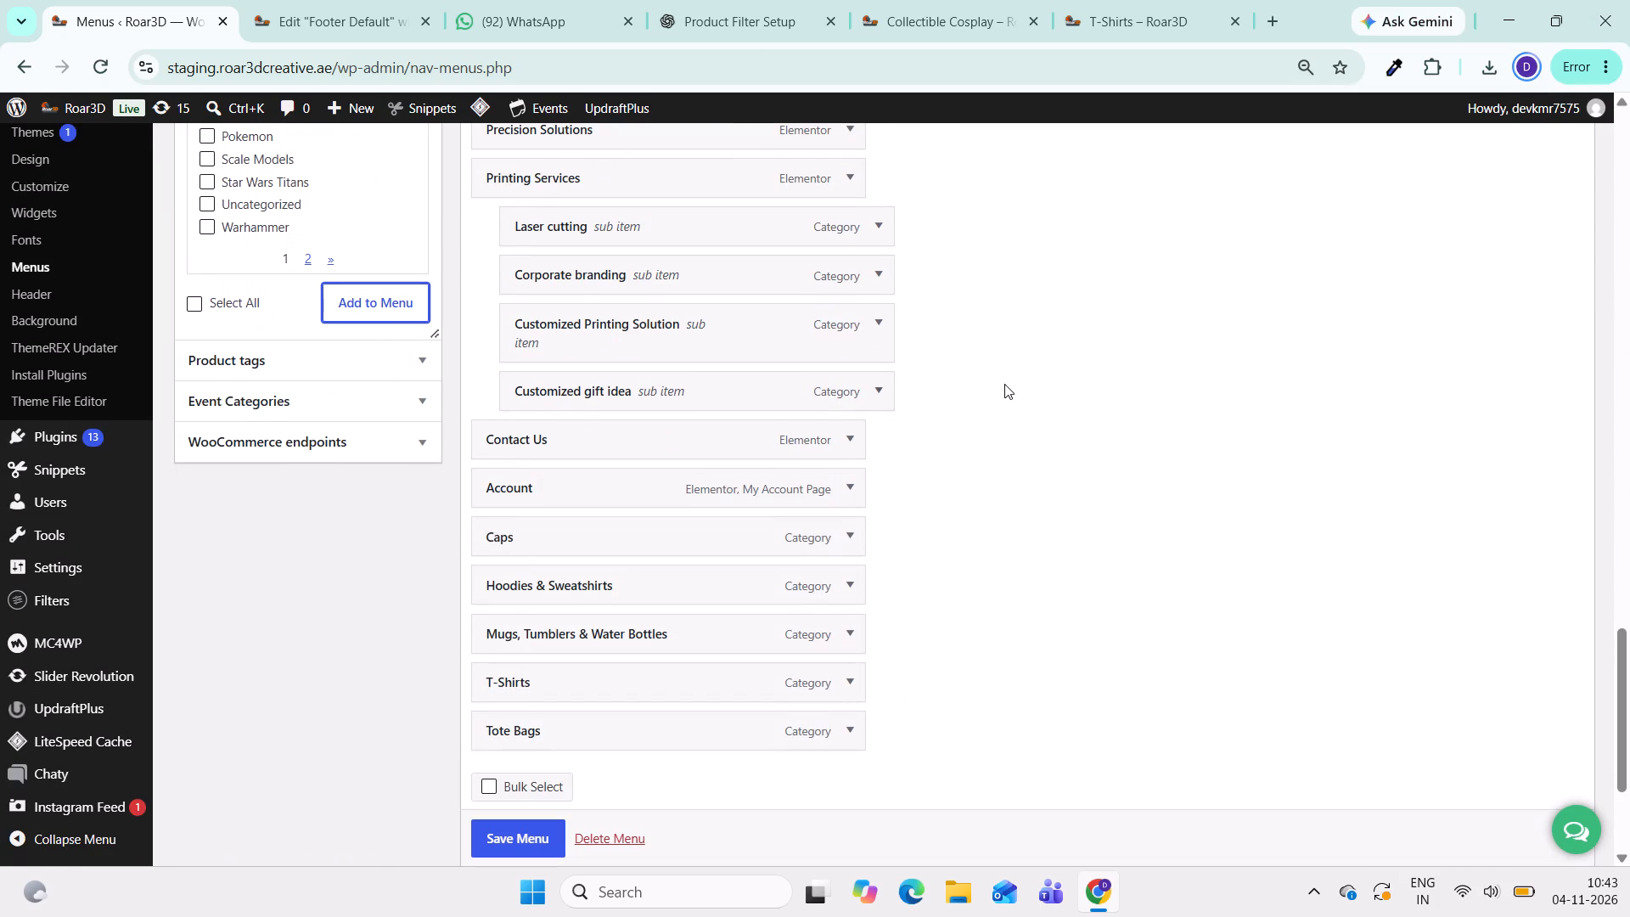
# Move the new Caps category item under Personalized Prints, directly below the Caps page sub-item.
pyautogui.scroll(3, 1004, 381)
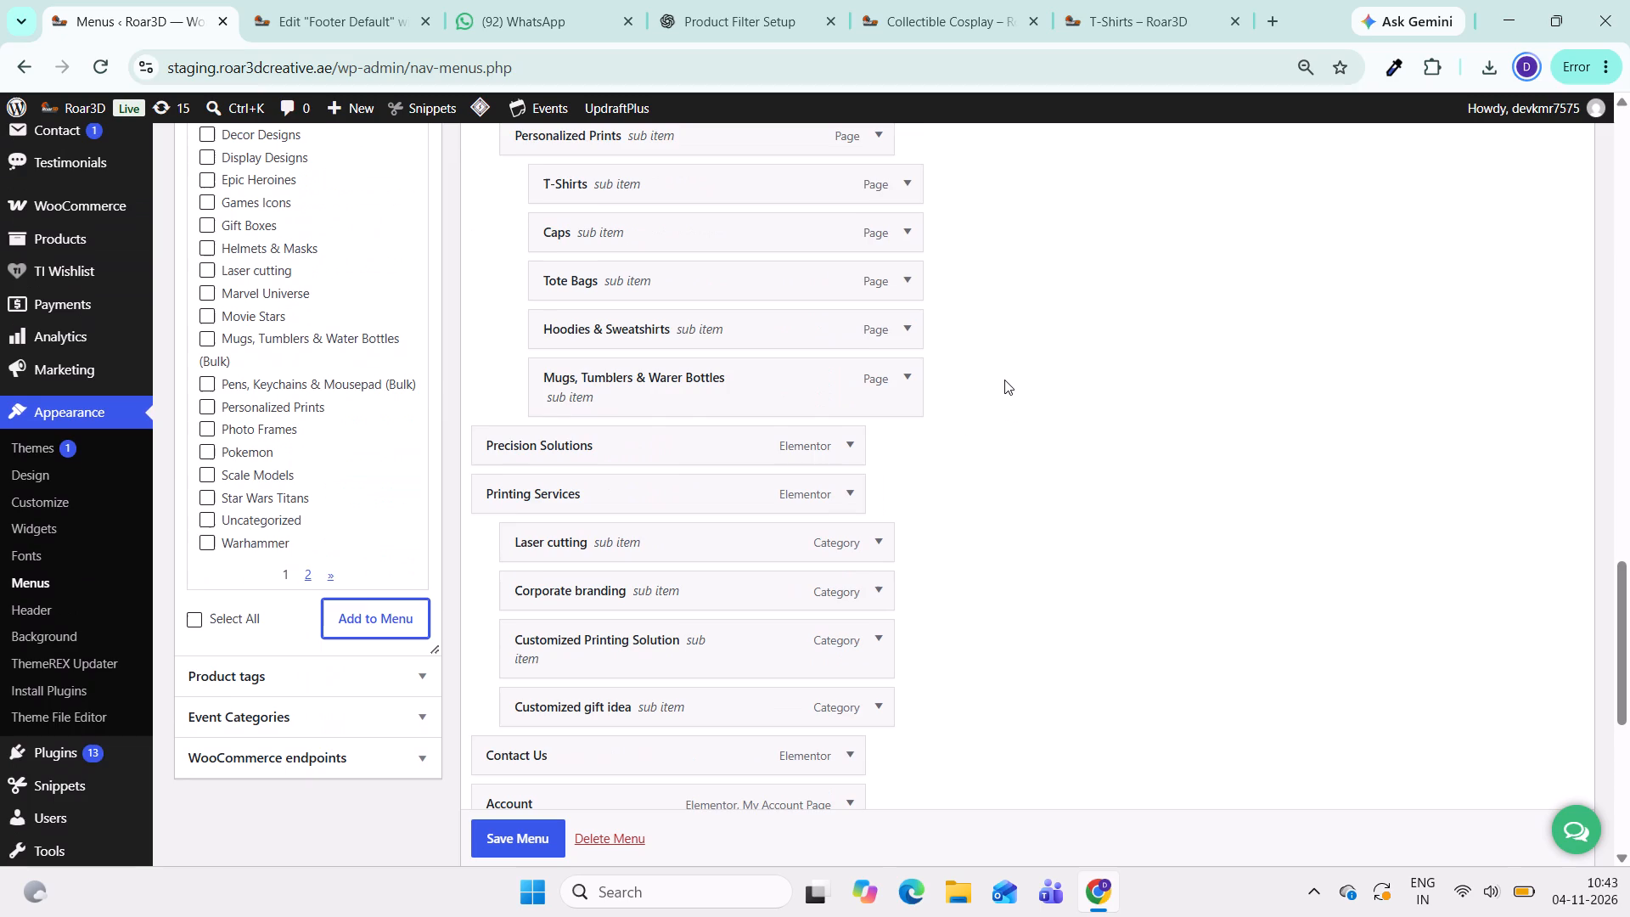
pyautogui.scroll(1, 1004, 380)
pyautogui.scroll(-2, 1004, 379)
pyautogui.scroll(1, 1004, 378)
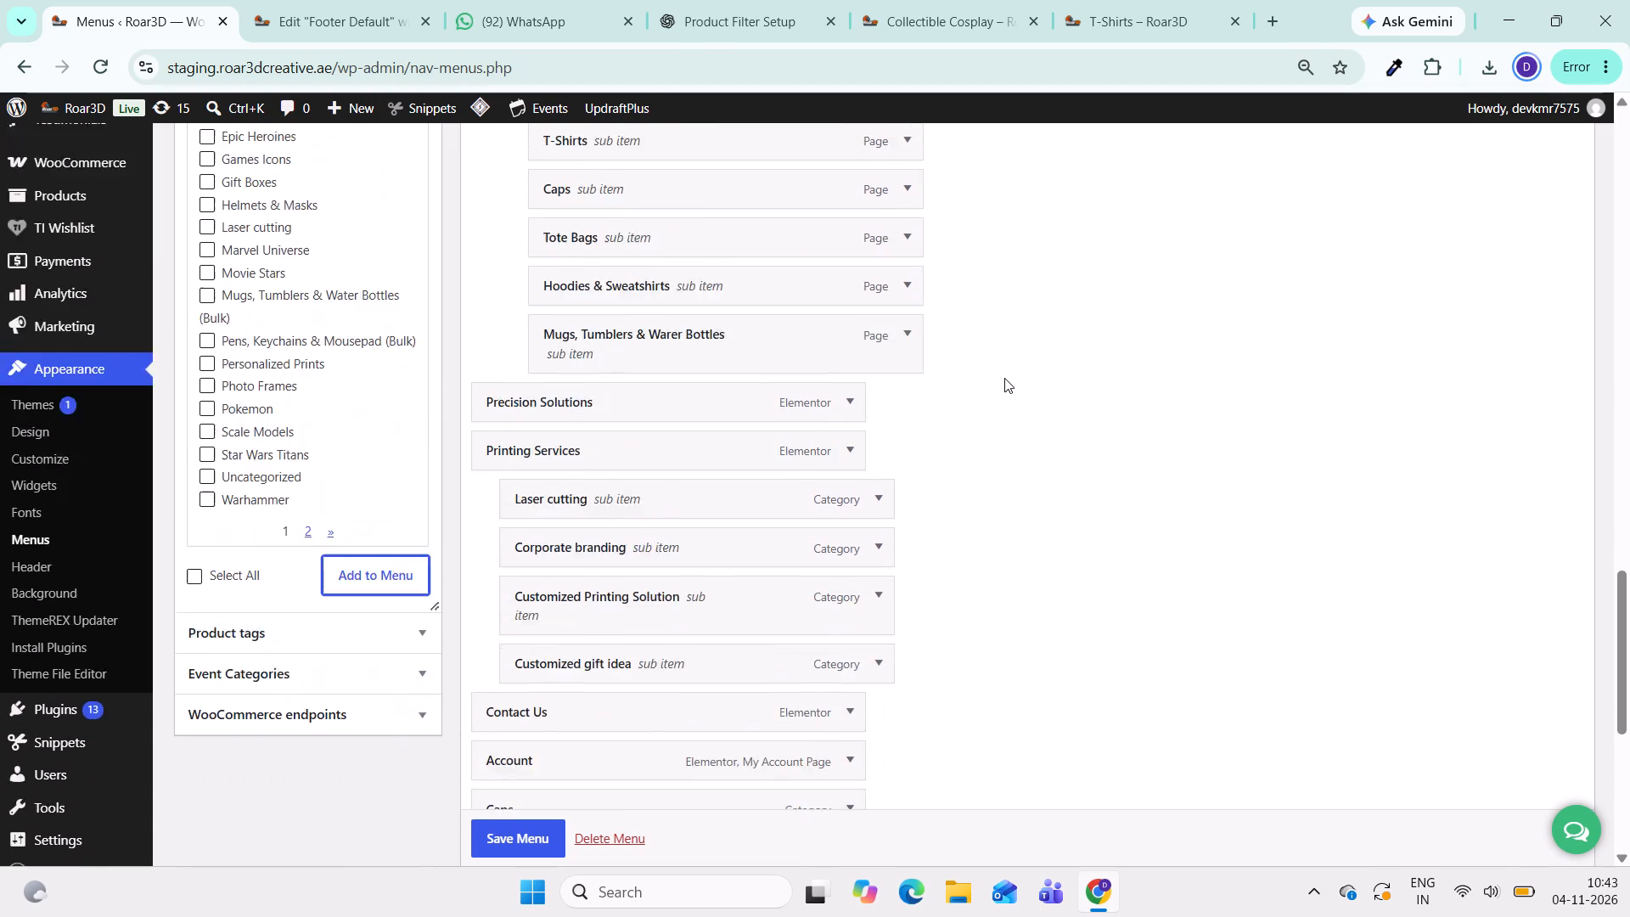
pyautogui.scroll(-2, 1004, 378)
pyautogui.keyDown('ctrl'); pyautogui.scroll(-2, 1004, 378); pyautogui.keyUp('ctrl')
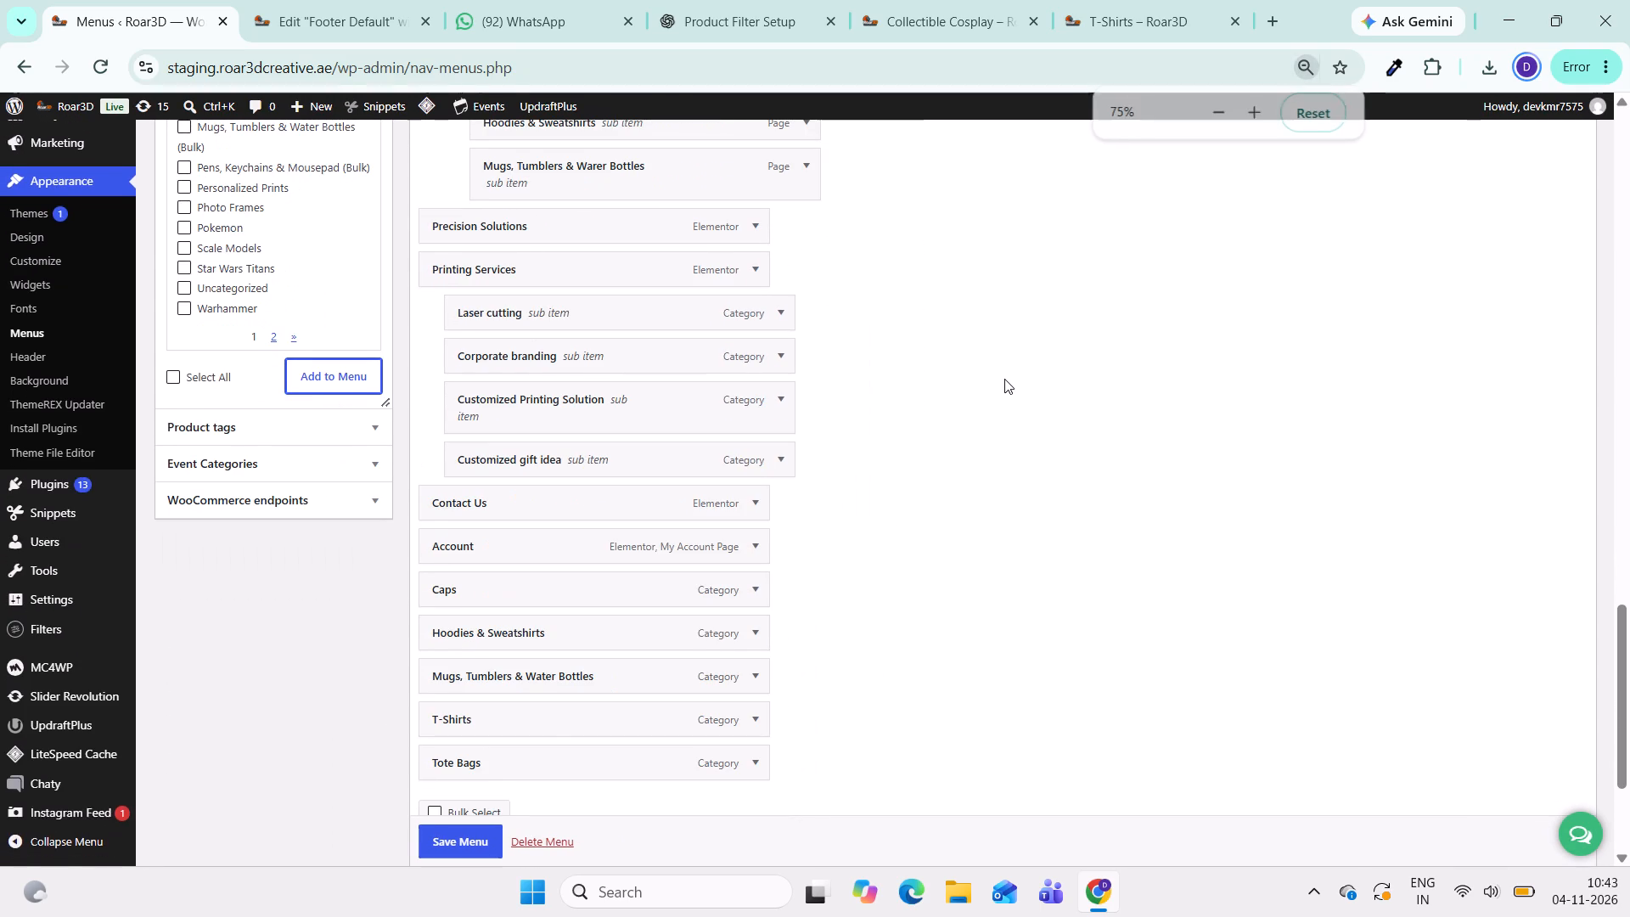
pyautogui.scroll(1, 845, 454)
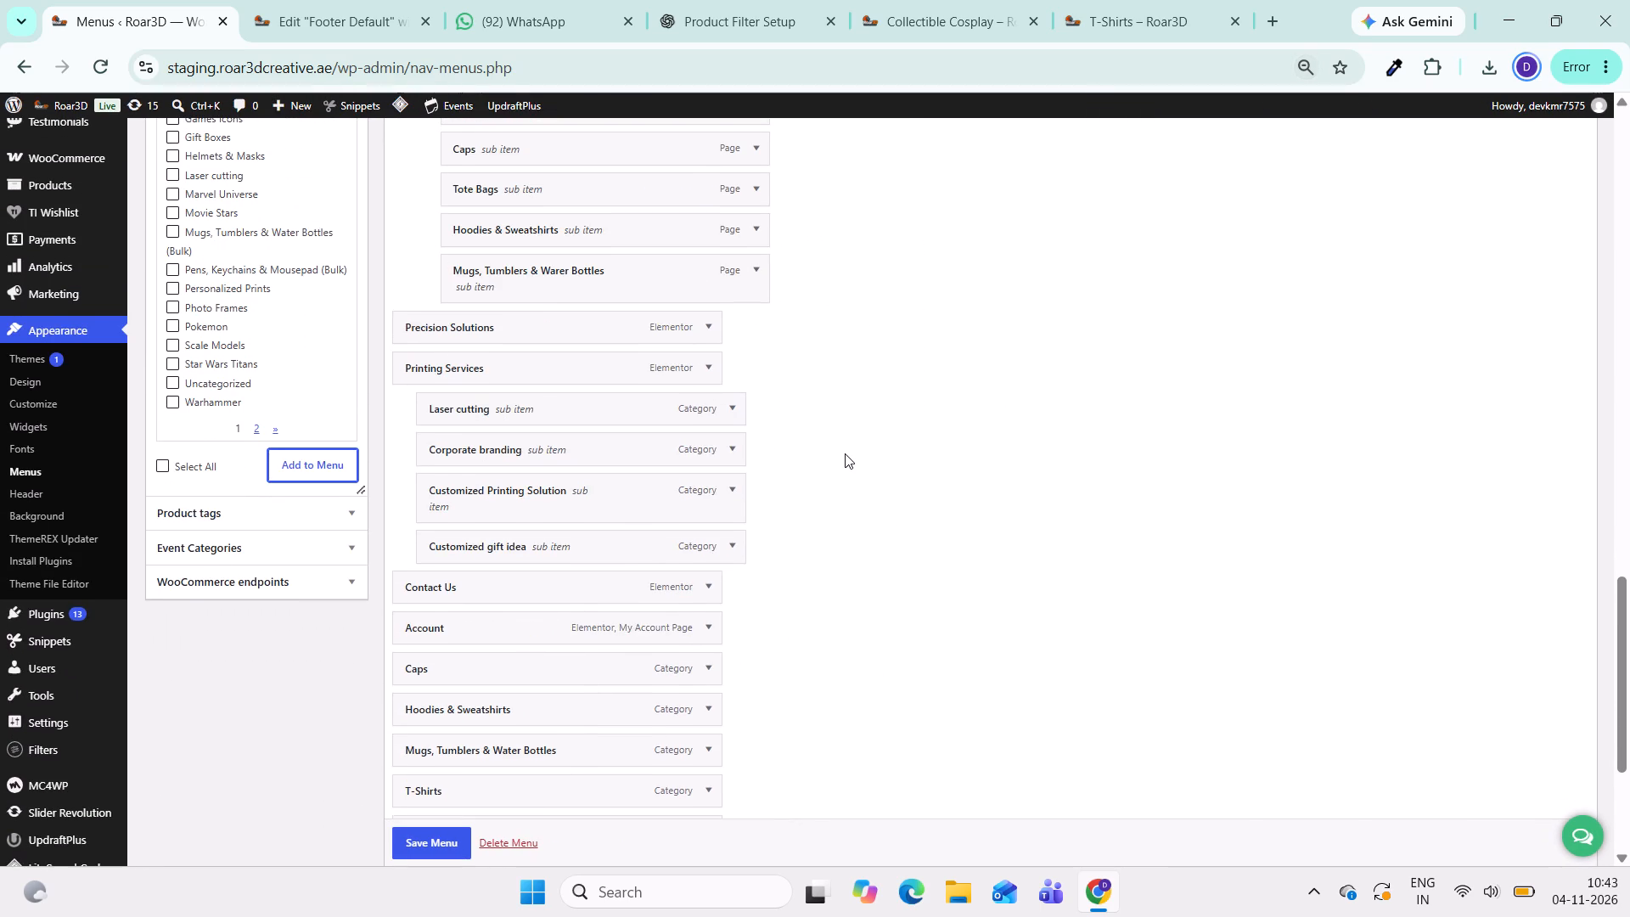
pyautogui.scroll(1, 845, 453)
pyautogui.keyDown('ctrl'); pyautogui.scroll(-1, 845, 453); pyautogui.keyUp('ctrl')
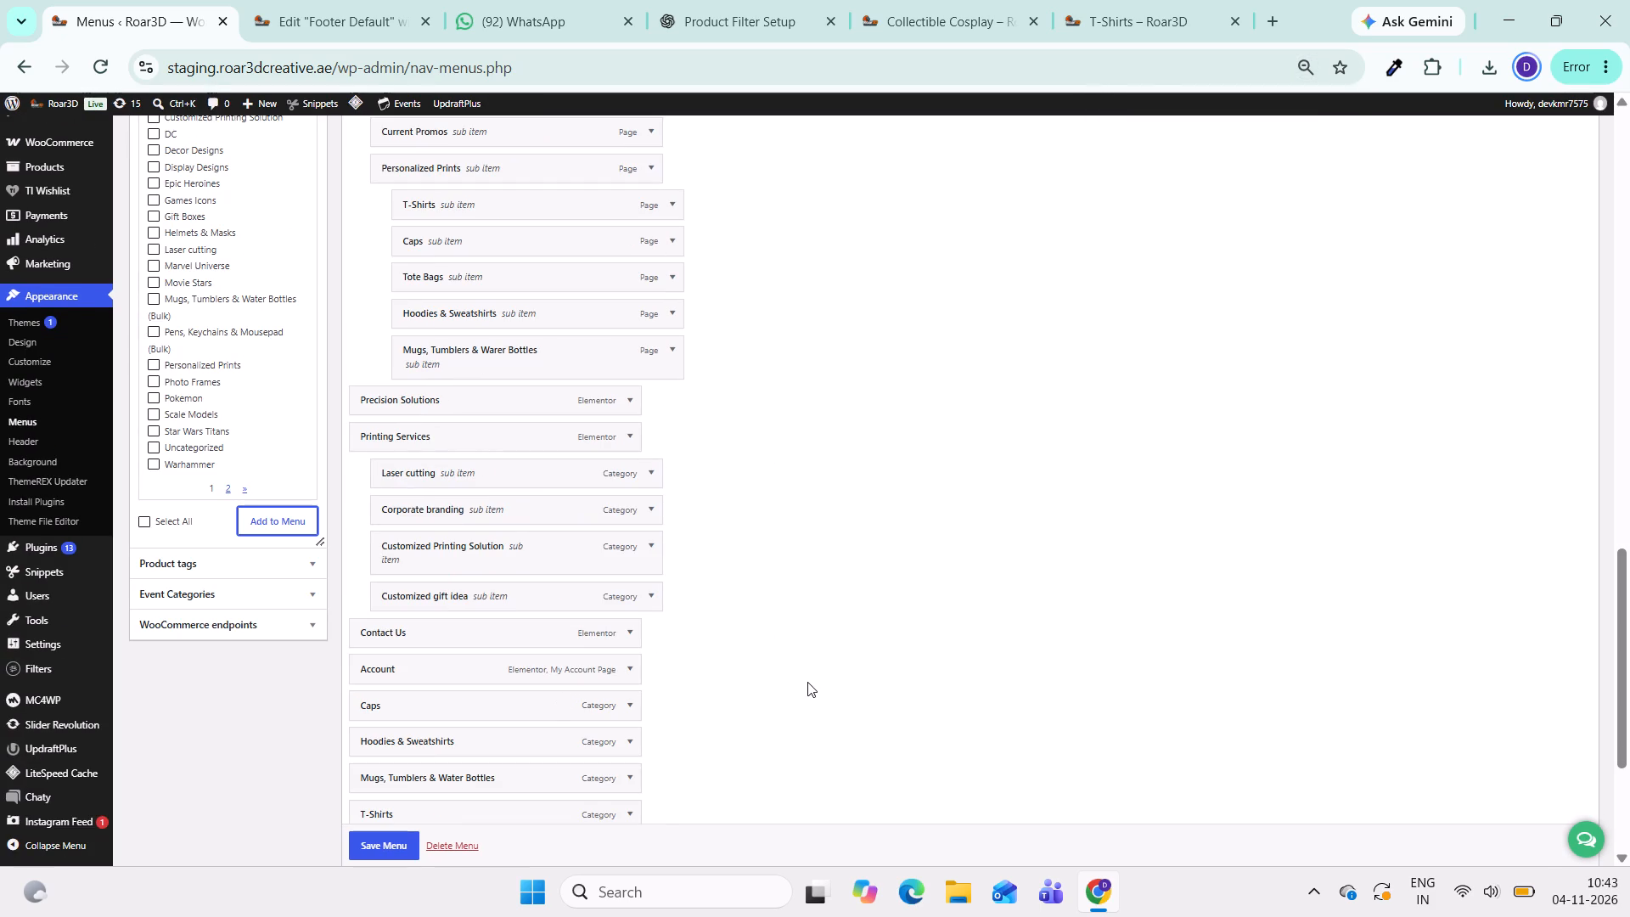
pyautogui.keyDown('ctrl'); pyautogui.scroll(-1, 808, 670); pyautogui.keyUp('ctrl')
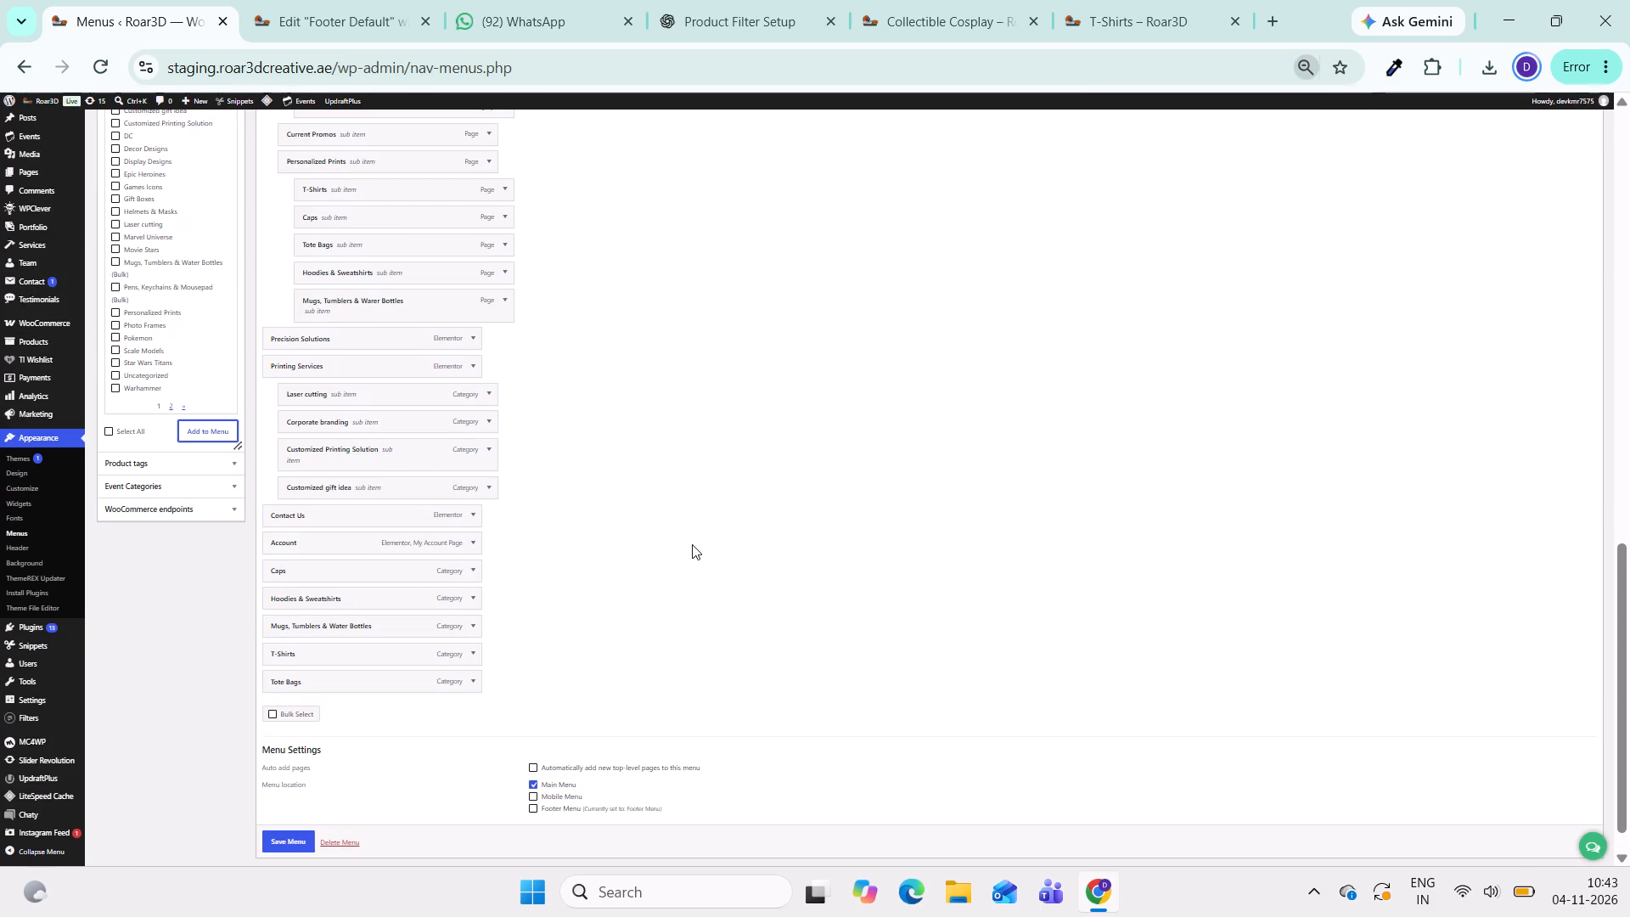
pyautogui.scroll(1, 692, 544)
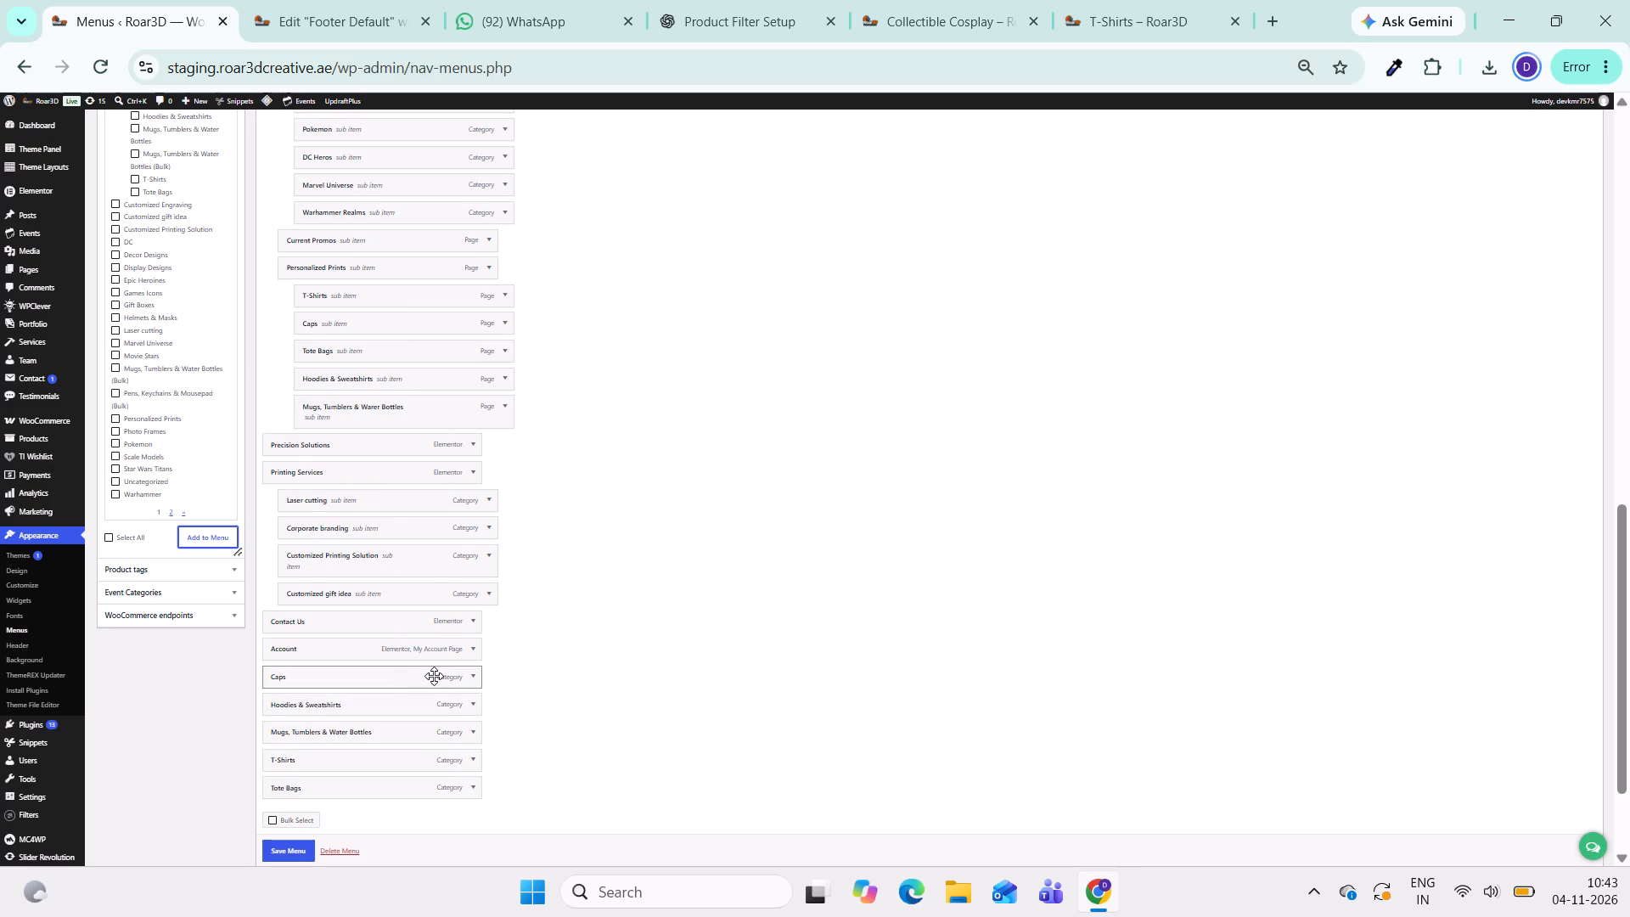
pyautogui.moveTo(455, 682); pyautogui.dragTo(486, 573)
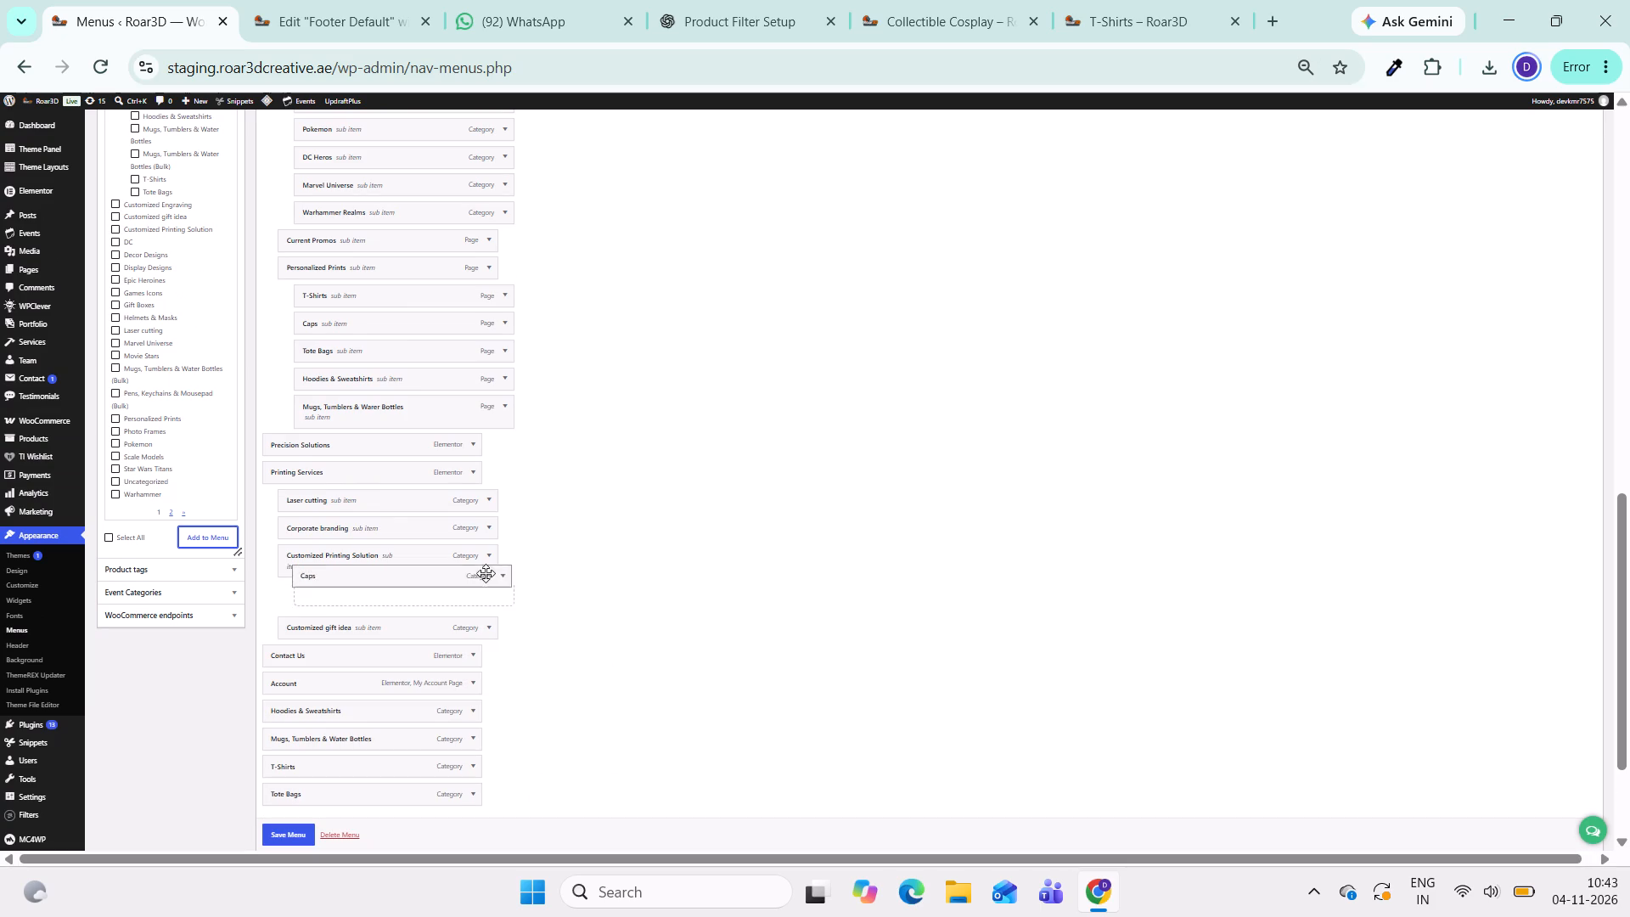
pyautogui.moveTo(486, 573); pyautogui.dragTo(491, 319)
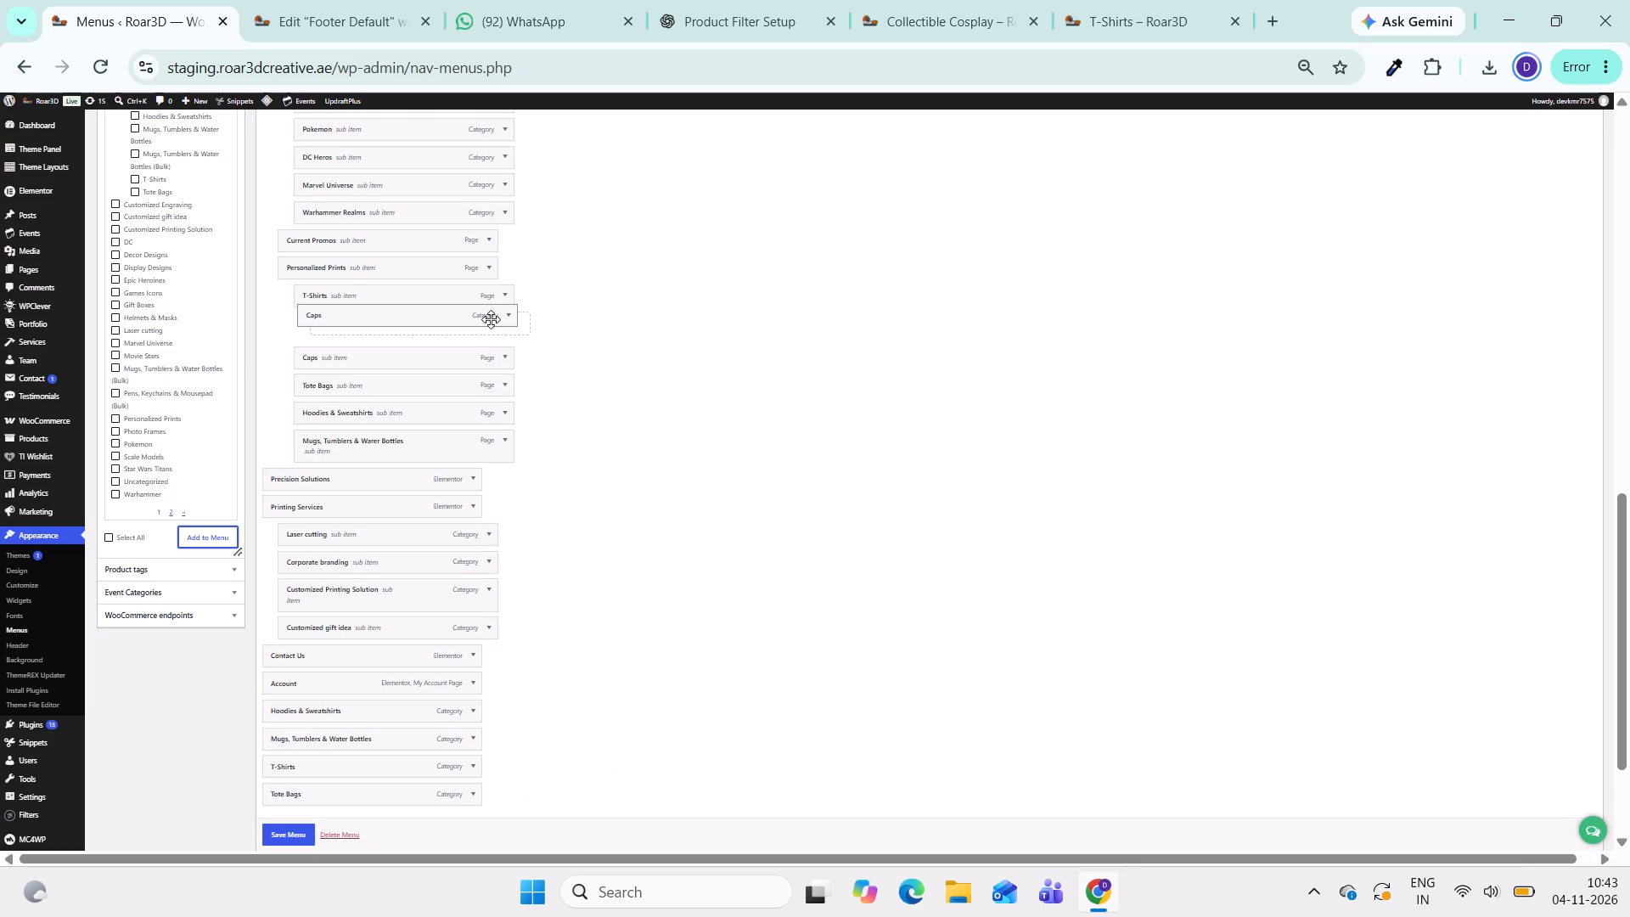
pyautogui.moveTo(491, 319); pyautogui.dragTo(482, 336)
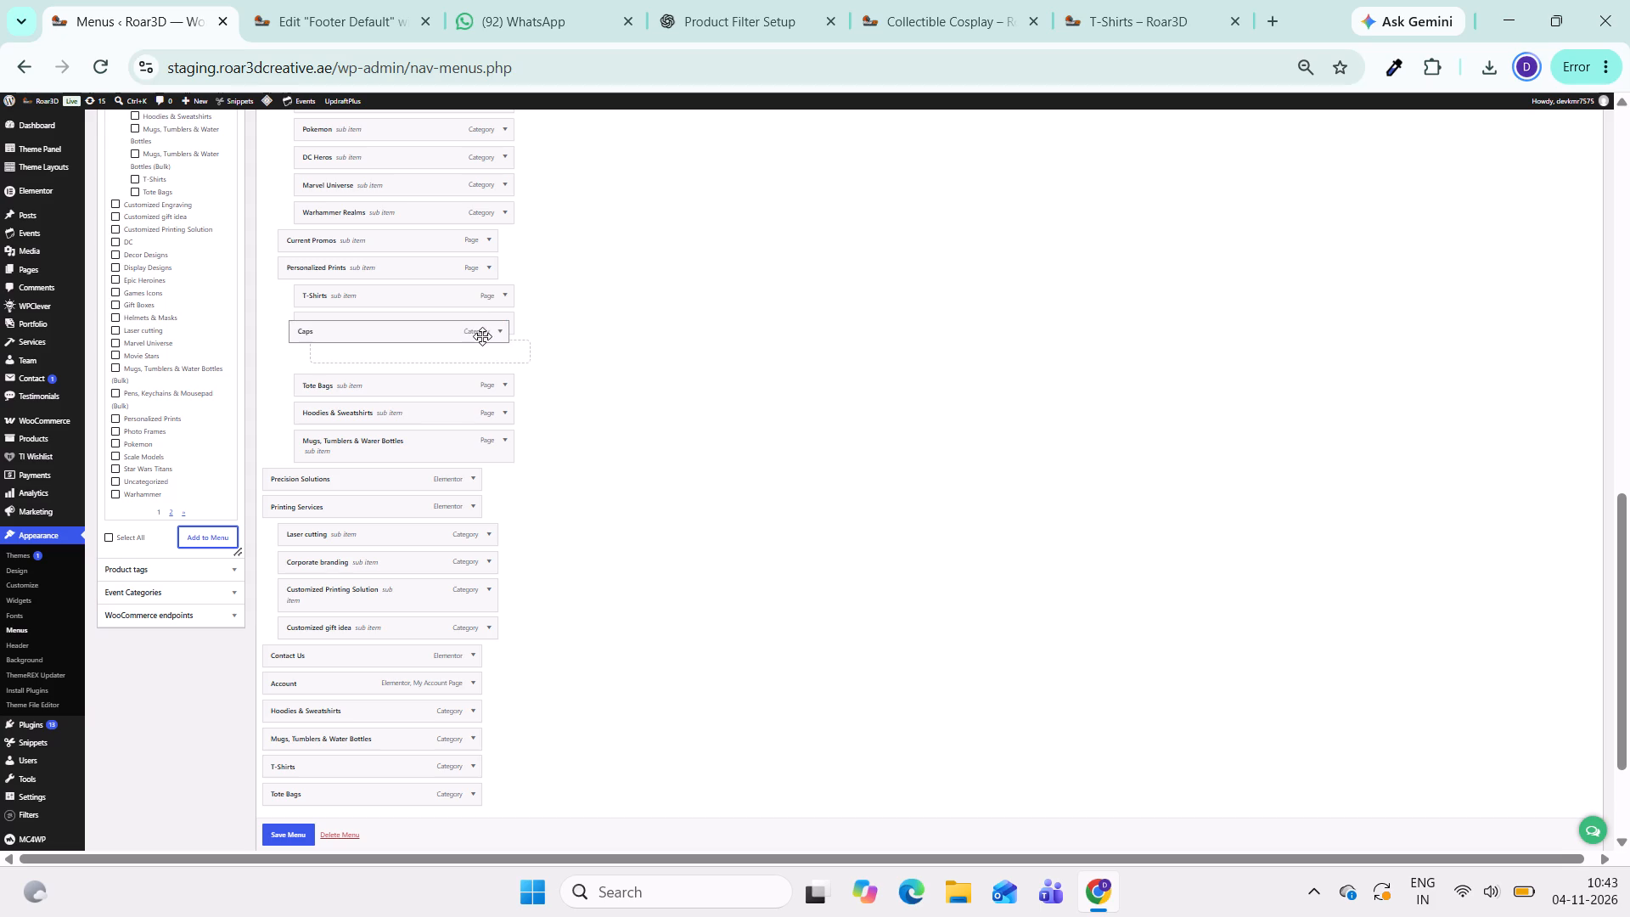
pyautogui.moveTo(482, 336); pyautogui.dragTo(482, 360)
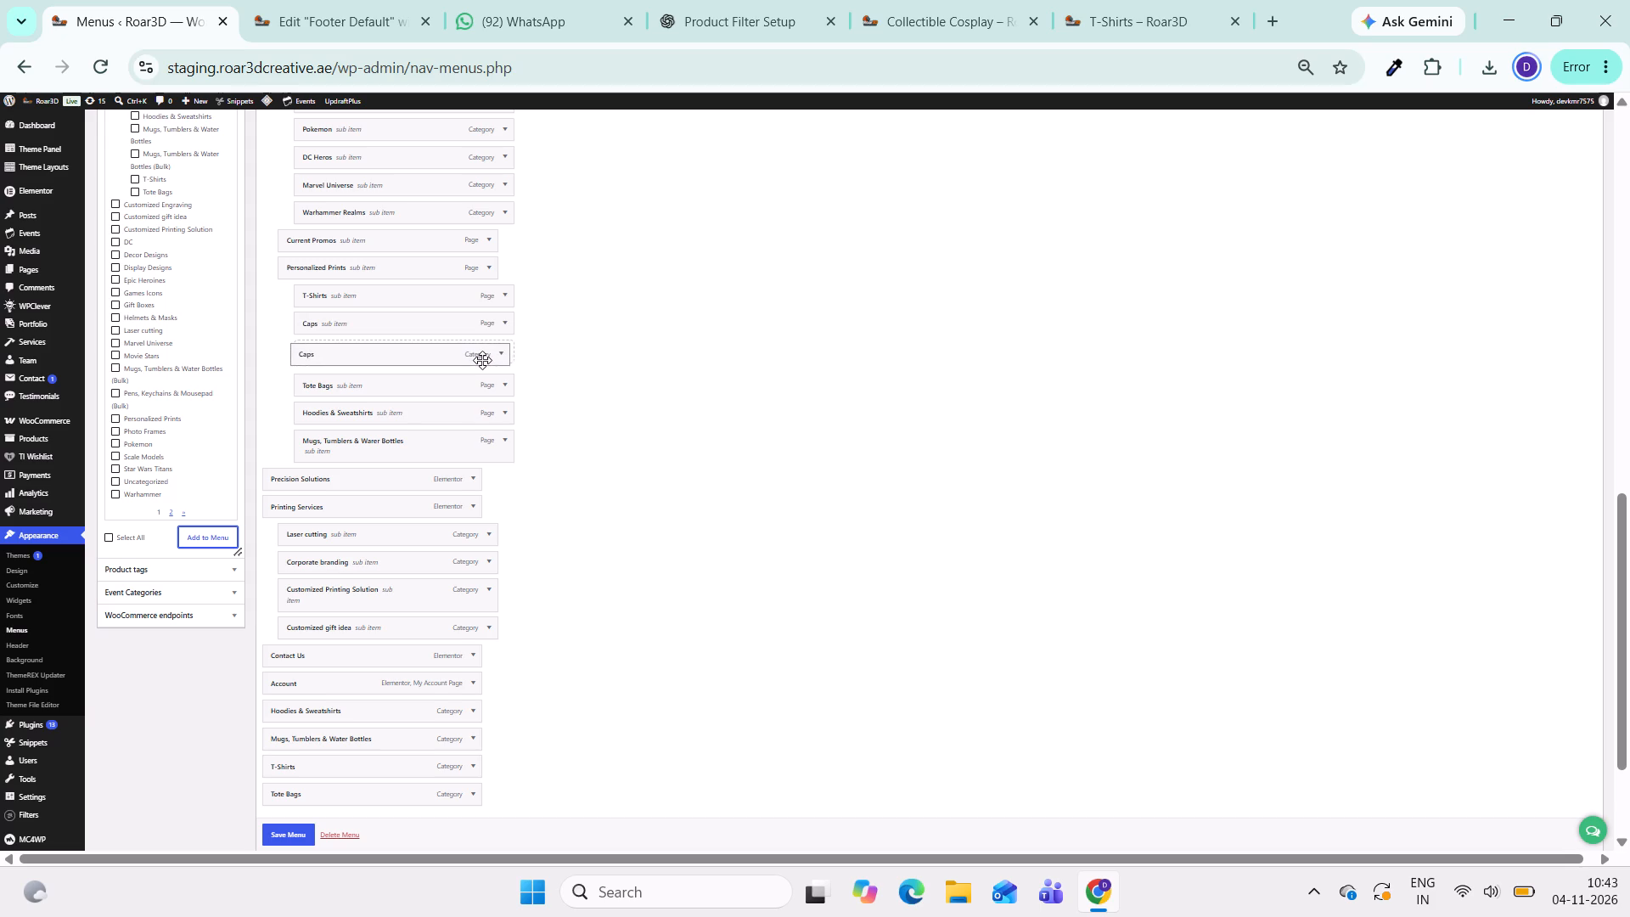
pyautogui.moveTo(482, 360); pyautogui.dragTo(482, 363)
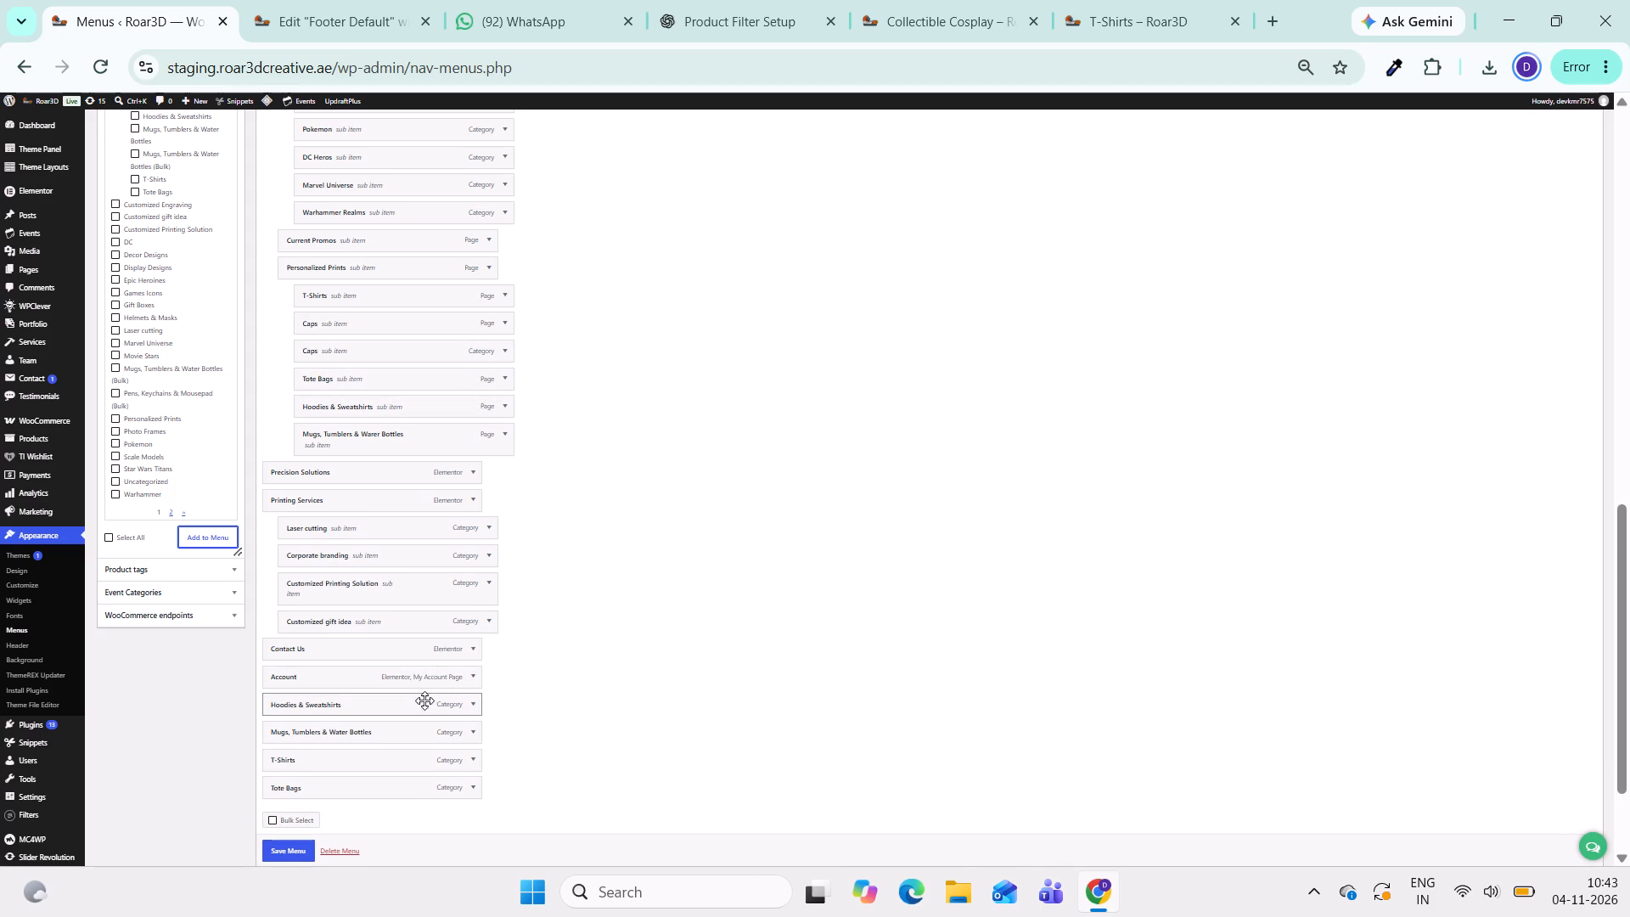
# Move the Hoodies & Sweatshirts category item under Personalized Prints, directly below the Caps category sub-item.
pyautogui.moveTo(426, 703); pyautogui.dragTo(449, 353)
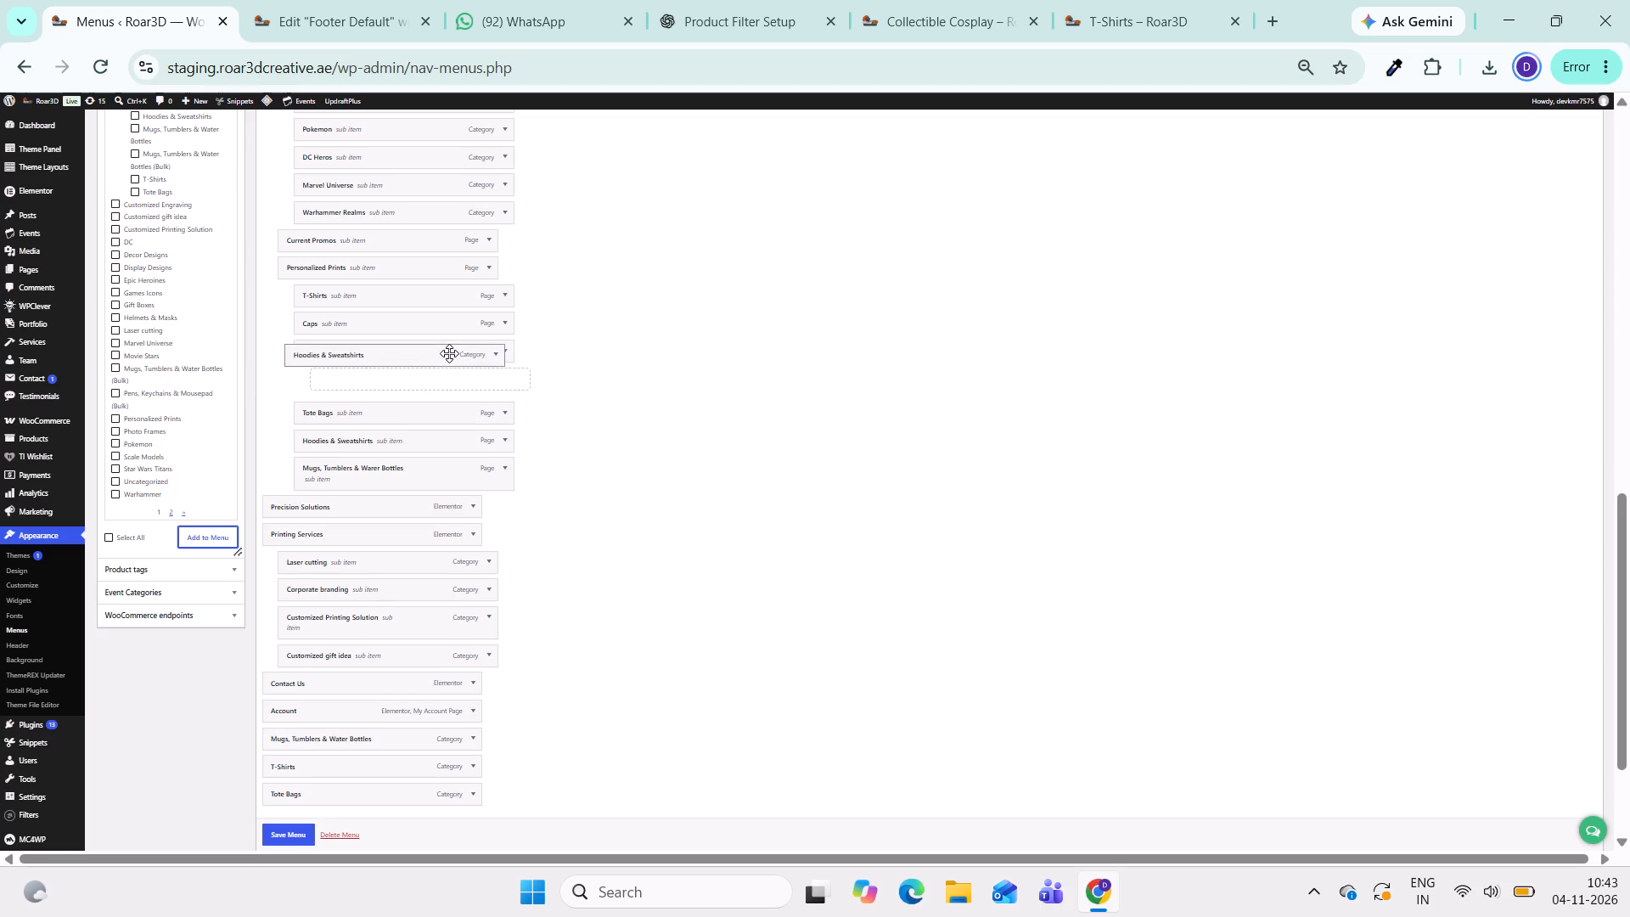
pyautogui.moveTo(449, 353); pyautogui.dragTo(449, 354)
pyautogui.moveTo(452, 373); pyautogui.dragTo(432, 371)
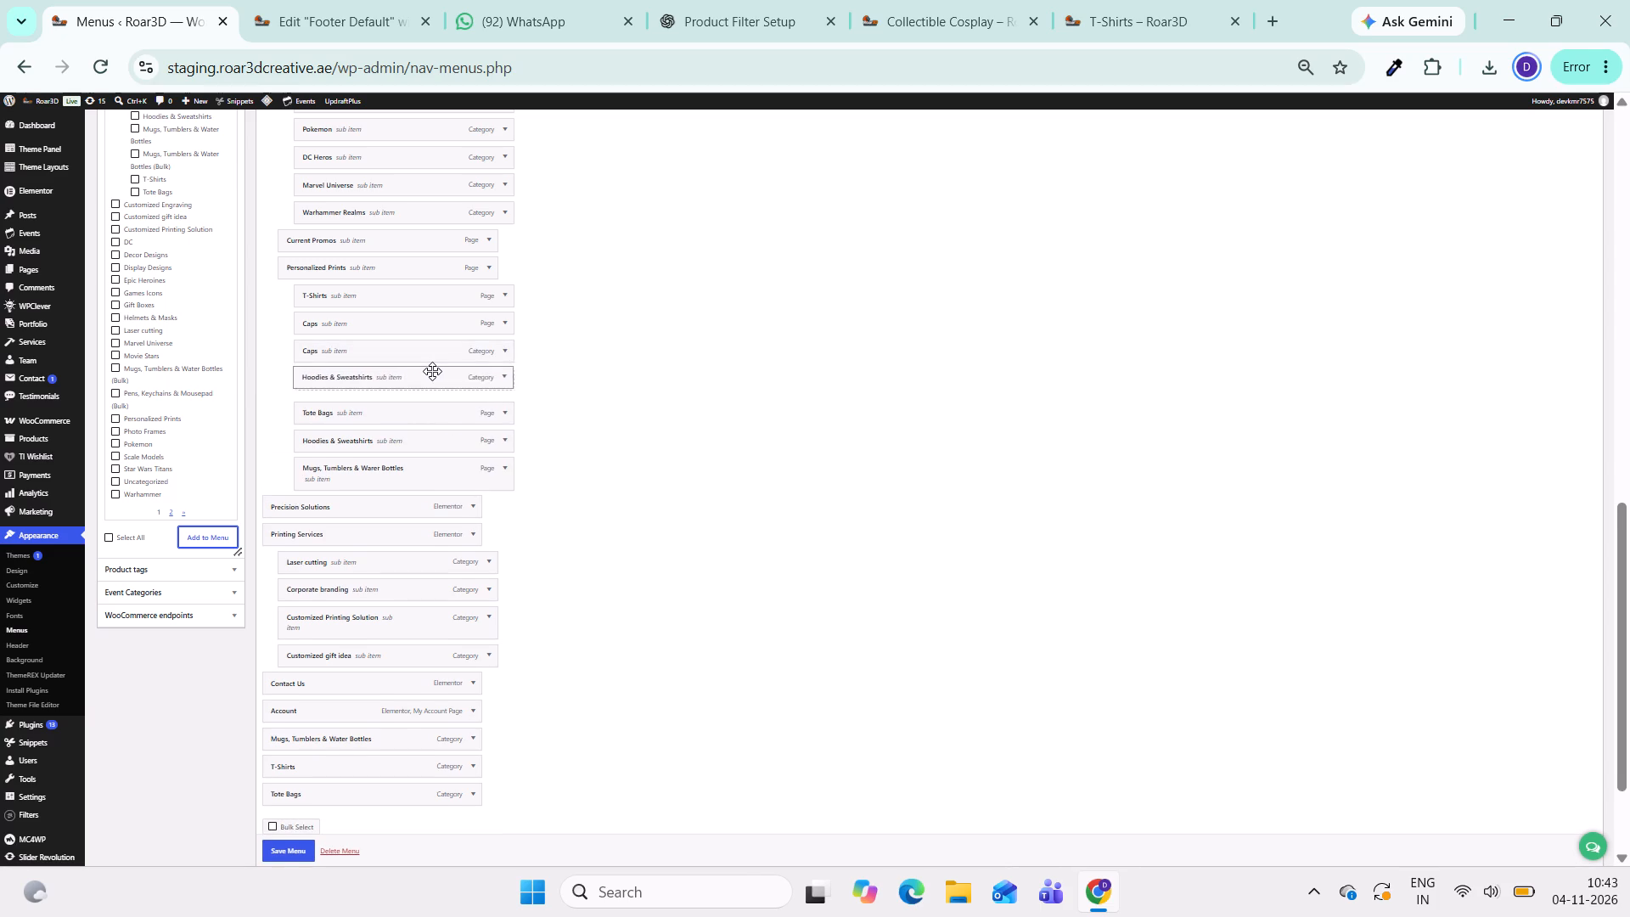
pyautogui.moveTo(432, 371); pyautogui.dragTo(431, 375)
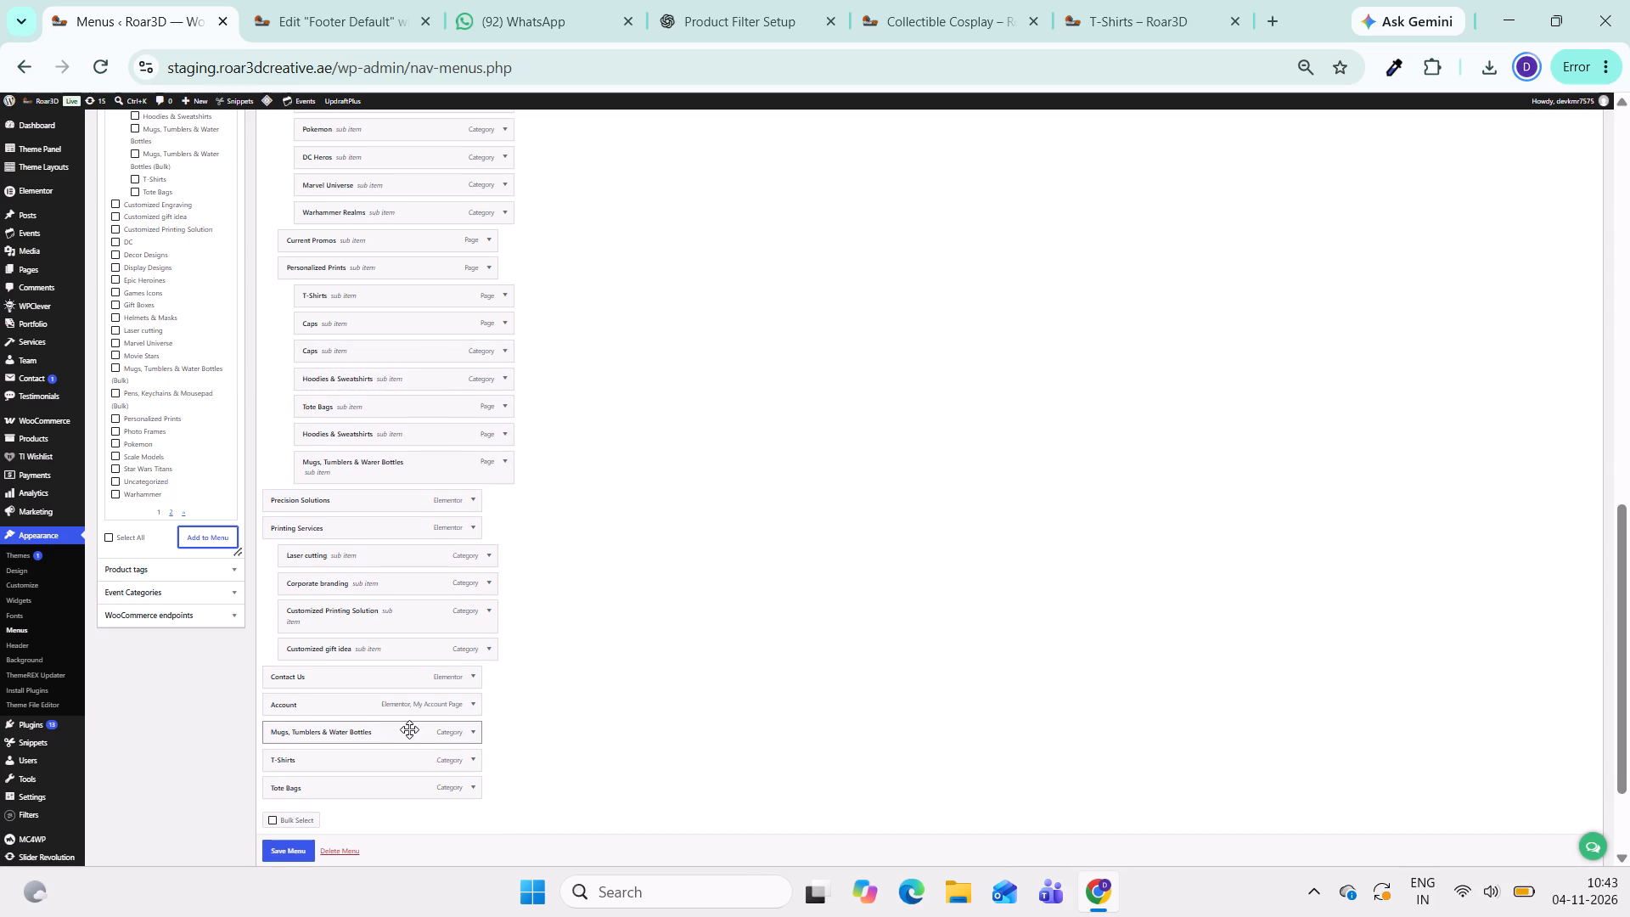
# Nest the Mugs, Tumblers & Water Bottles category item under Personalized Prints, directly below the Tote Bags page sub-item.
pyautogui.moveTo(409, 728); pyautogui.dragTo(438, 417)
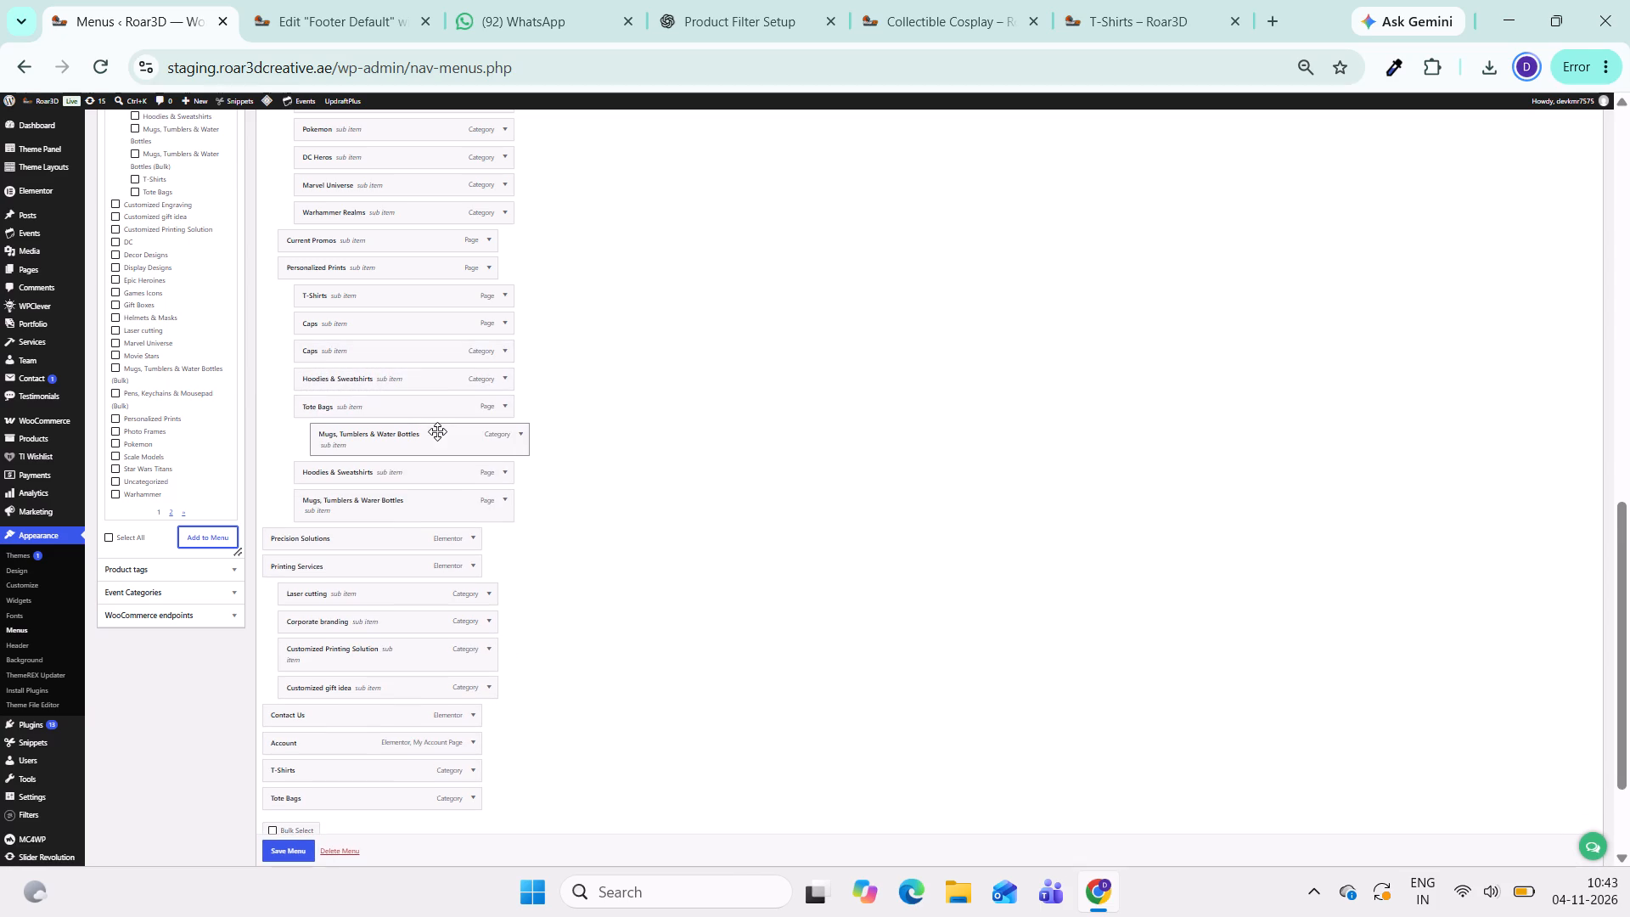
pyautogui.moveTo(440, 438); pyautogui.dragTo(418, 441)
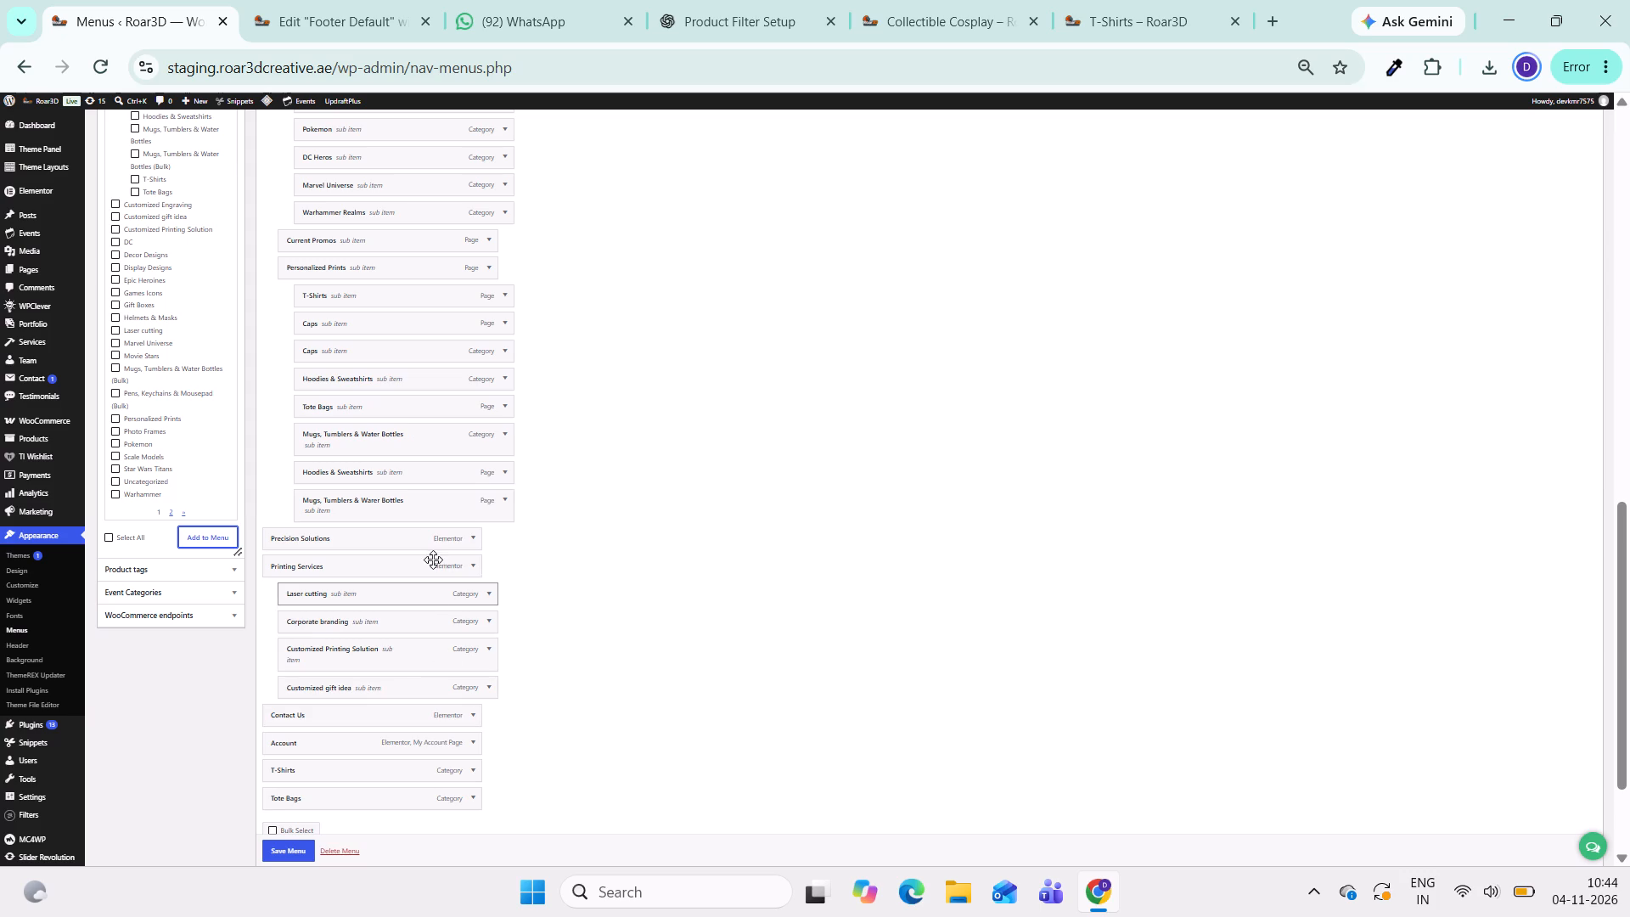
# Nest the T-Shirts category item under Personalized Prints, directly below the Hoodies & Sweatshirts page sub-item.
pyautogui.moveTo(398, 769); pyautogui.dragTo(400, 626)
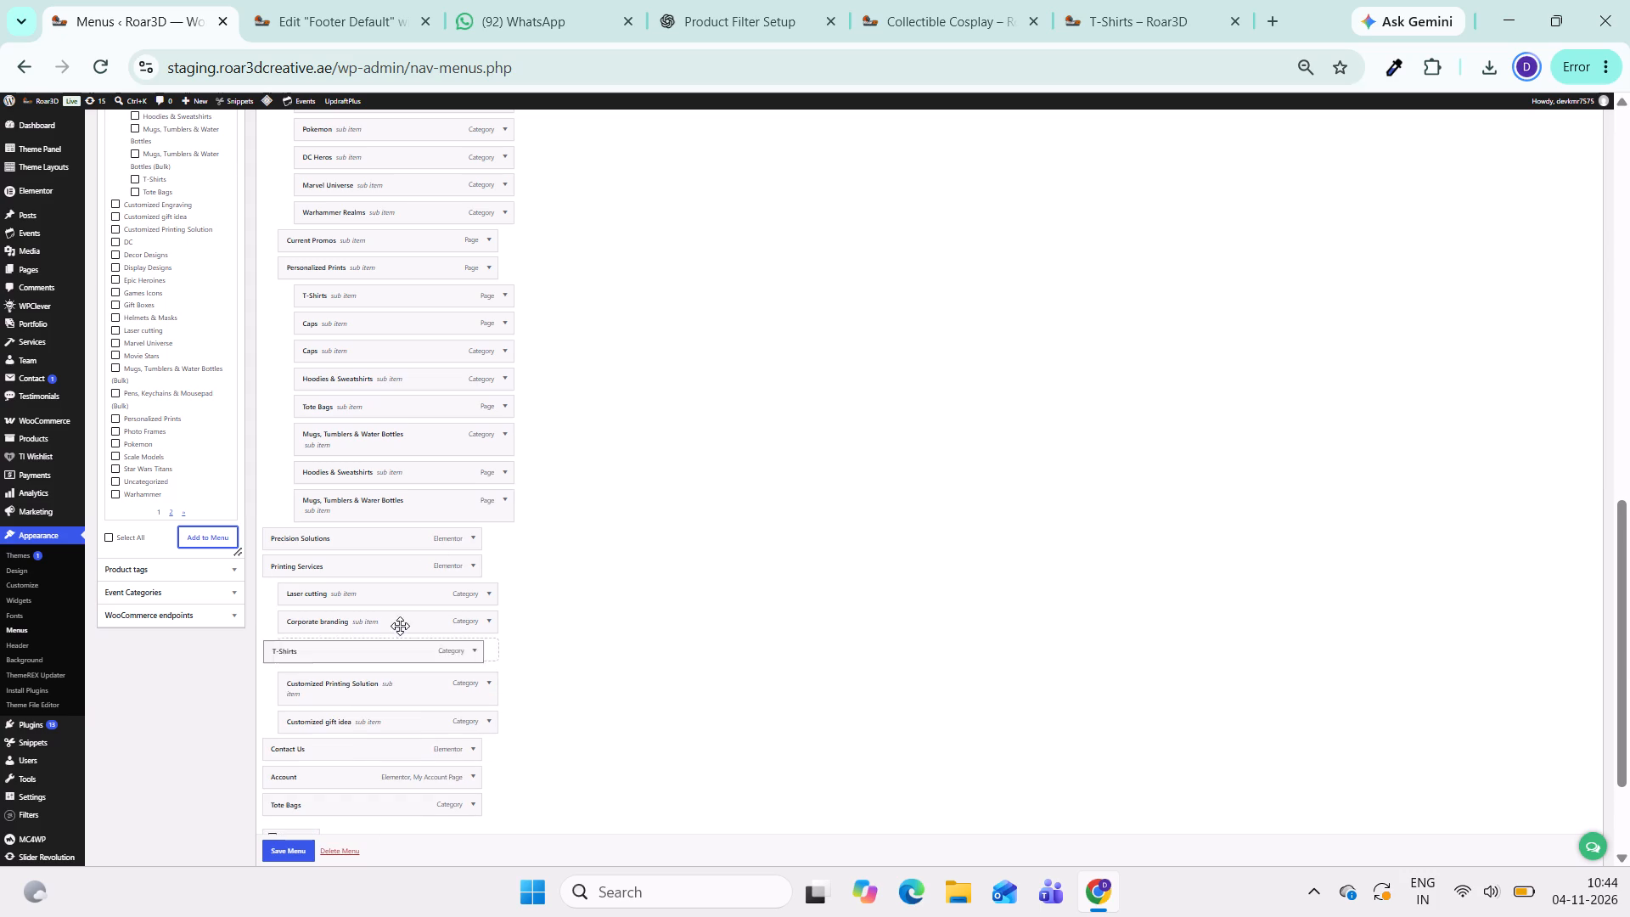
pyautogui.moveTo(400, 626); pyautogui.dragTo(427, 492)
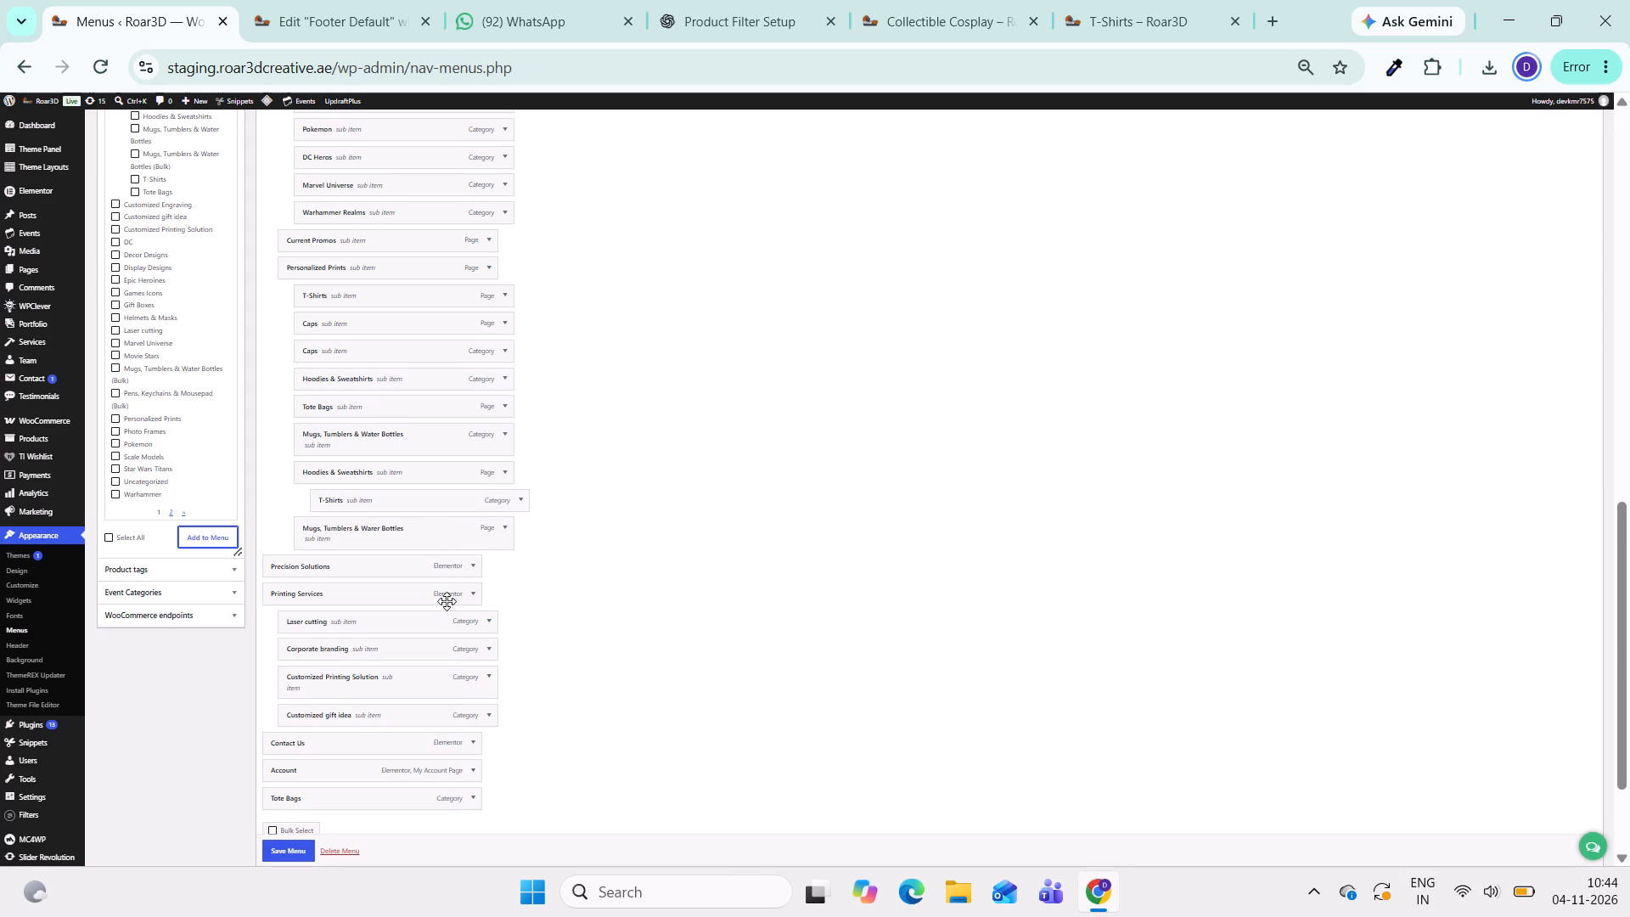
pyautogui.moveTo(471, 505); pyautogui.dragTo(454, 503)
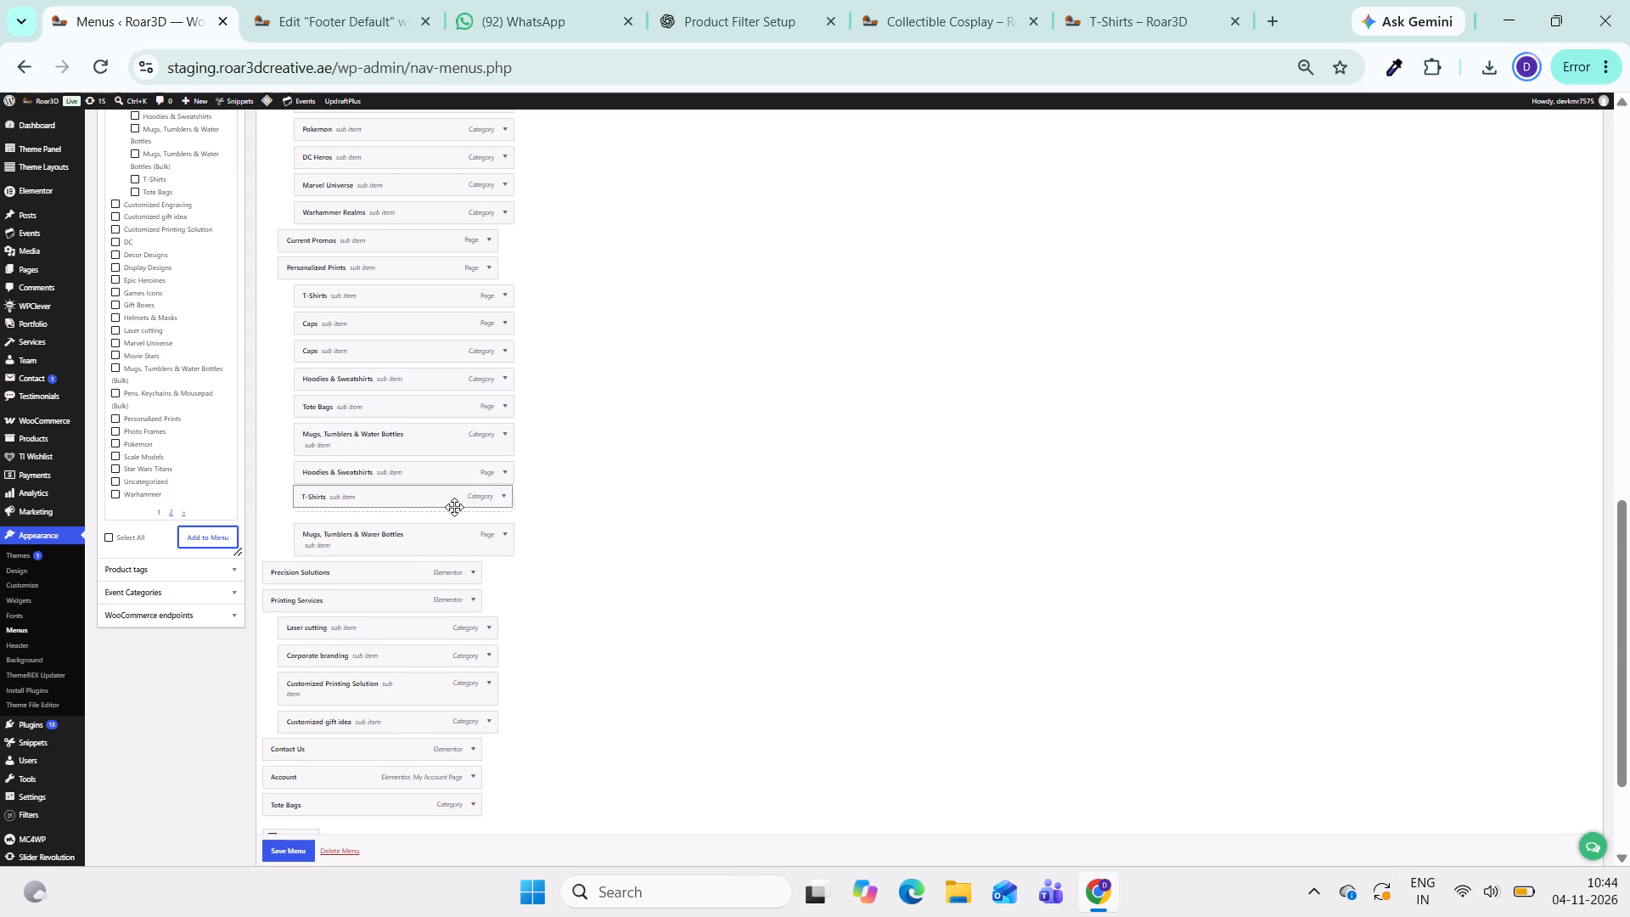
# Nest the Tote Bags category item under Personalized Prints, directly below the T-Shirts category sub-item.
pyautogui.moveTo(425, 796); pyautogui.dragTo(425, 791)
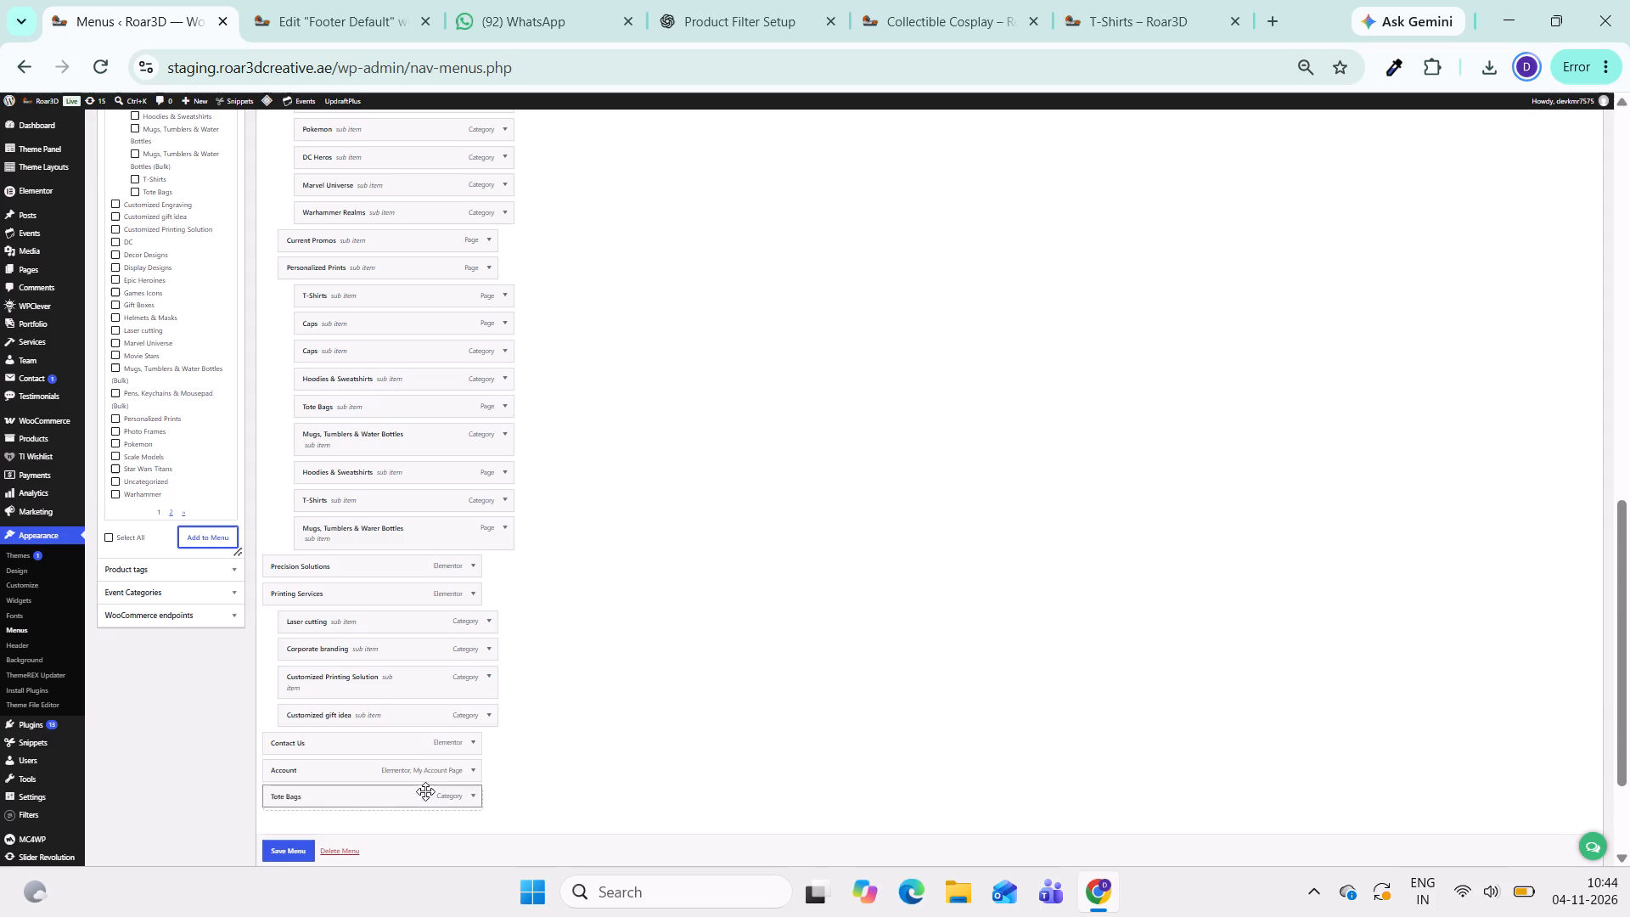
pyautogui.moveTo(425, 791); pyautogui.dragTo(453, 518)
pyautogui.moveTo(453, 520); pyautogui.dragTo(453, 519)
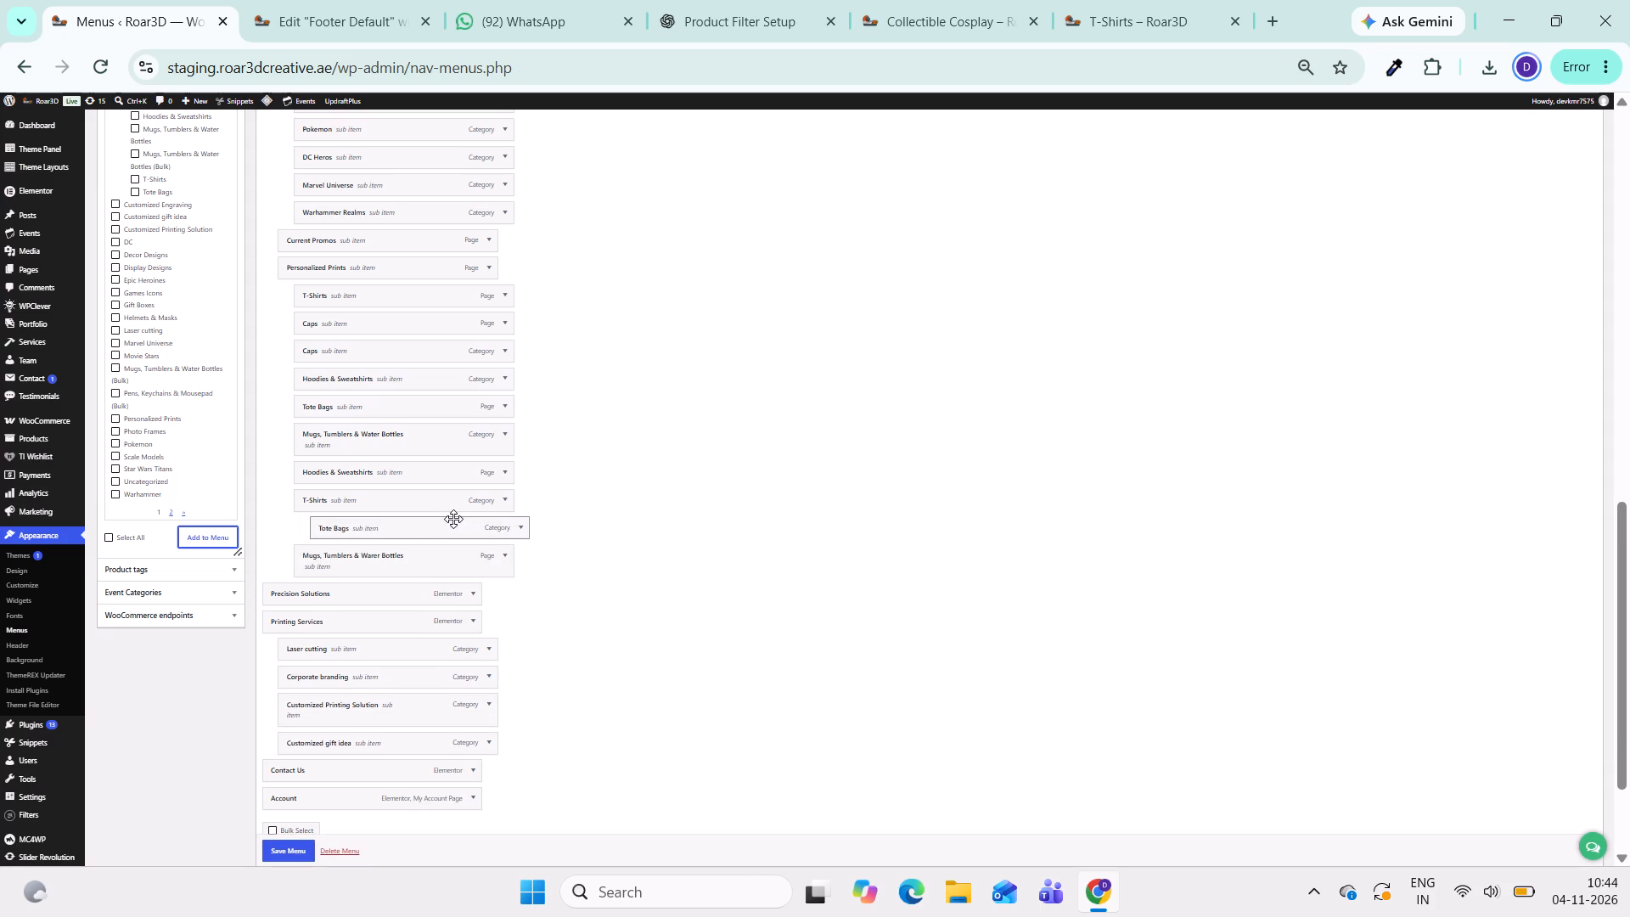
pyautogui.moveTo(453, 519); pyautogui.dragTo(429, 523)
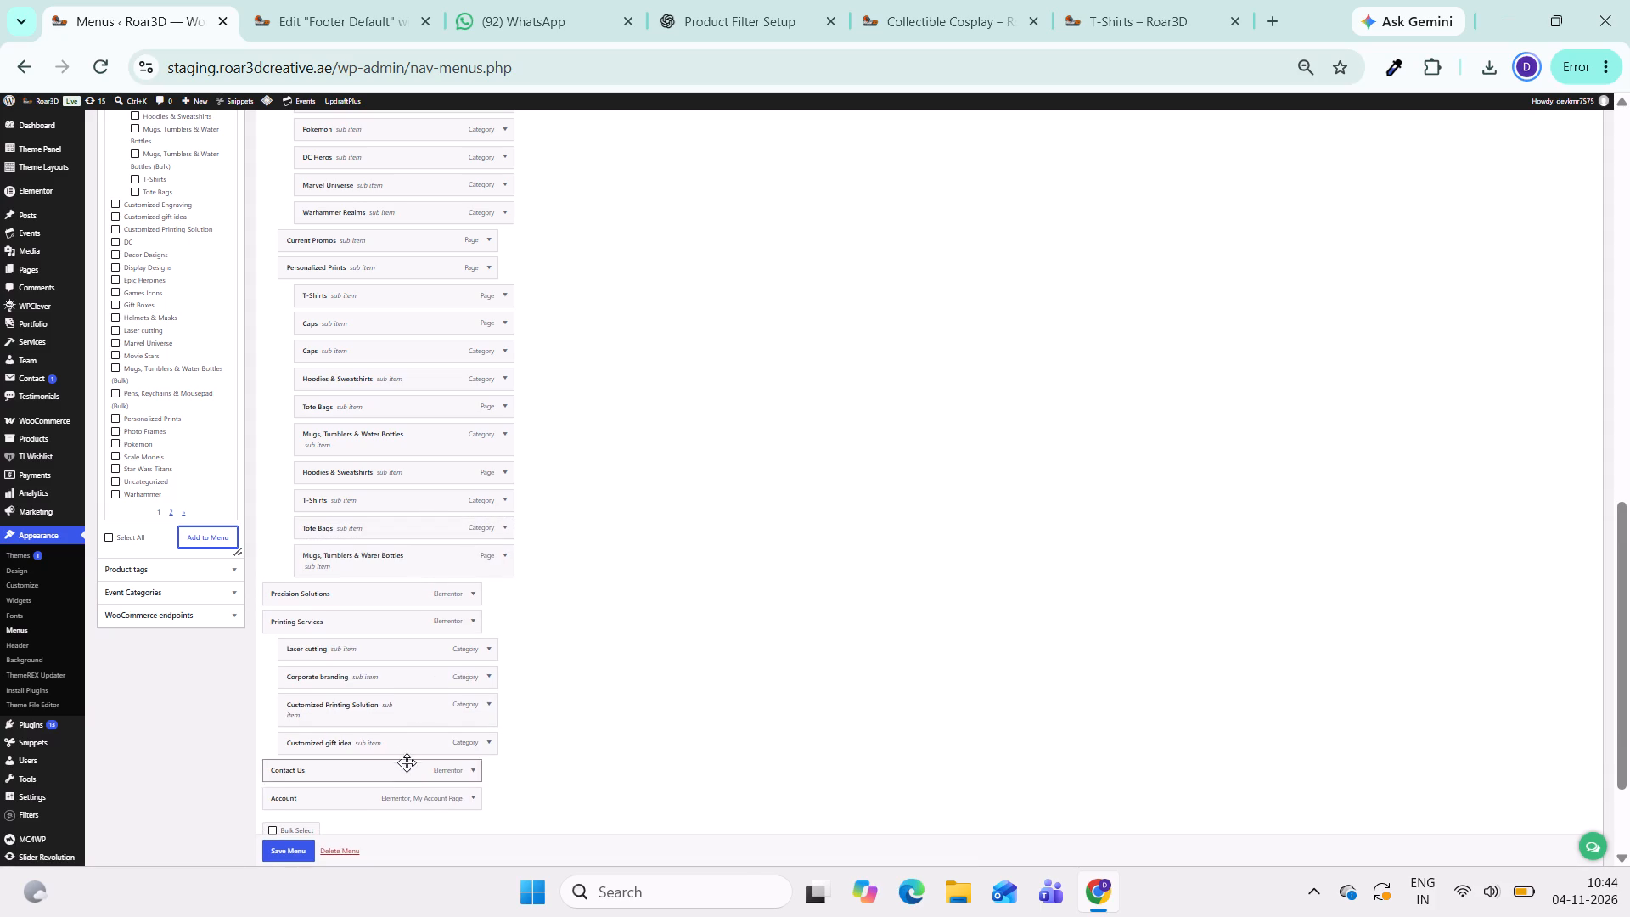
# Remove the page-type T-Shirts, Caps, Tote Bags, Hoodies & Sweatshirts and Mugs, Tumblers & Warer Bottles sub-items from Personalized Prints, keeping the category items.
pyautogui.keyDown('ctrl'); pyautogui.scroll(2, 612, 534); pyautogui.keyUp('ctrl')
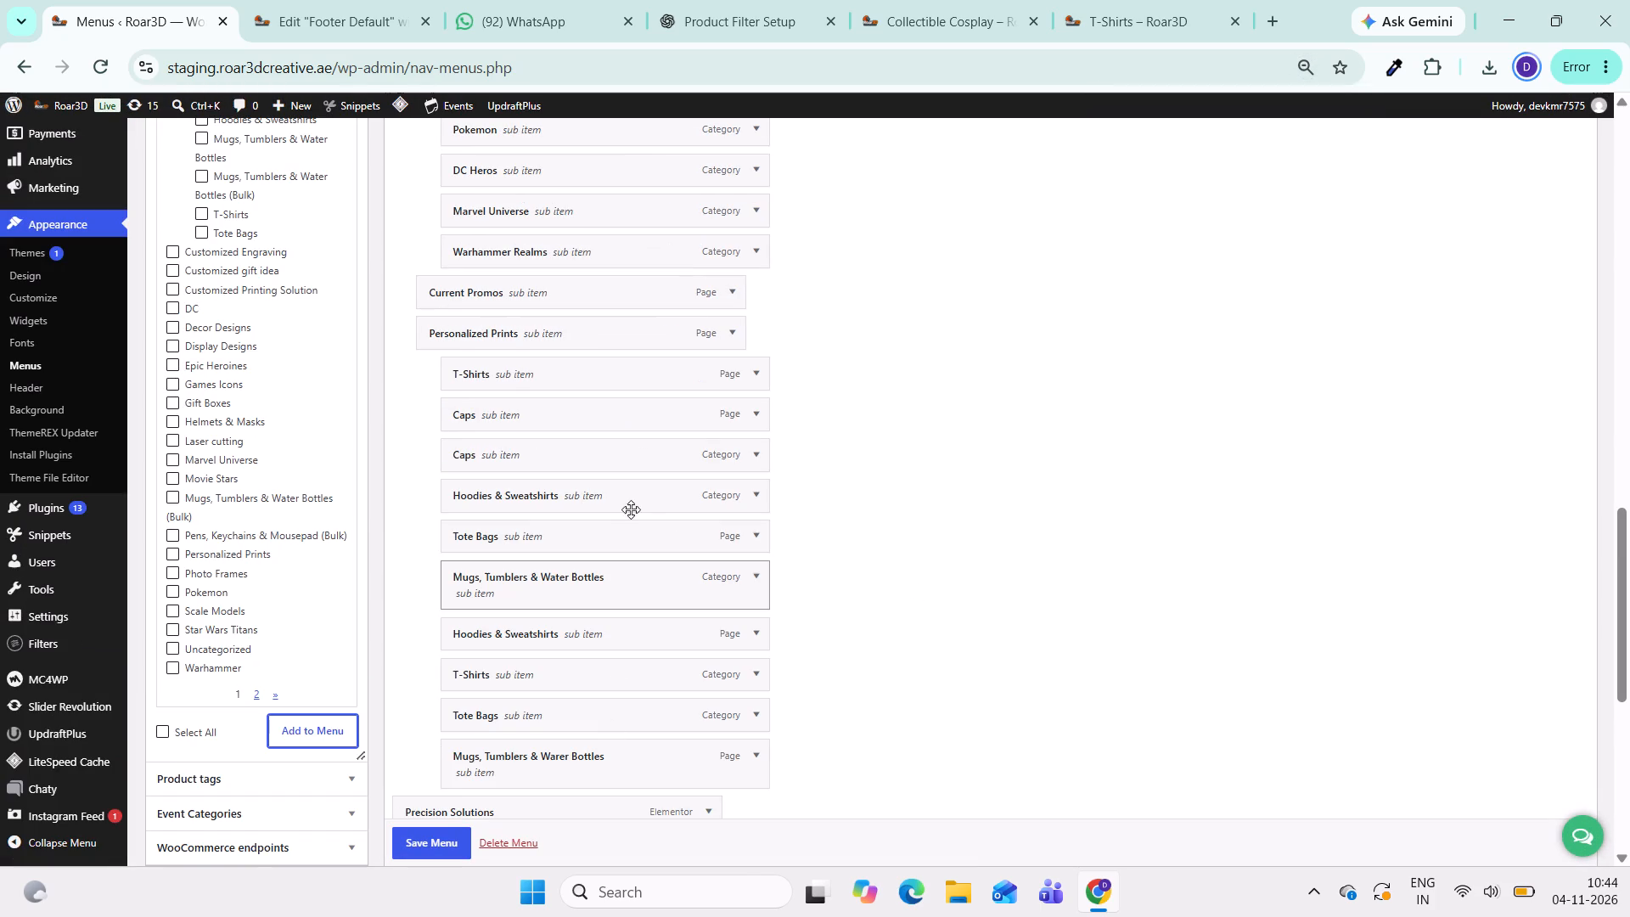
pyautogui.click(756, 370)
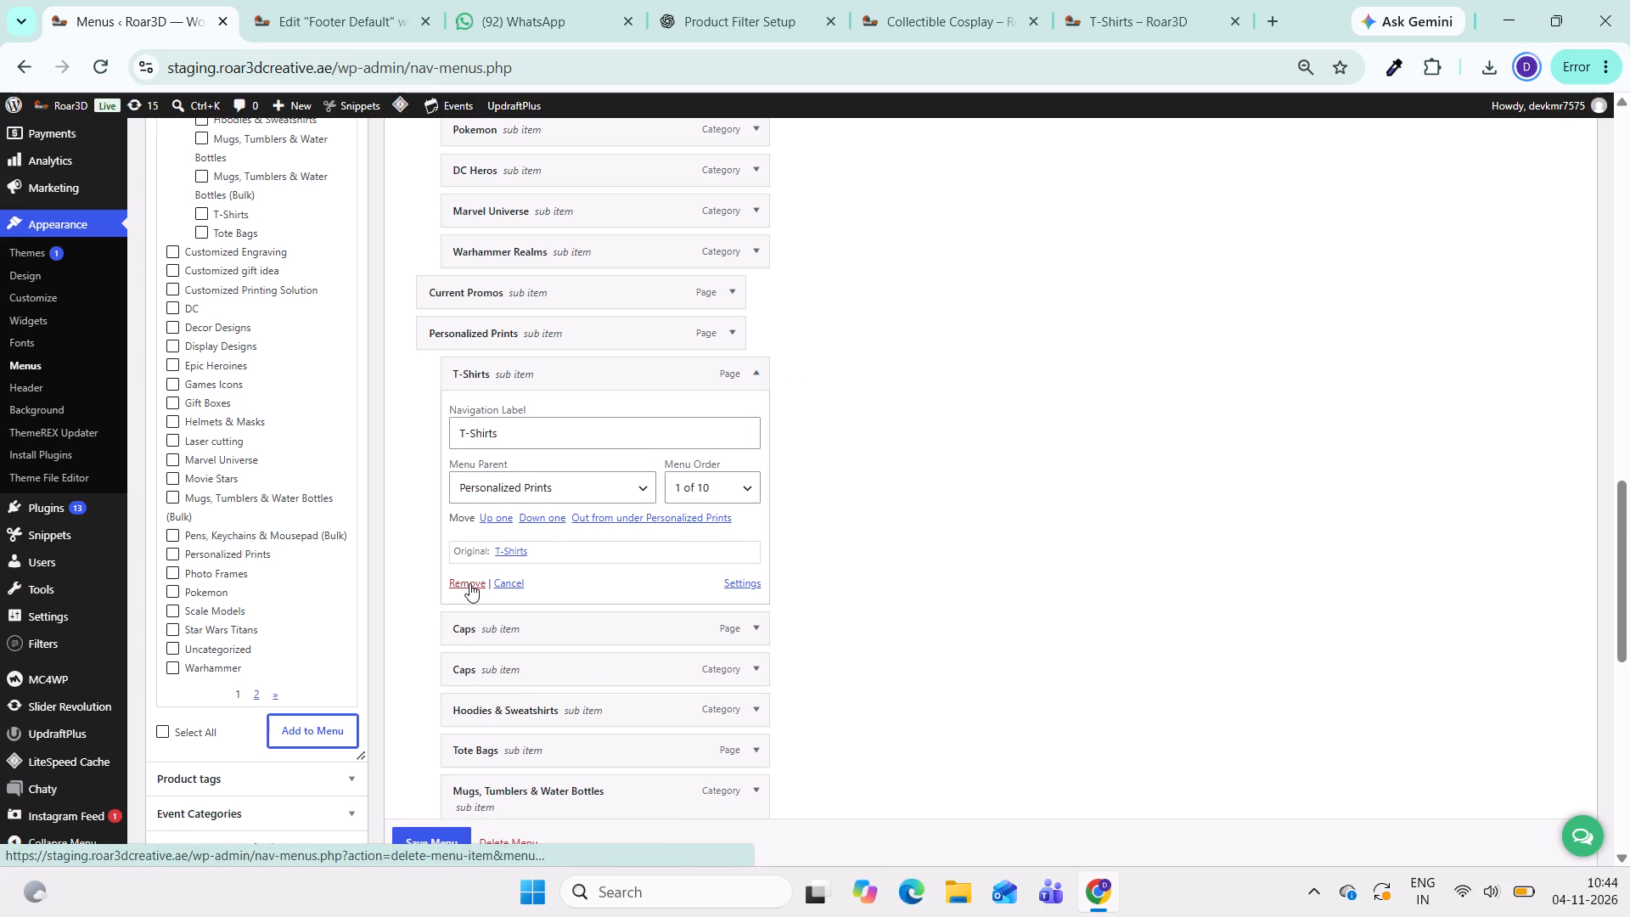
pyautogui.click(469, 582)
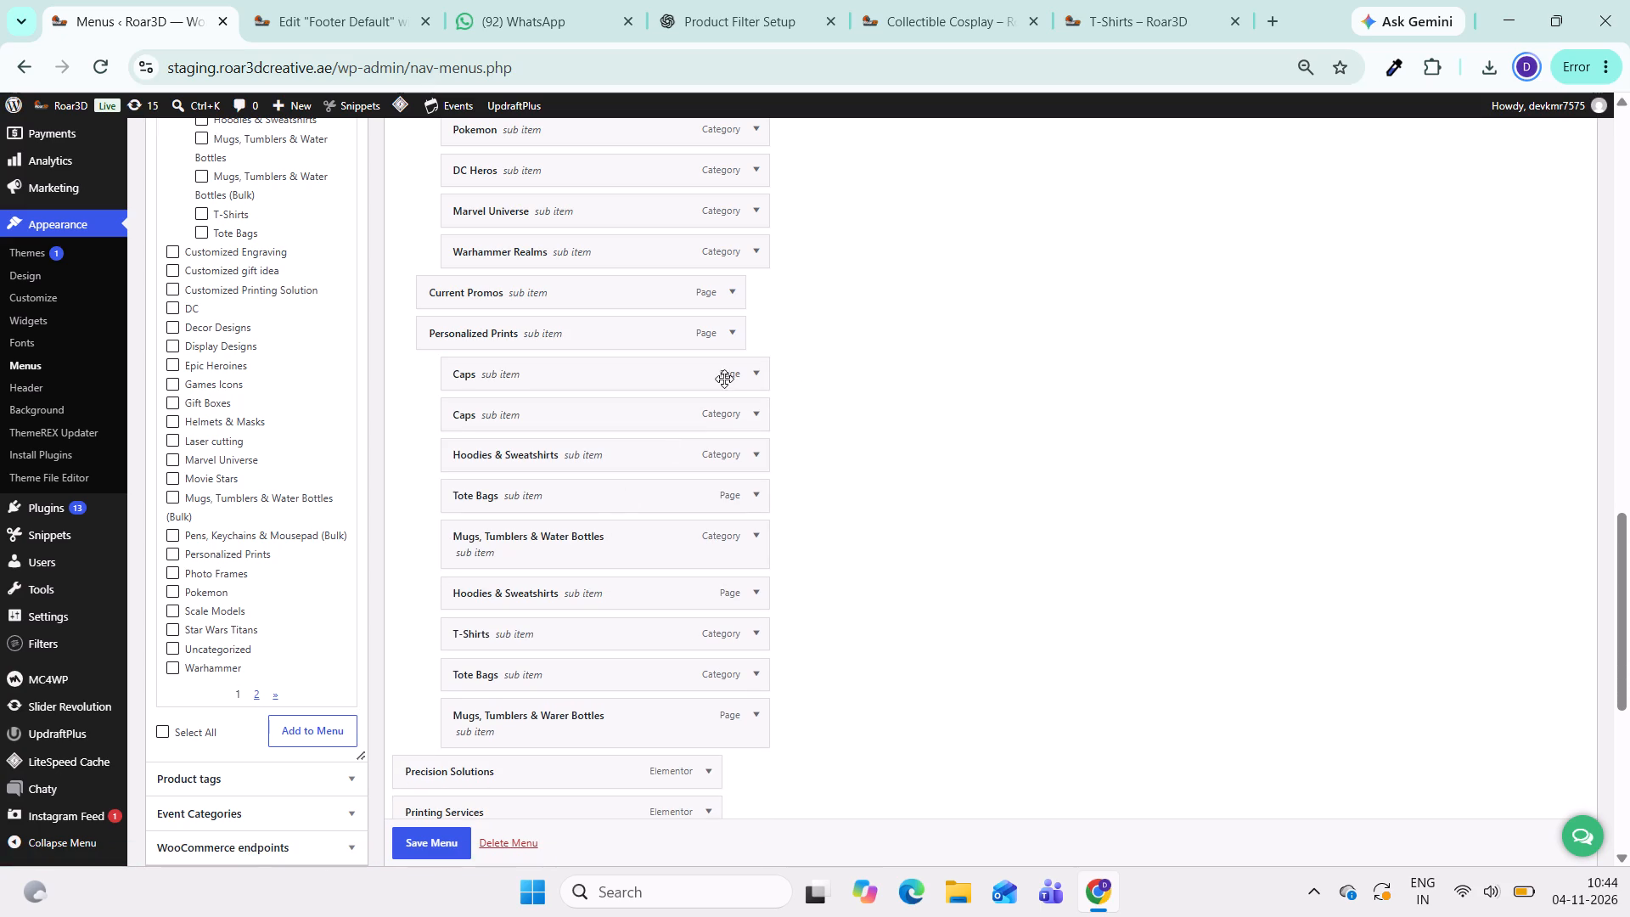
pyautogui.click(752, 374)
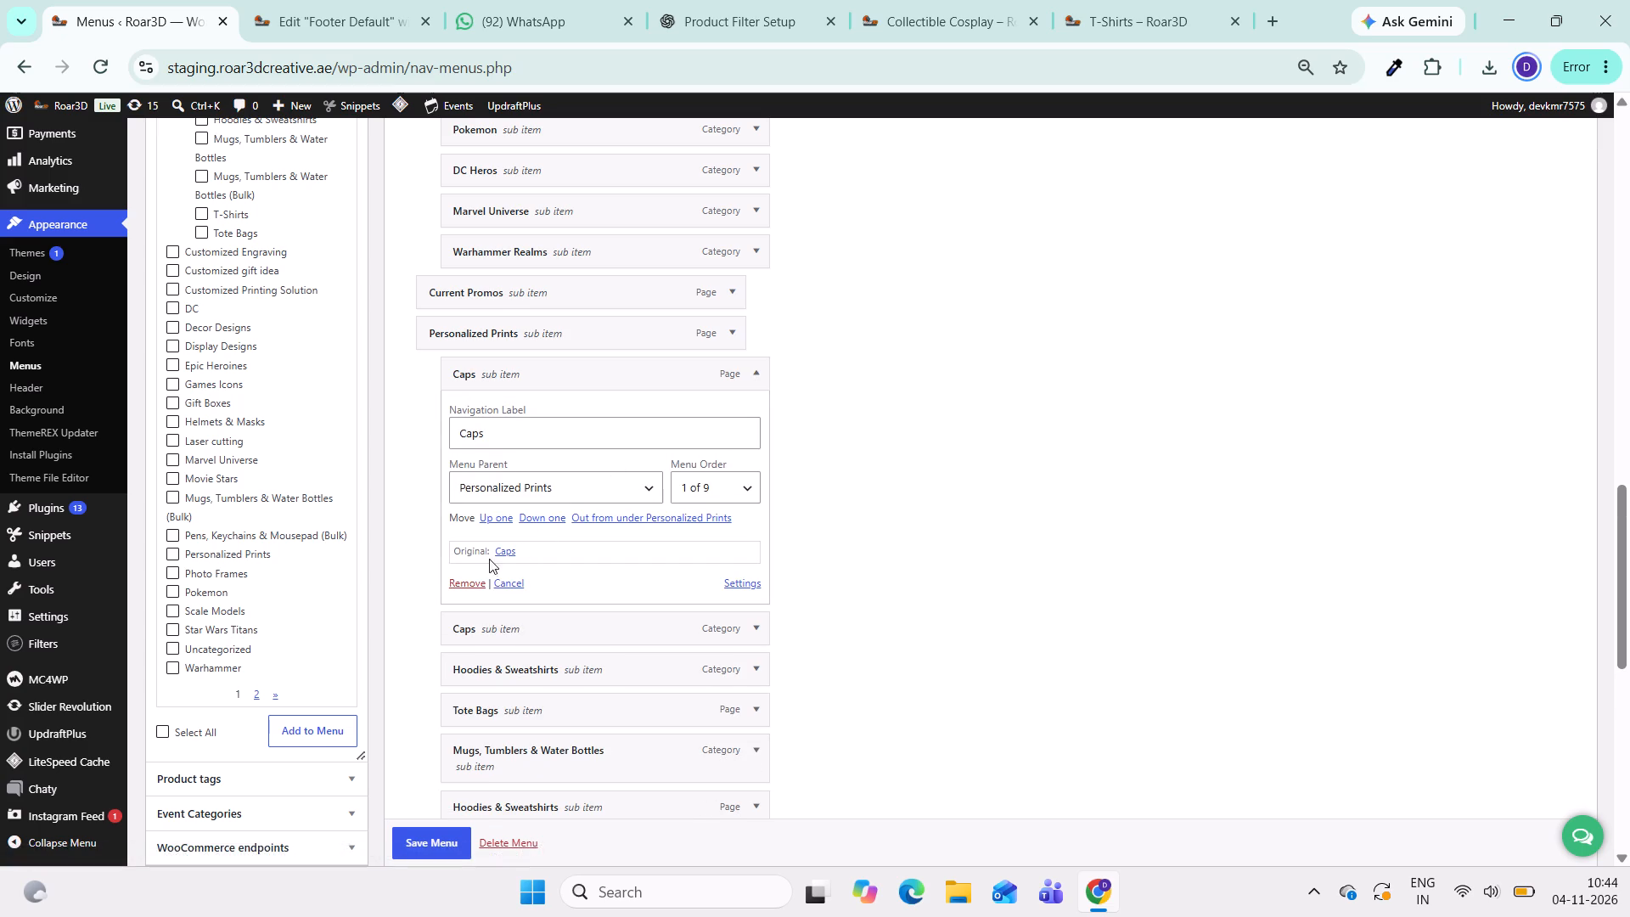
pyautogui.click(467, 578)
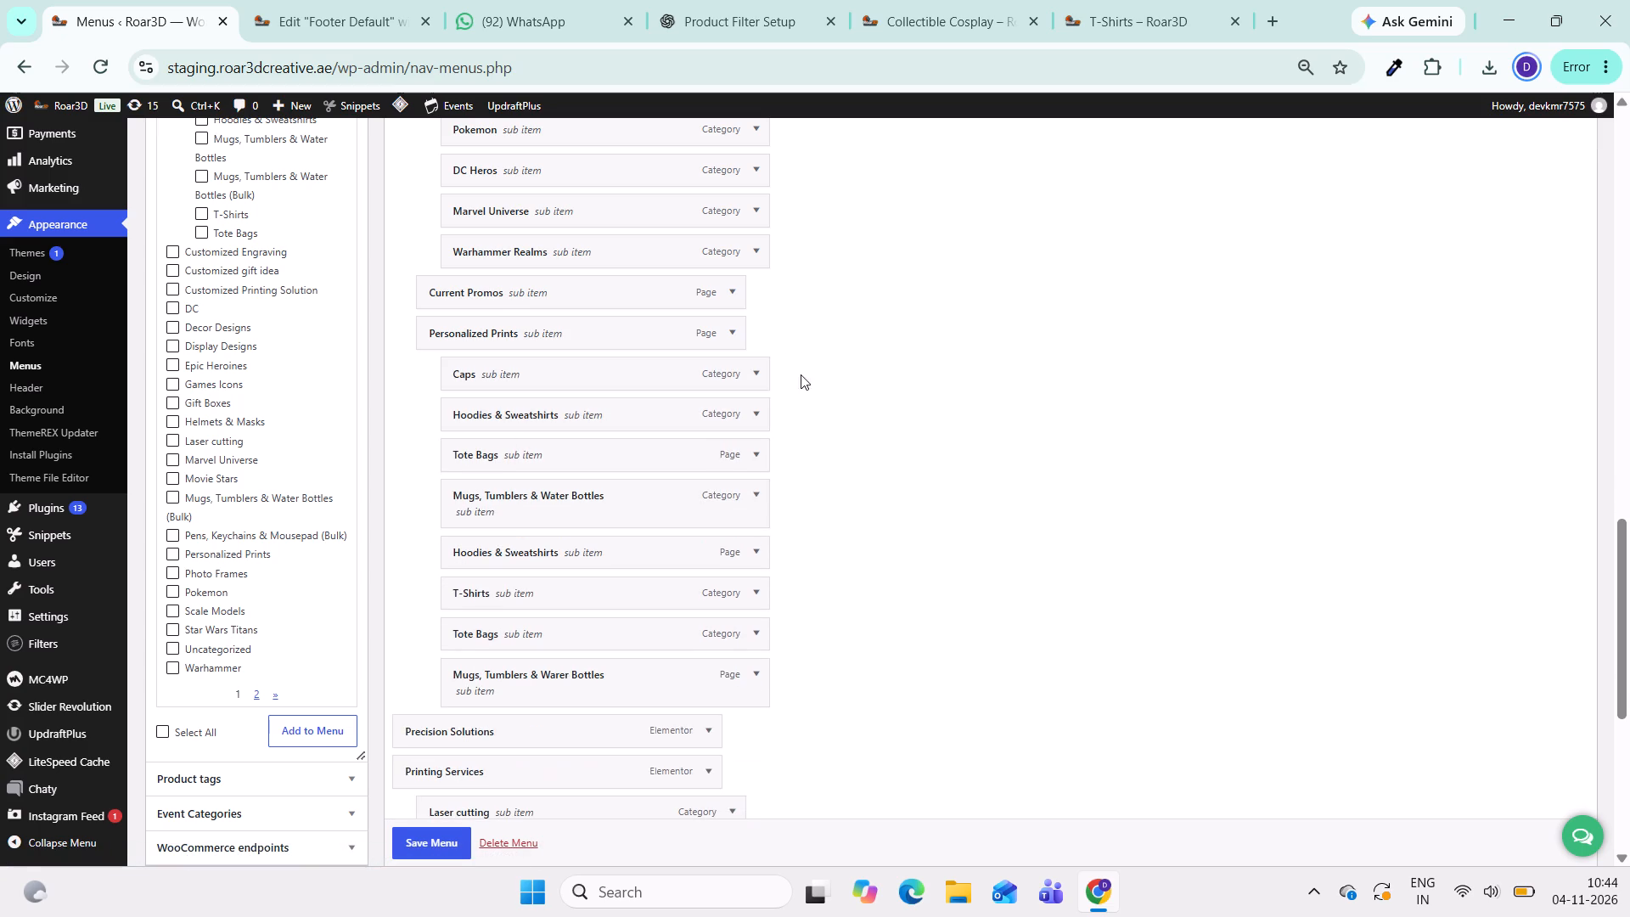
pyautogui.click(756, 452)
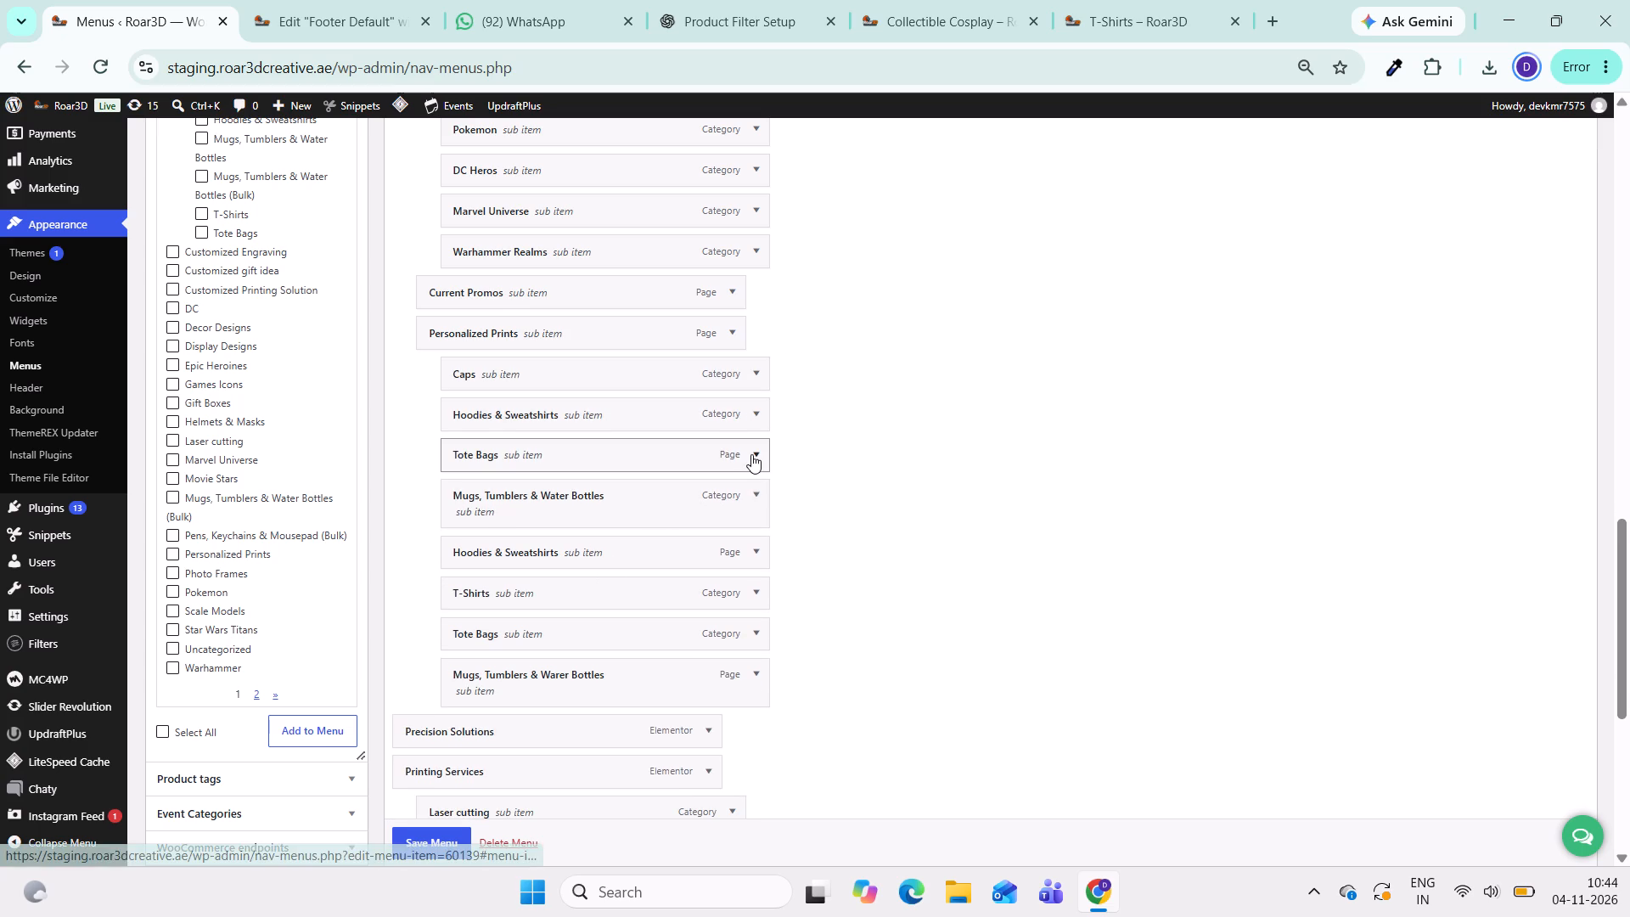
pyautogui.click(751, 452)
pyautogui.click(475, 678)
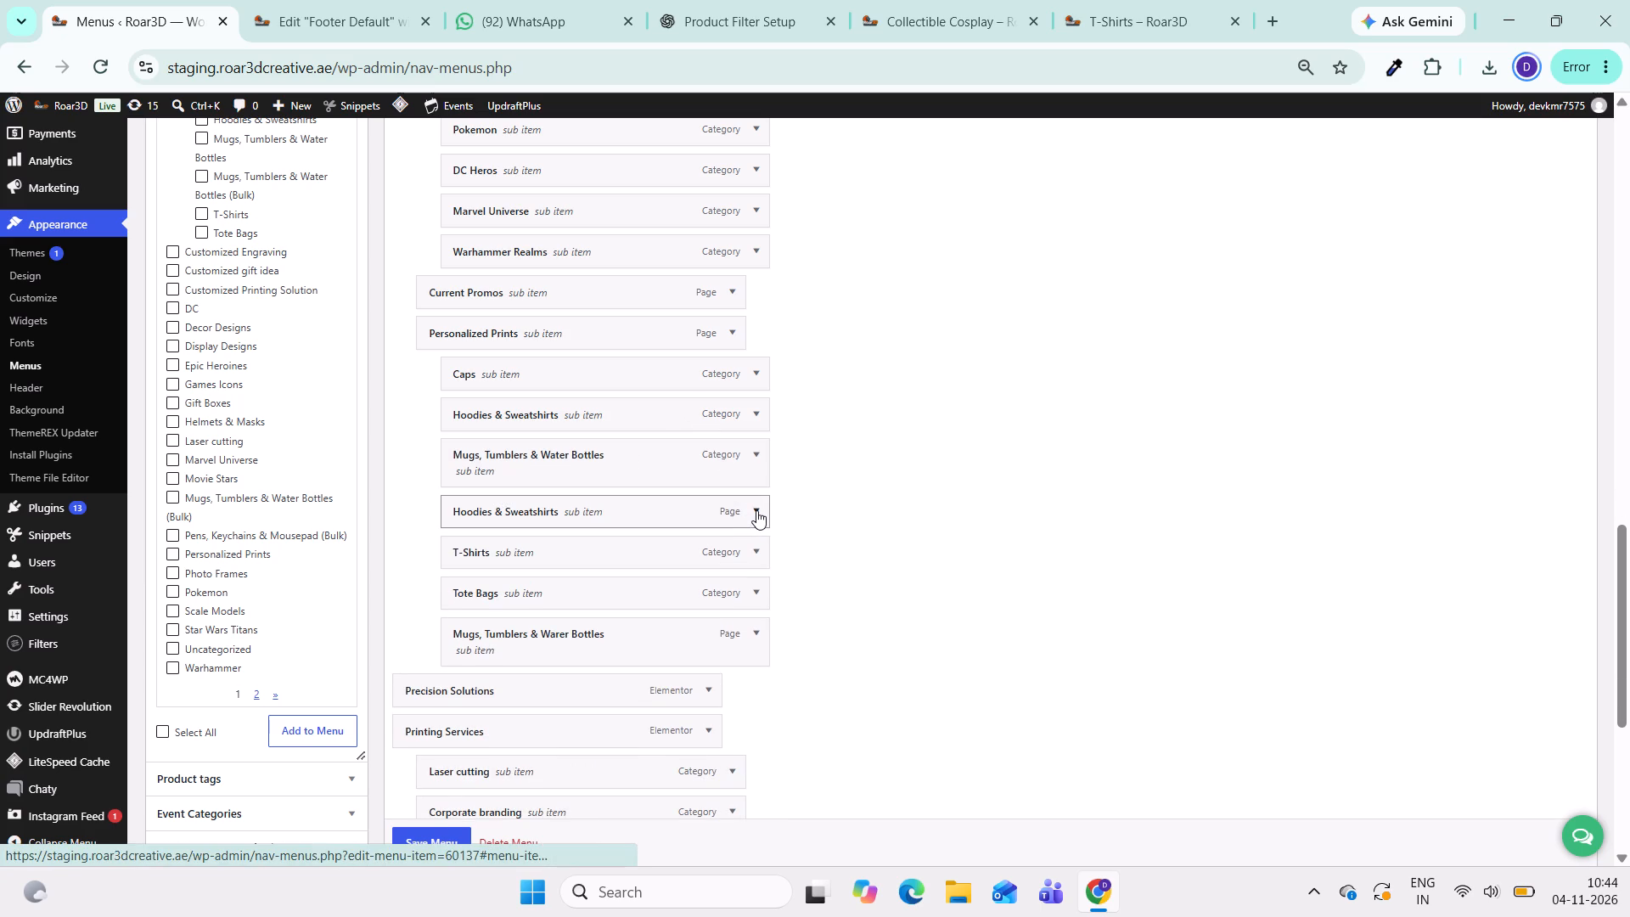
pyautogui.click(756, 508)
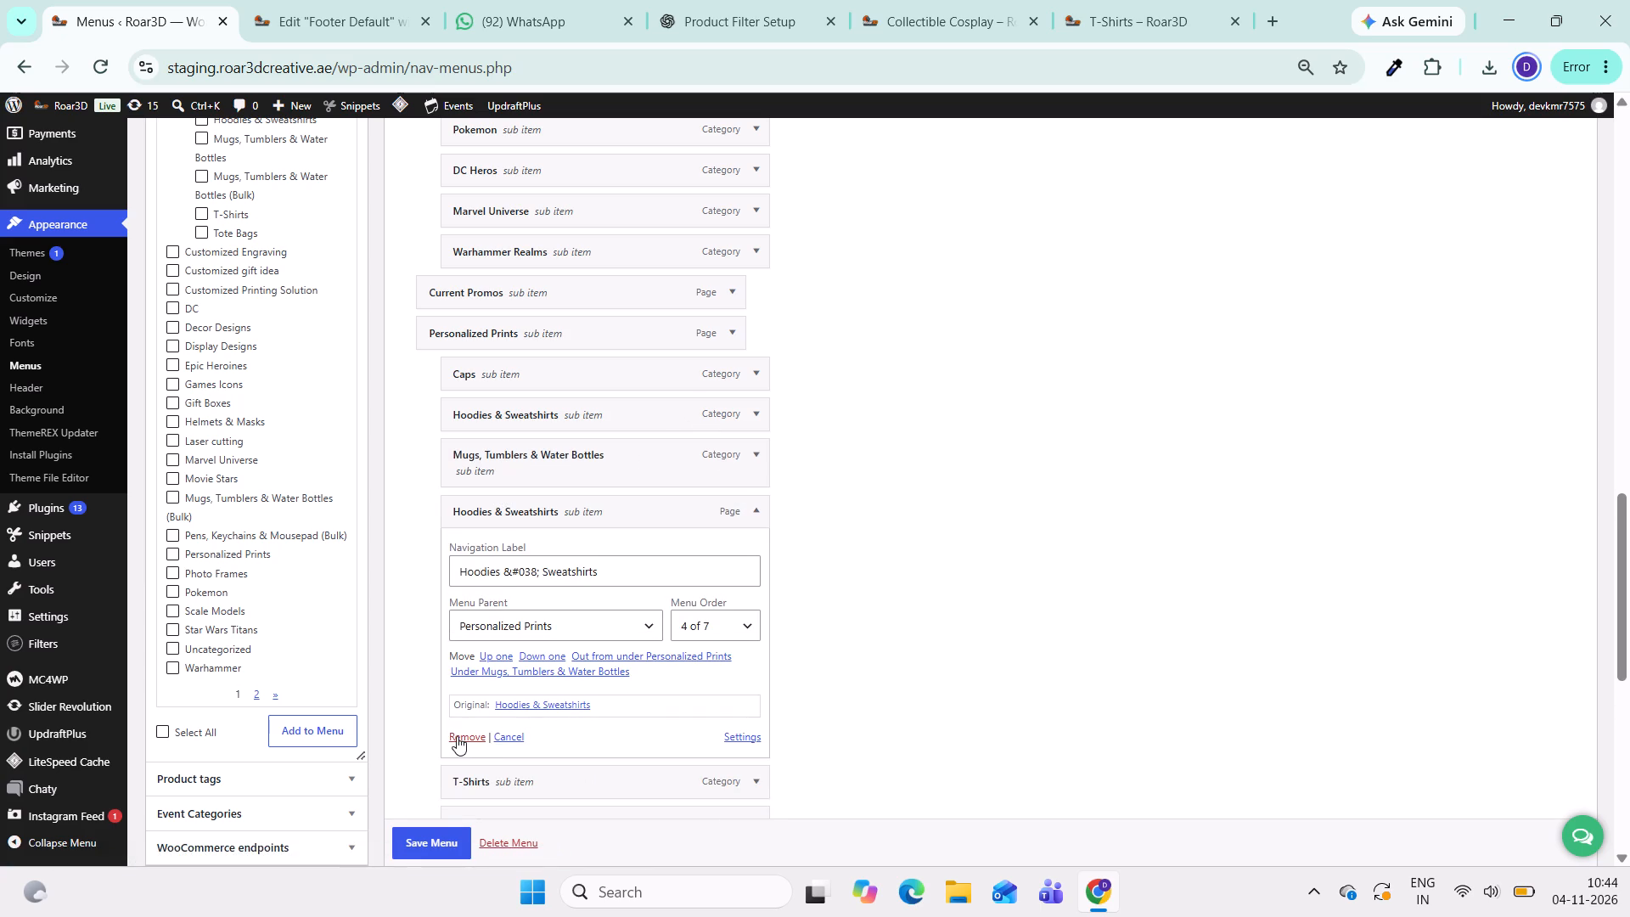
pyautogui.click(456, 736)
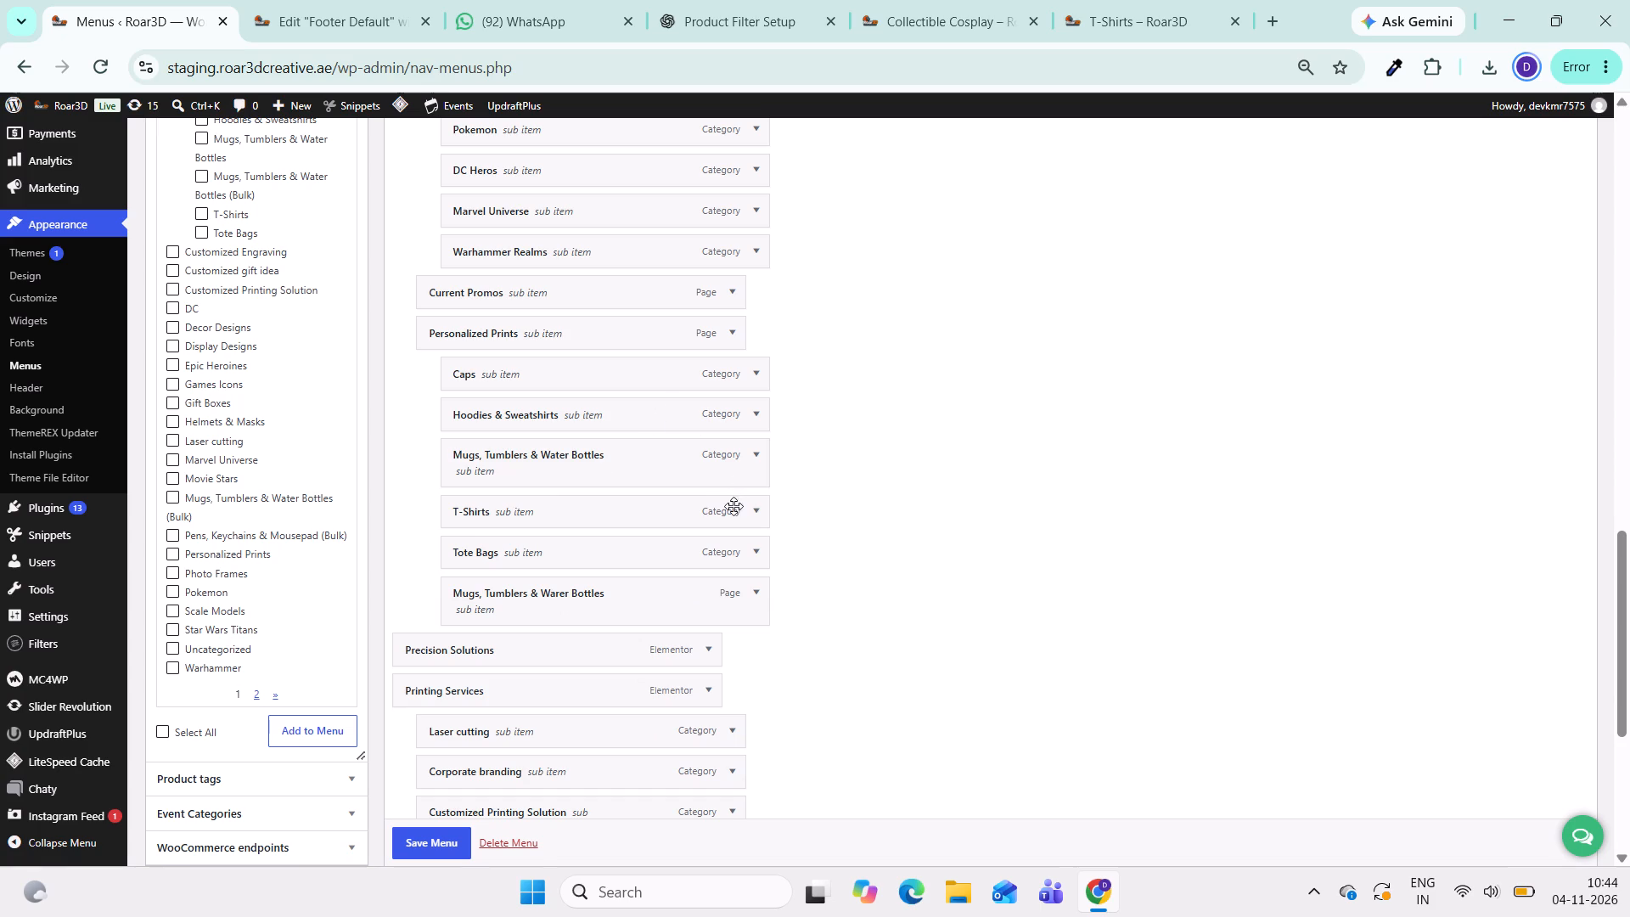
pyautogui.click(756, 590)
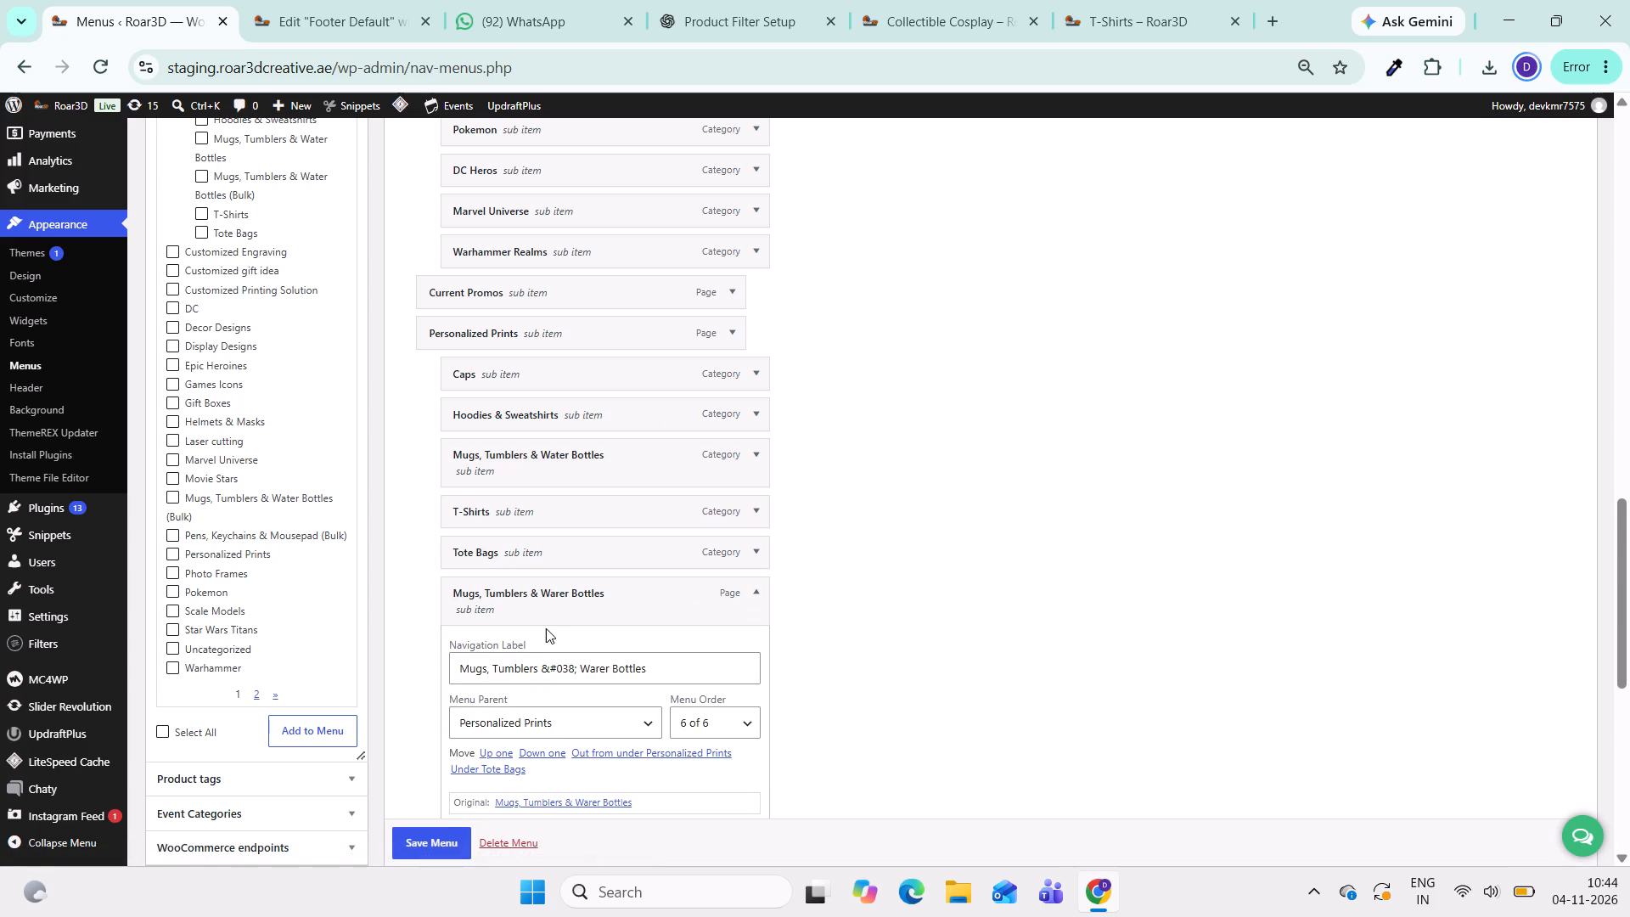
pyautogui.scroll(-1, 846, 558)
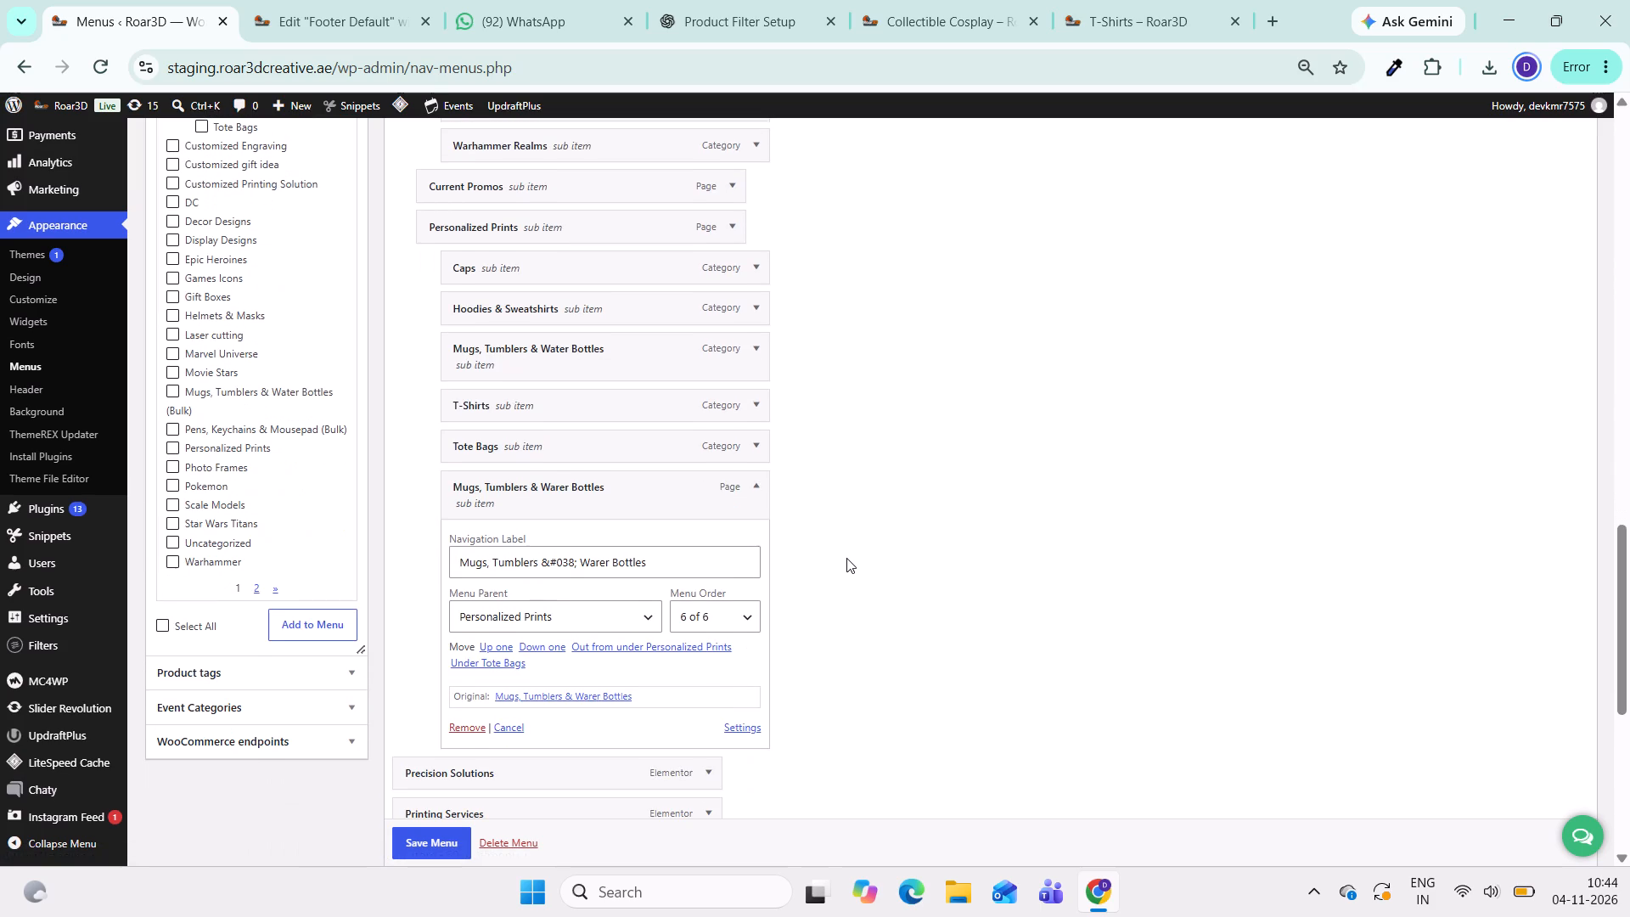
pyautogui.click(469, 723)
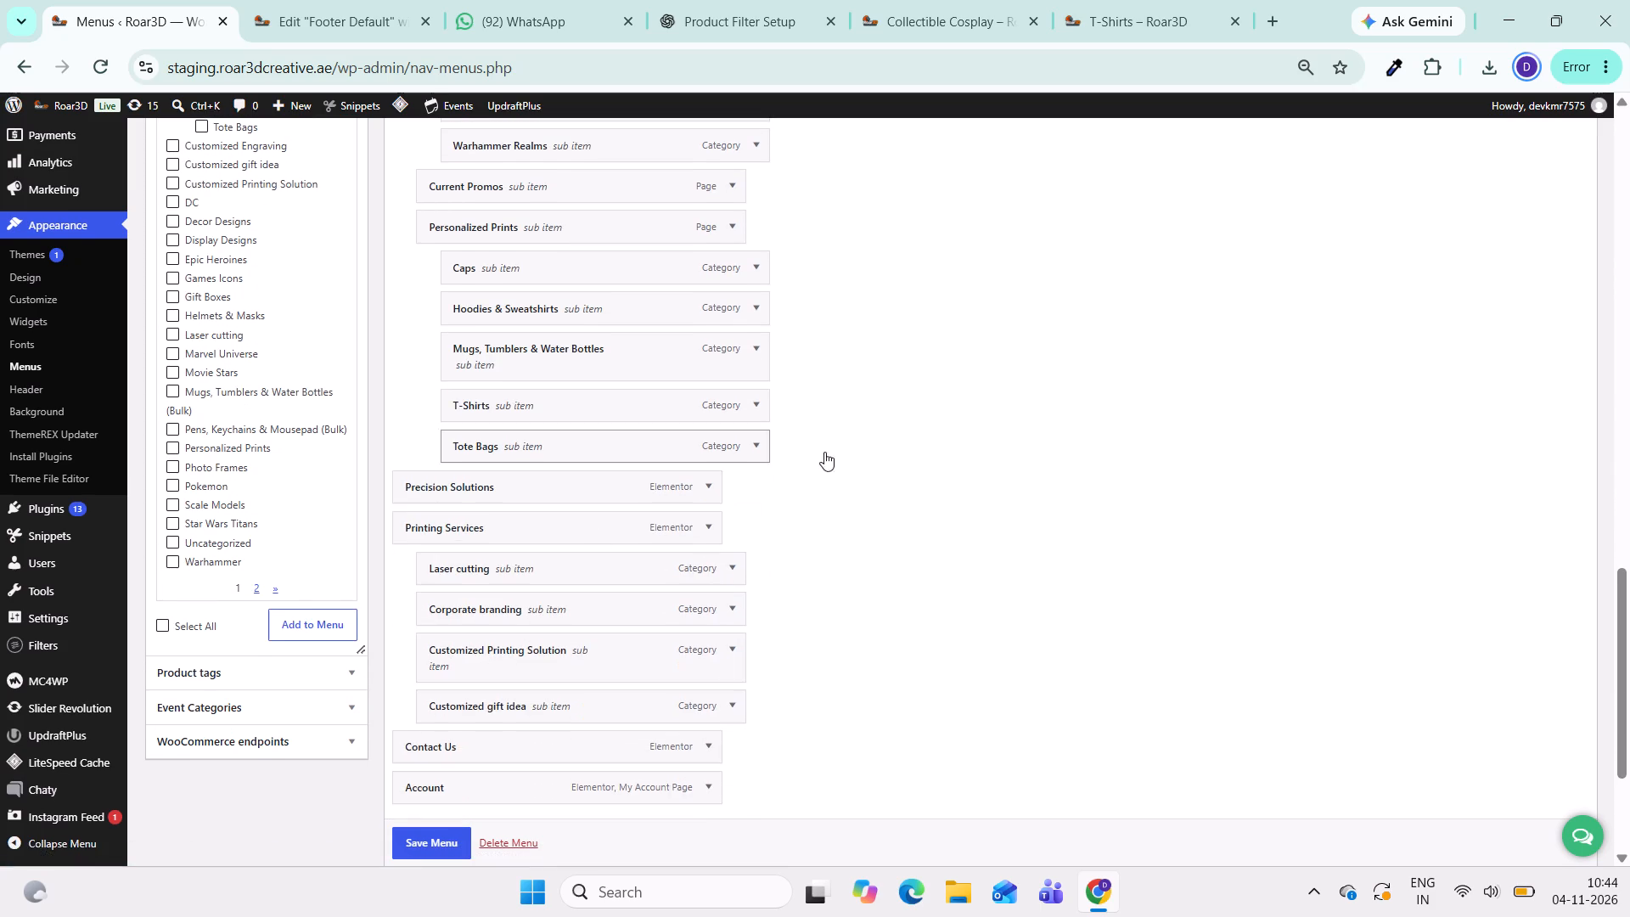
# Save the Main Menu with the category-only sub-items under Personalized Prints.
pyautogui.scroll(2, 1002, 447)
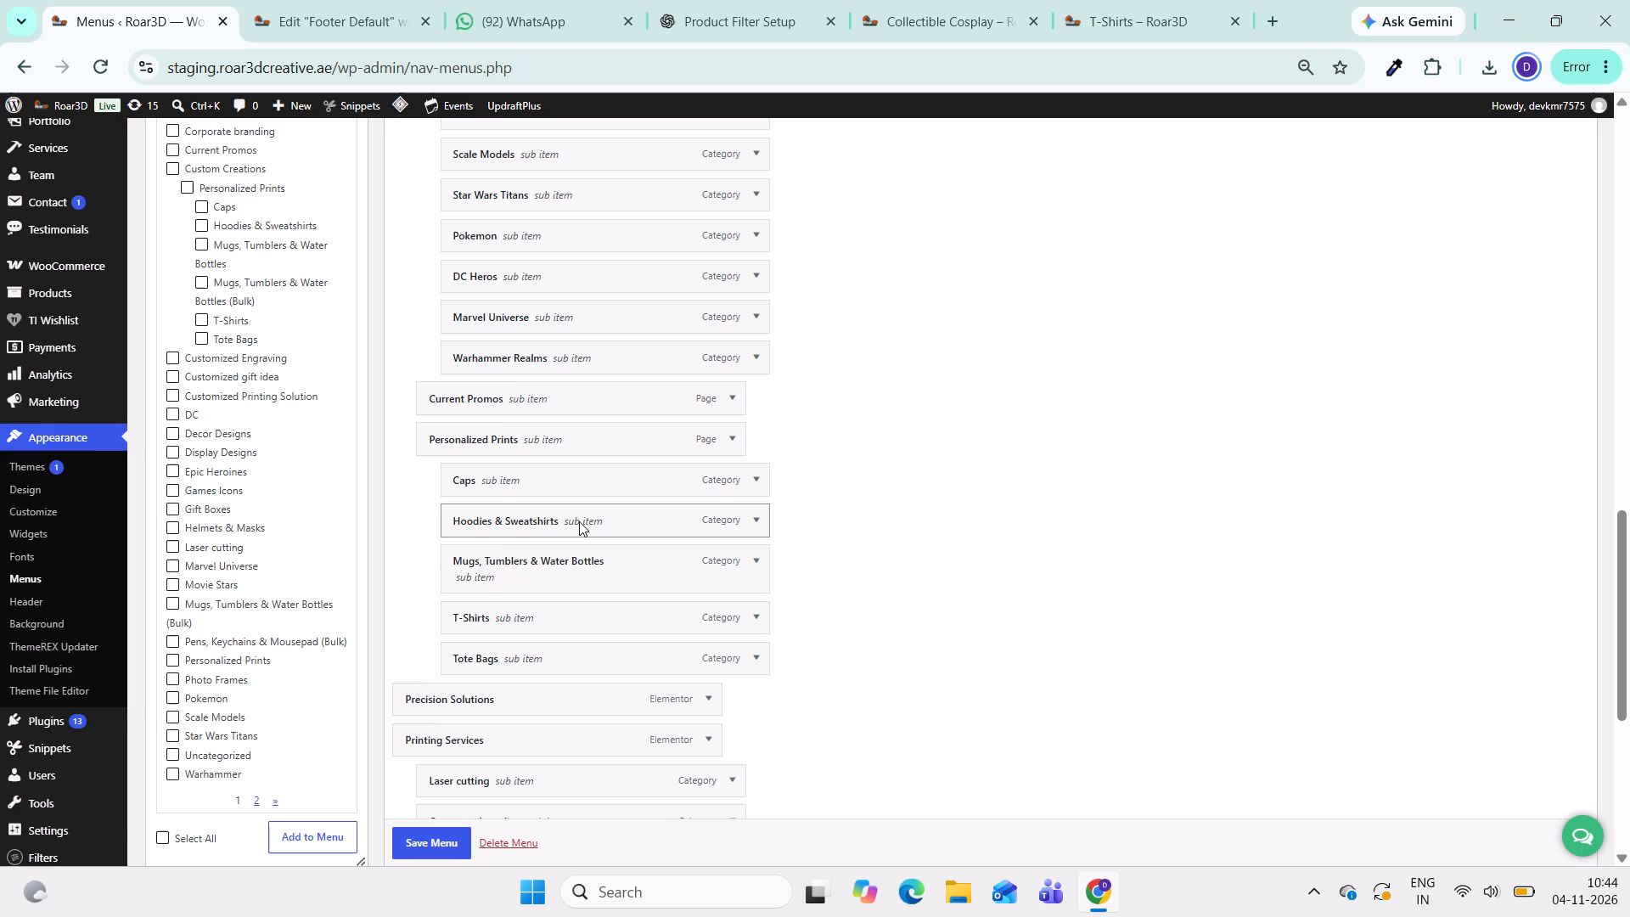
pyautogui.scroll(1, 610, 526)
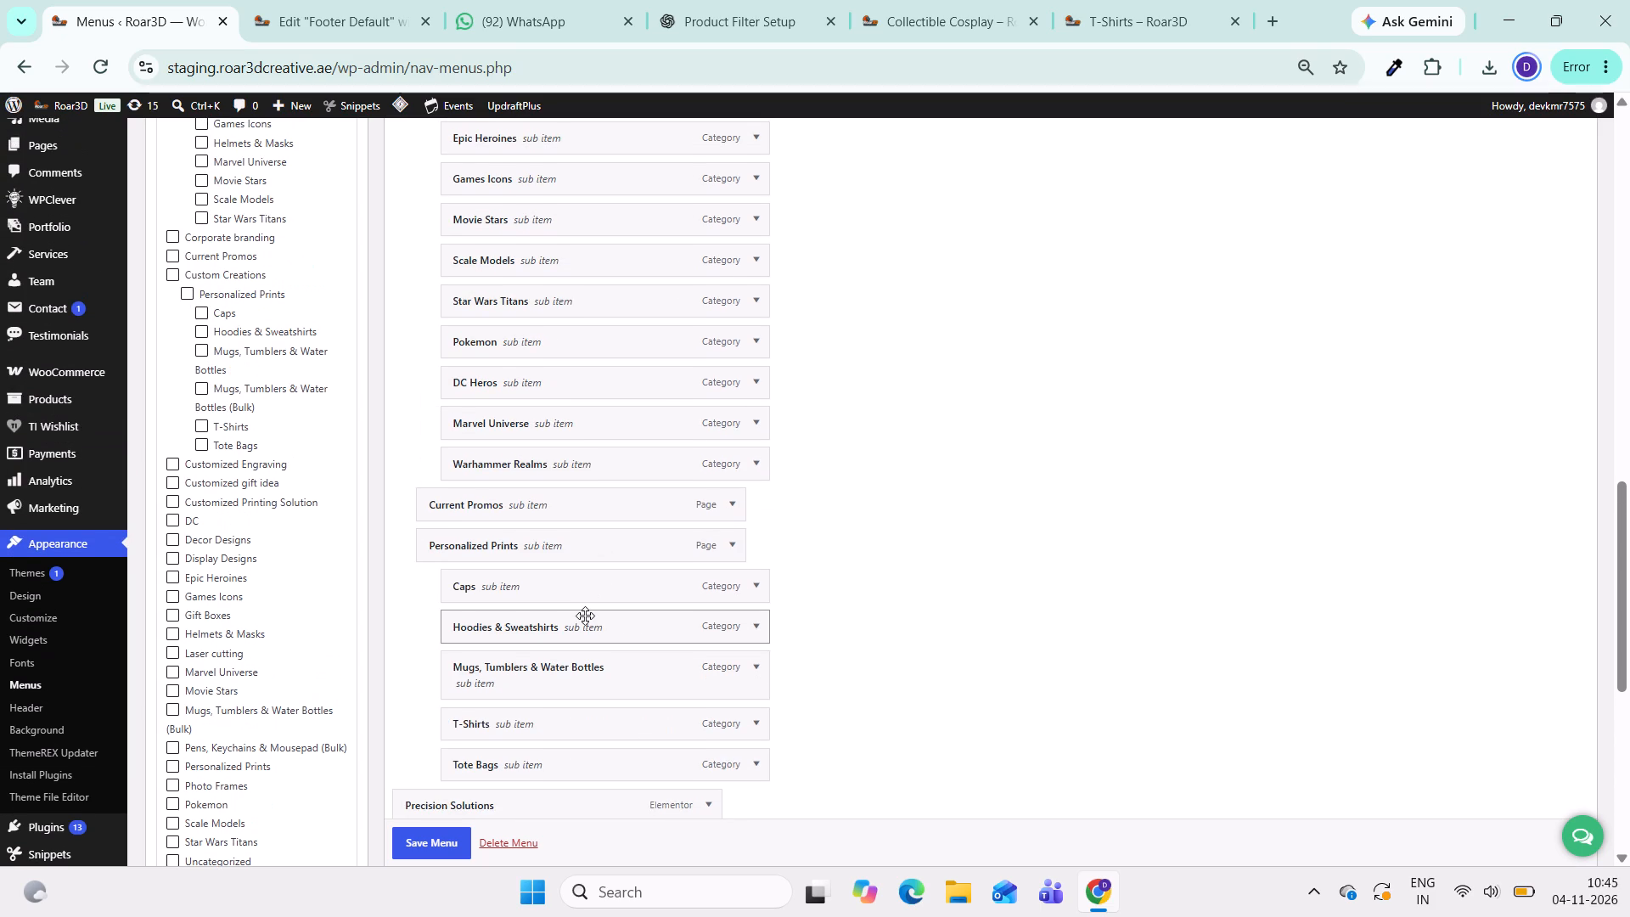
pyautogui.scroll(-2, 585, 615)
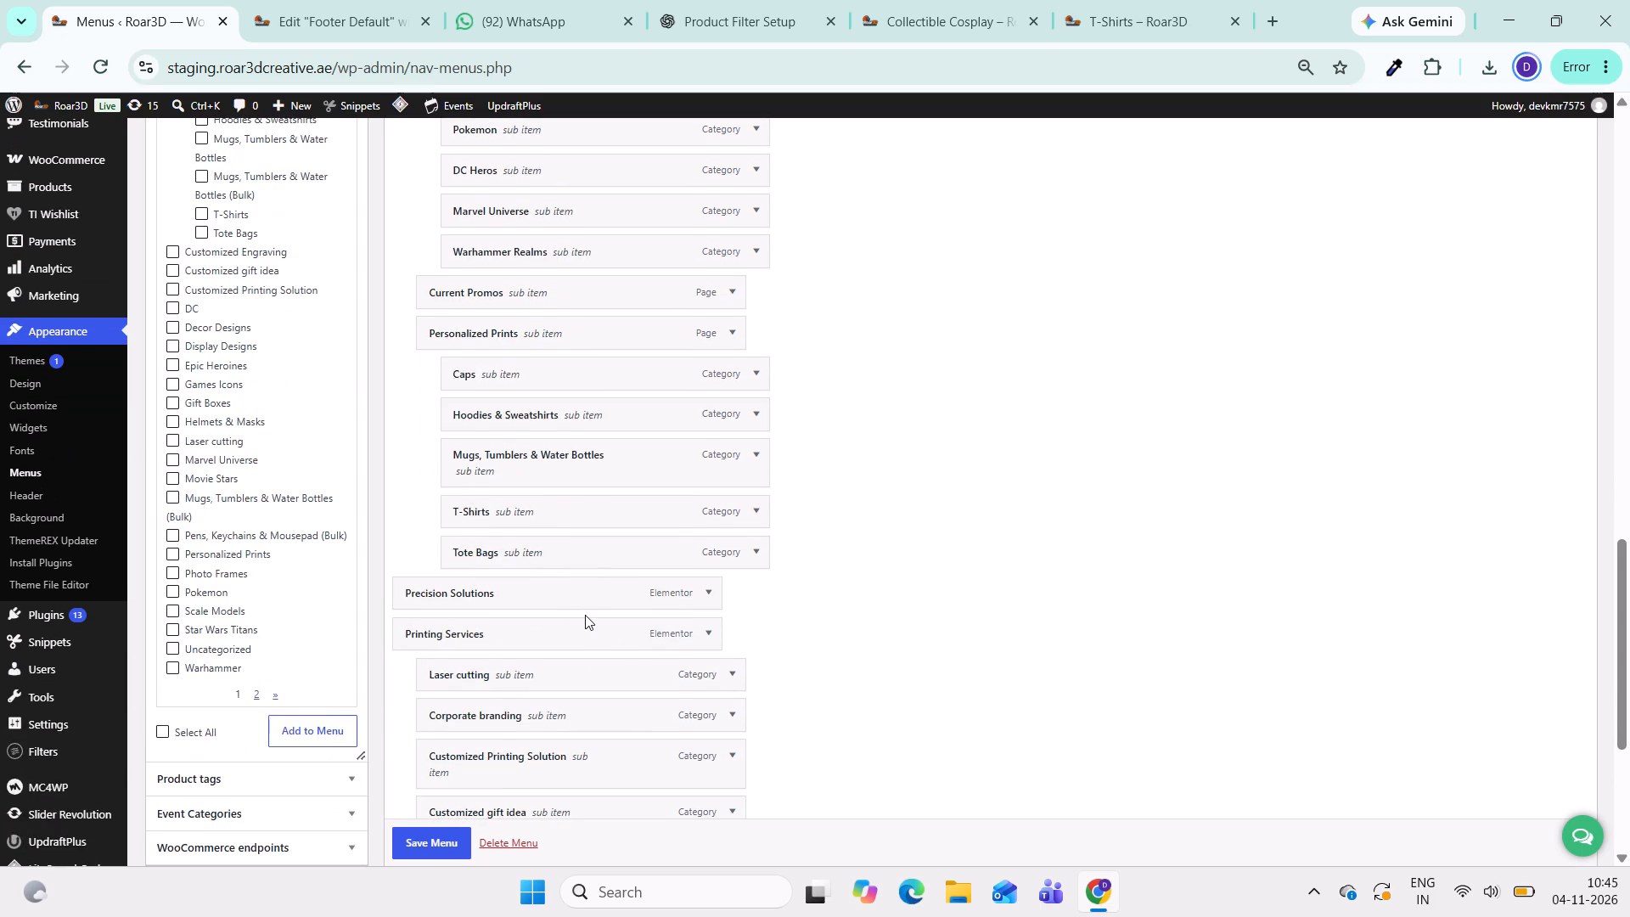
pyautogui.scroll(1, 585, 615)
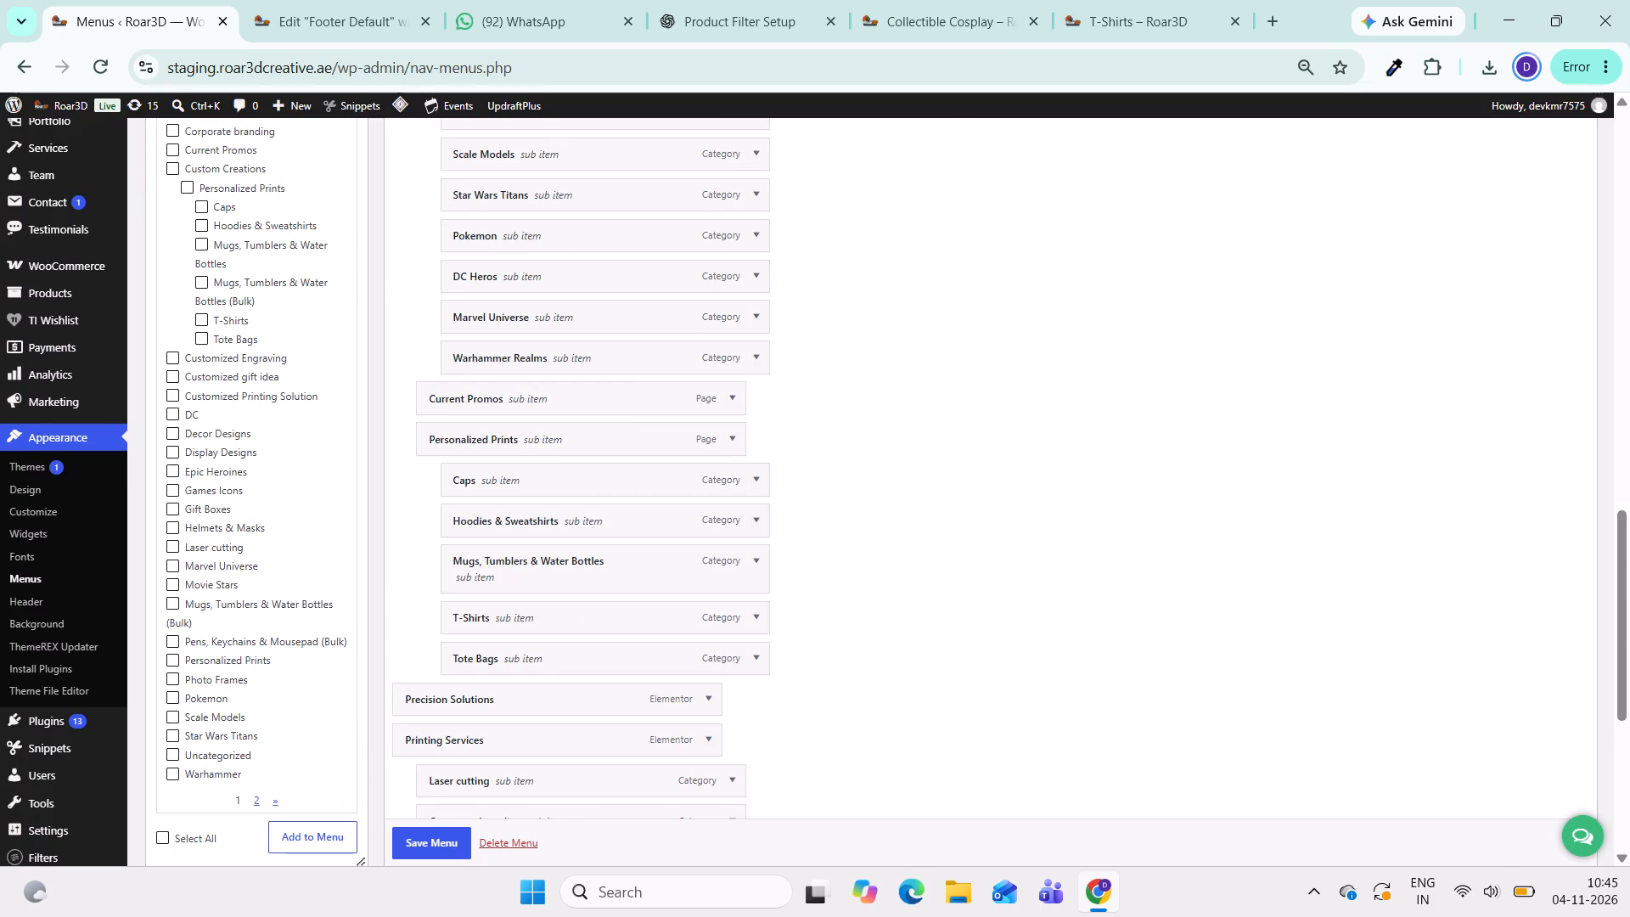
pyautogui.click(1112, 38)
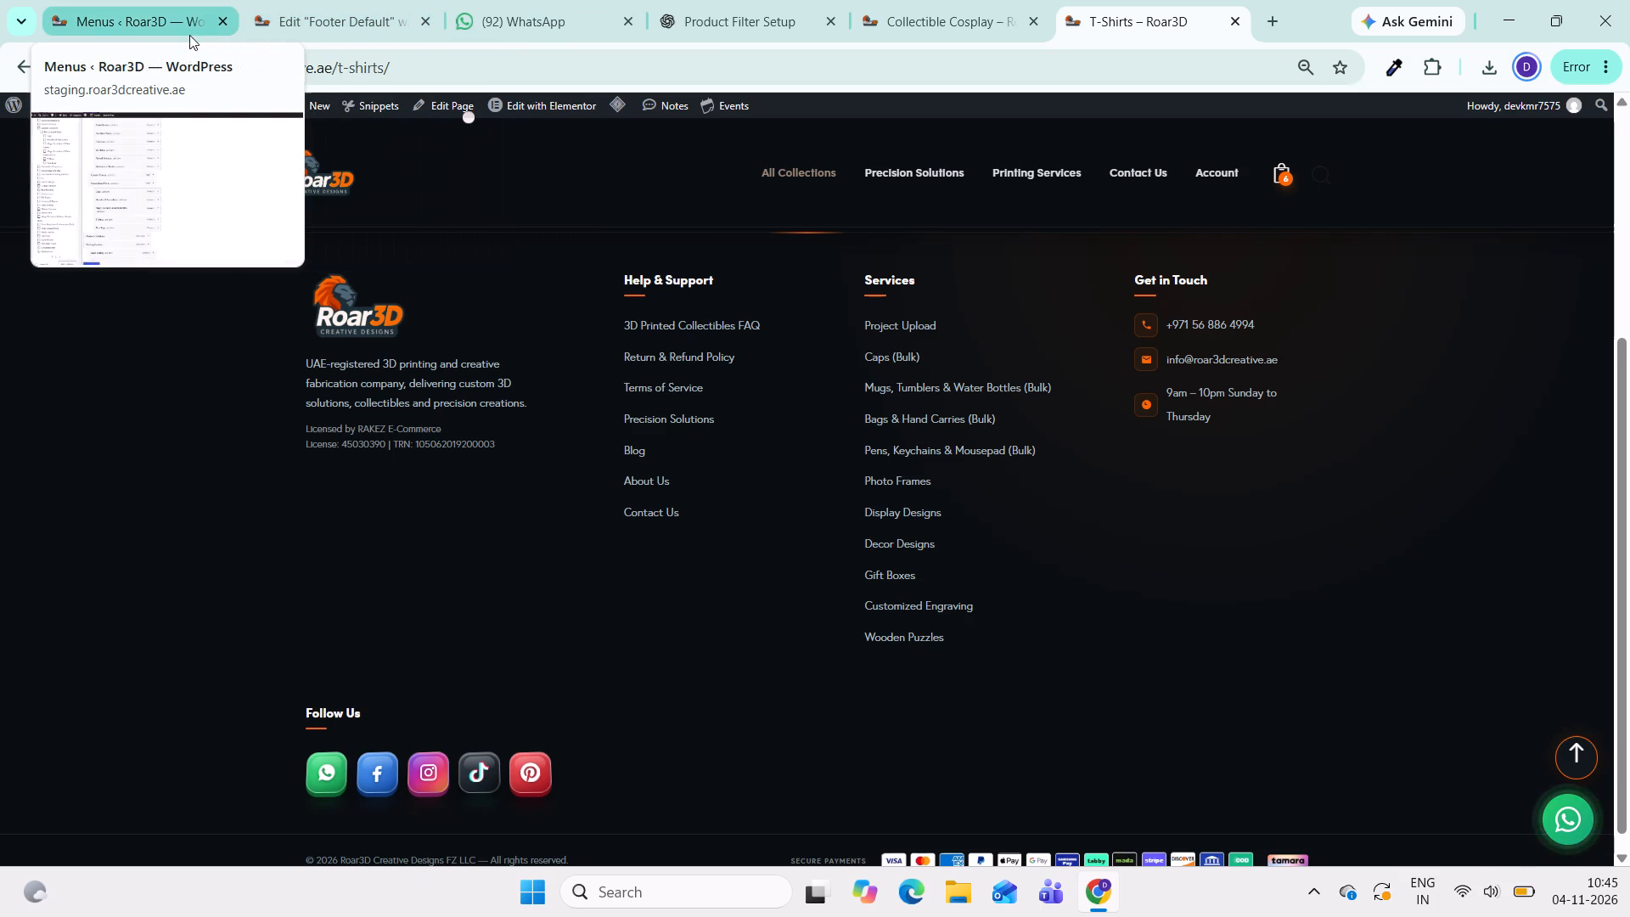
pyautogui.click(129, 29)
pyautogui.scroll(2, 953, 502)
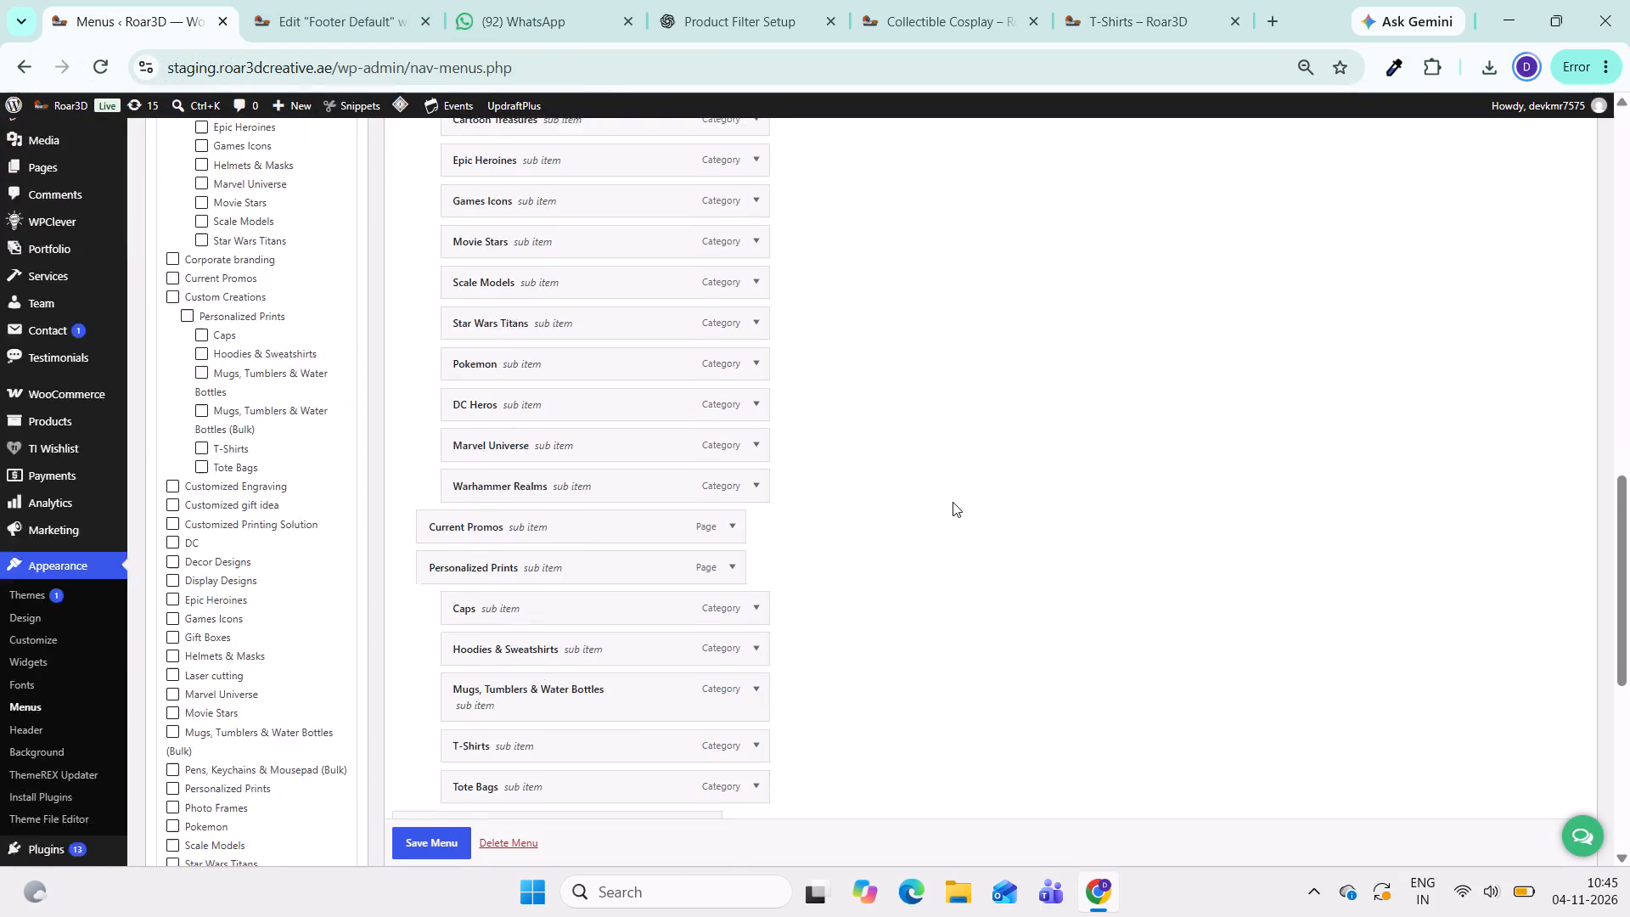
pyautogui.scroll(-5, 953, 502)
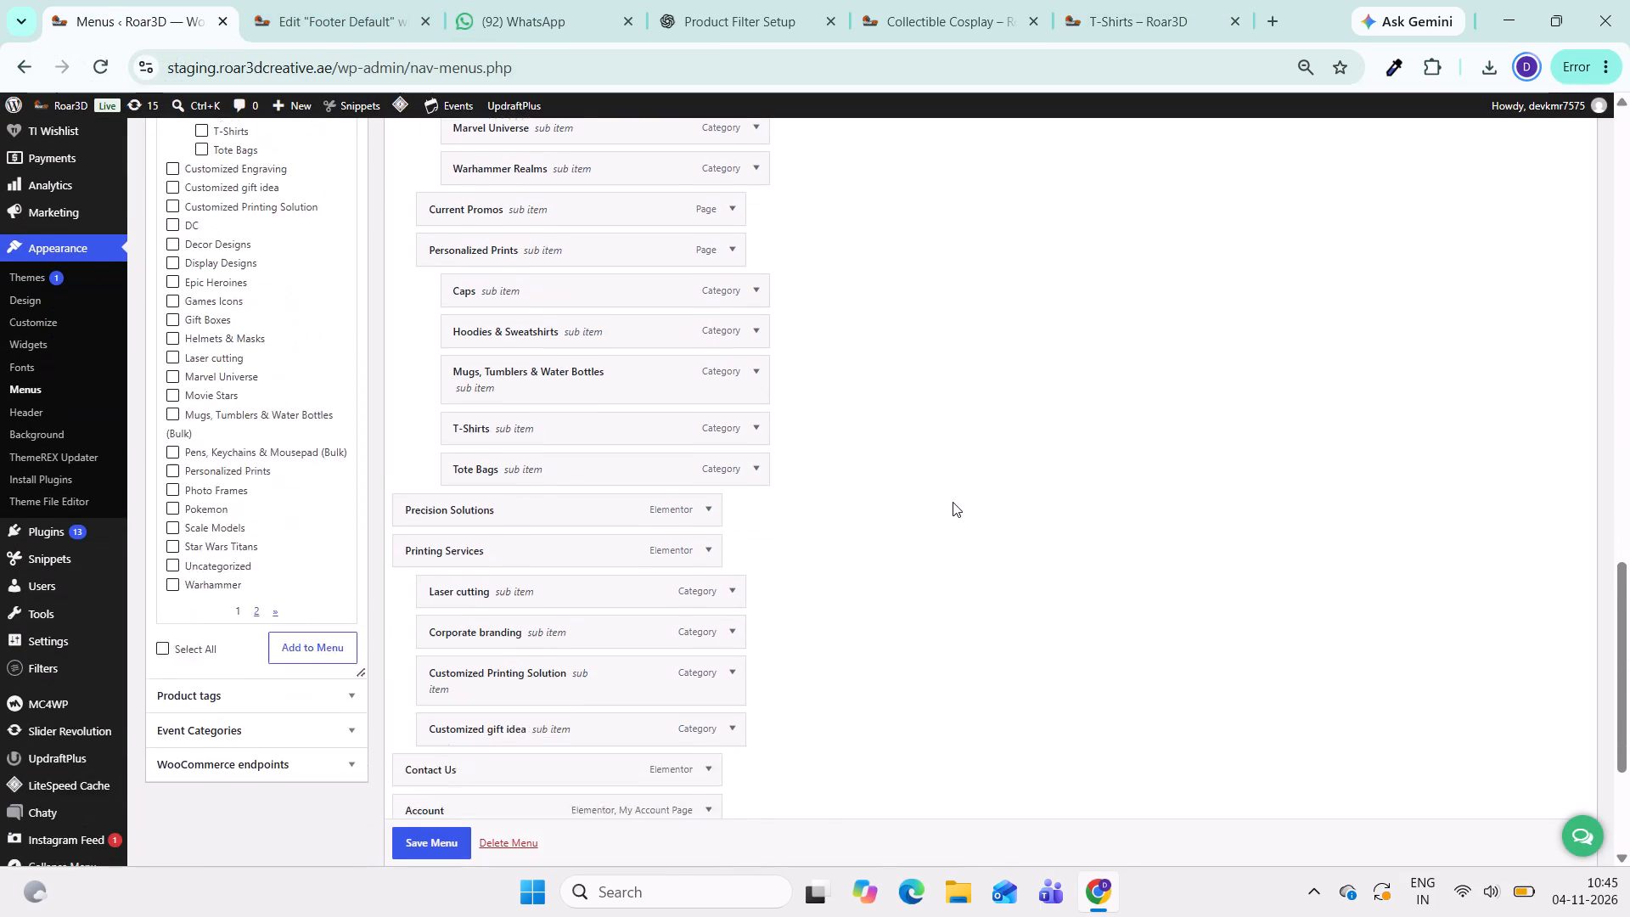
pyautogui.scroll(-2, 698, 632)
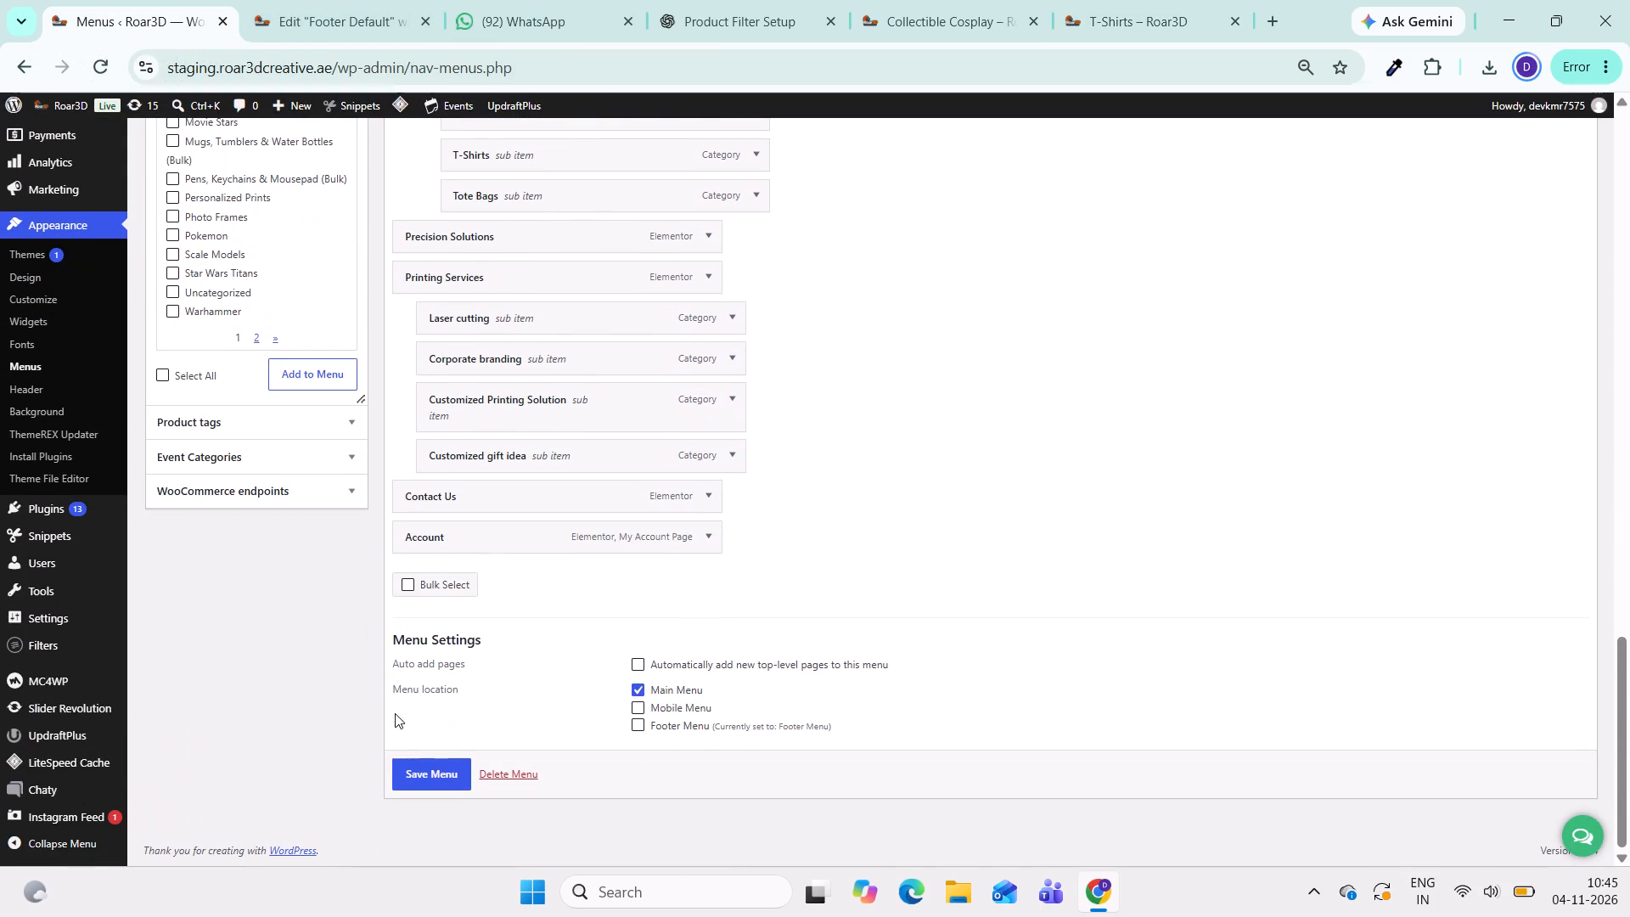
pyautogui.click(405, 768)
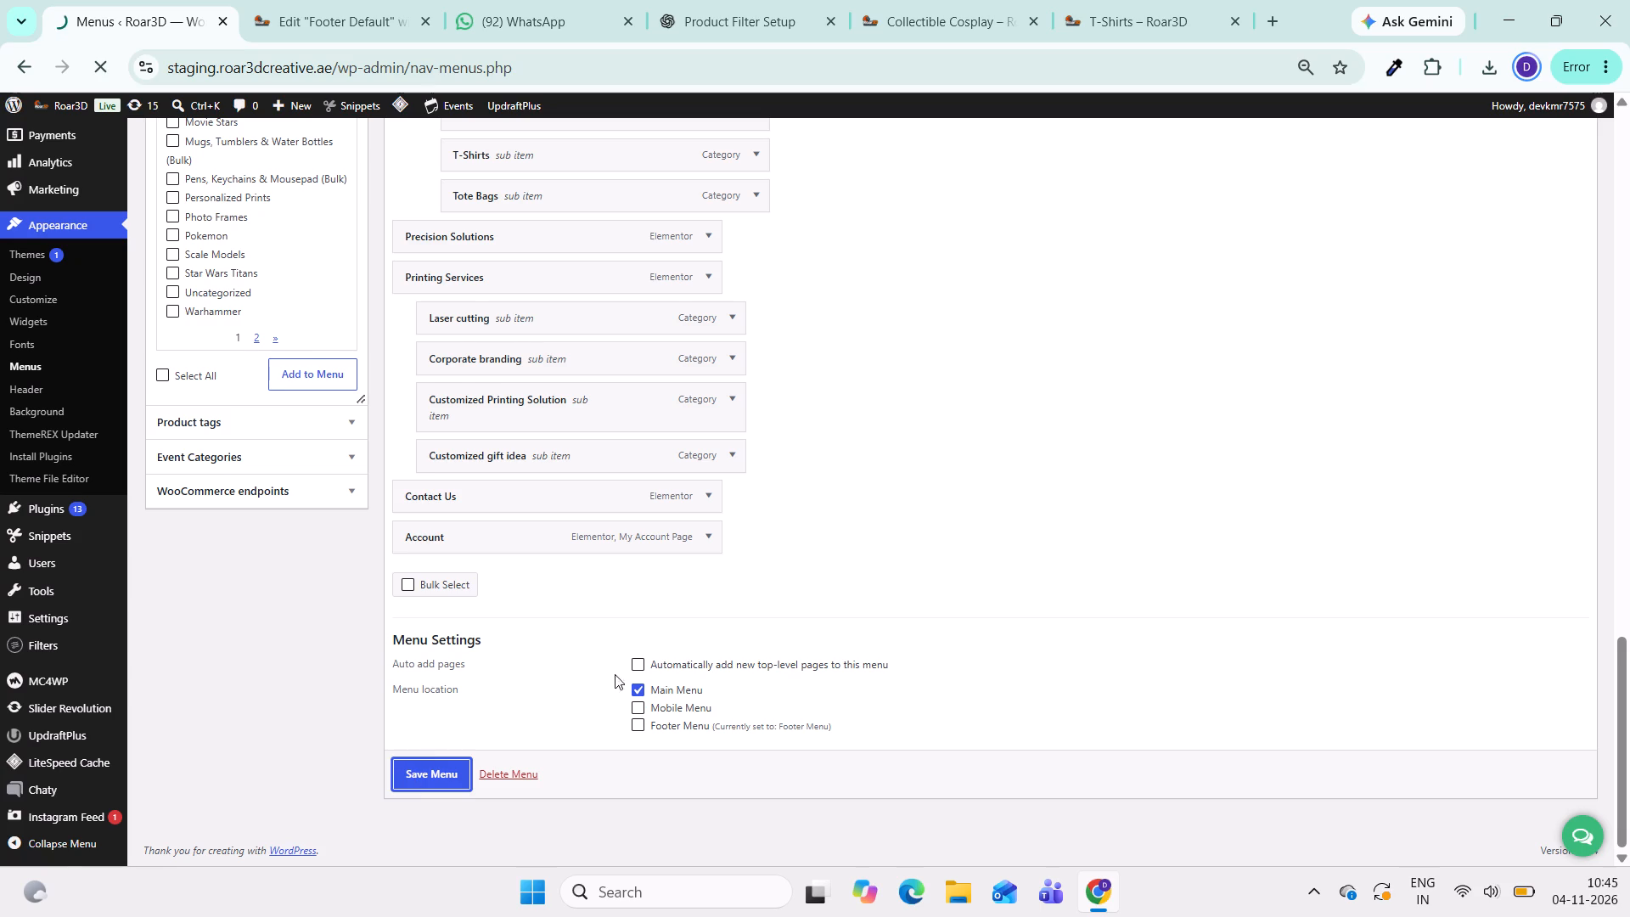
pyautogui.scroll(2, 922, 545)
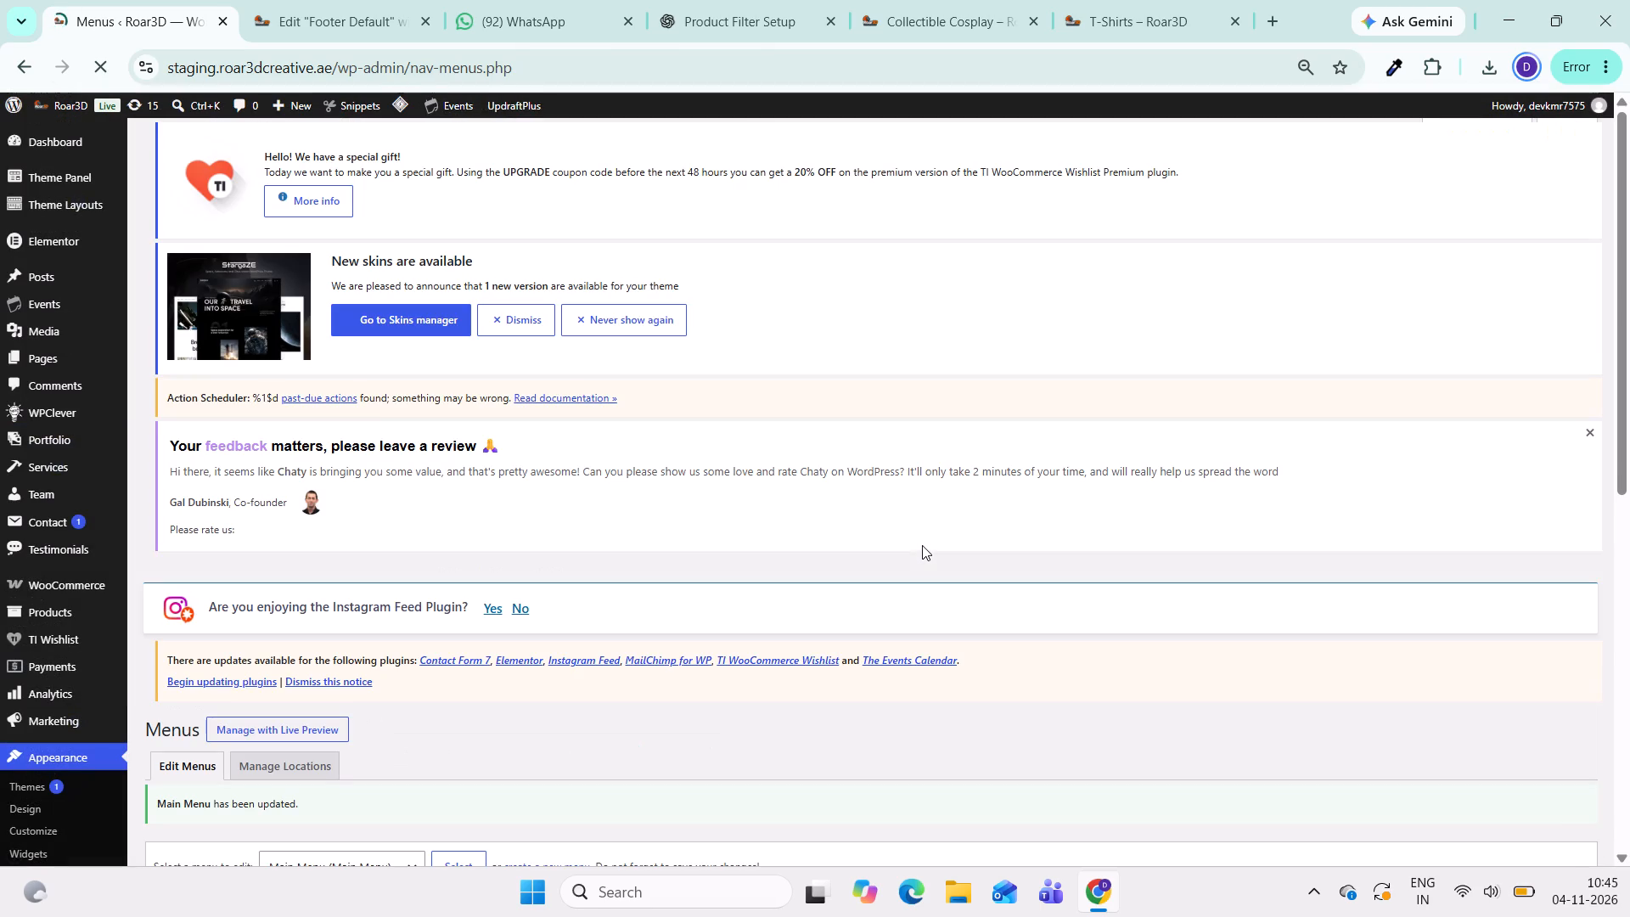
# Reload the staging site's T-Shirts page and open the Caps category under Personalized Prints to check its menu link and product listing.
pyautogui.click(921, 36)
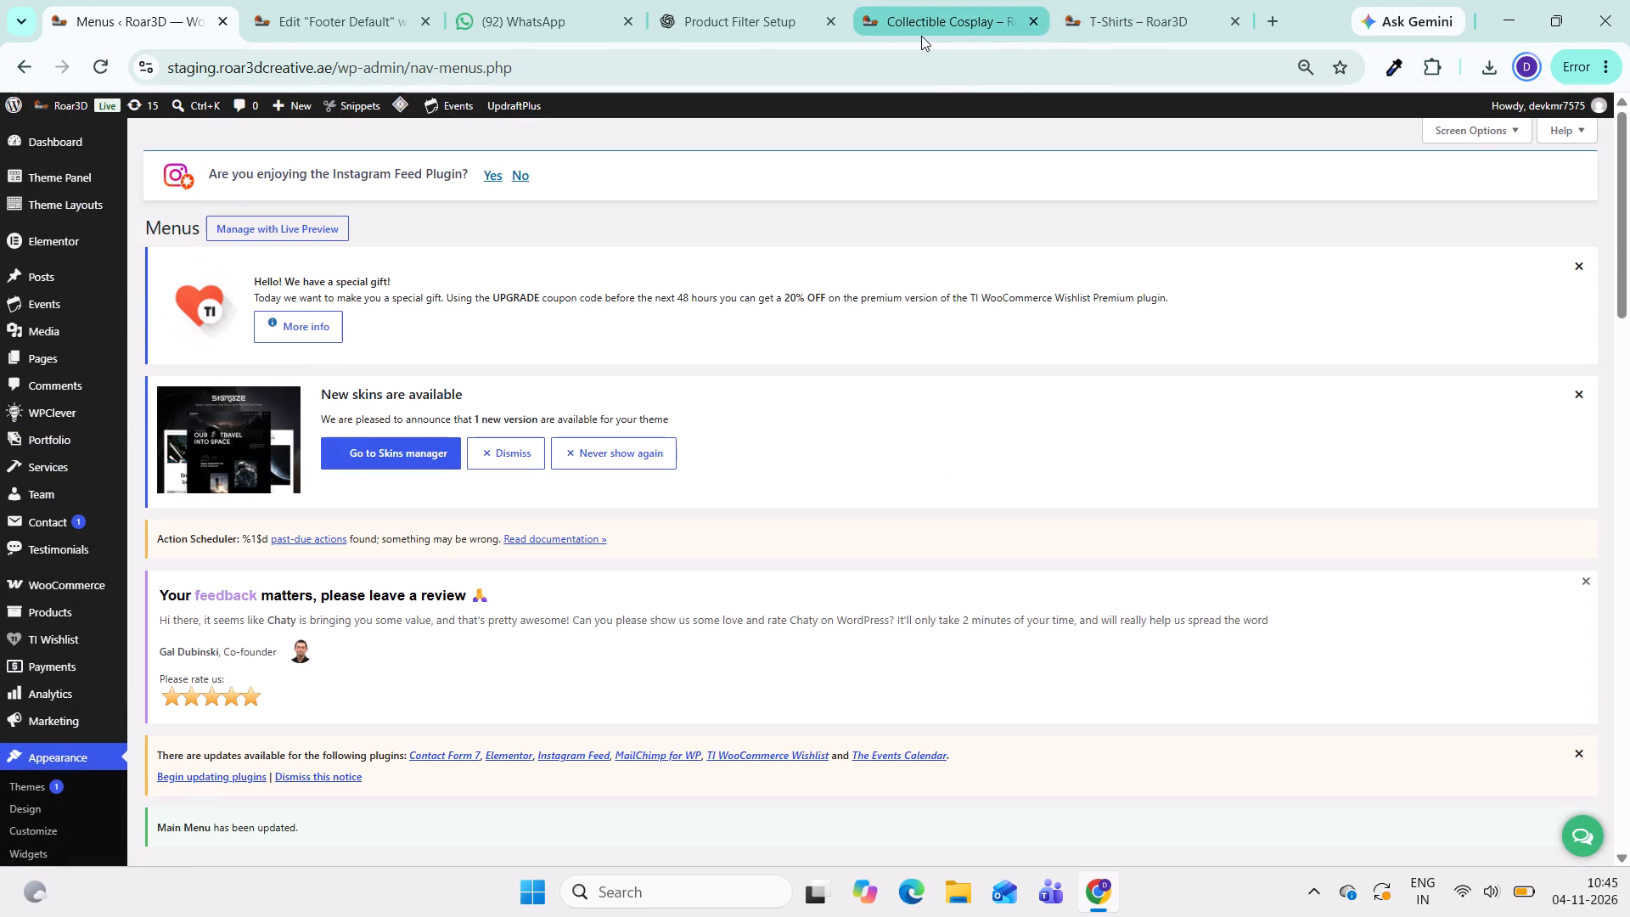
pyautogui.scroll(2, 755, 318)
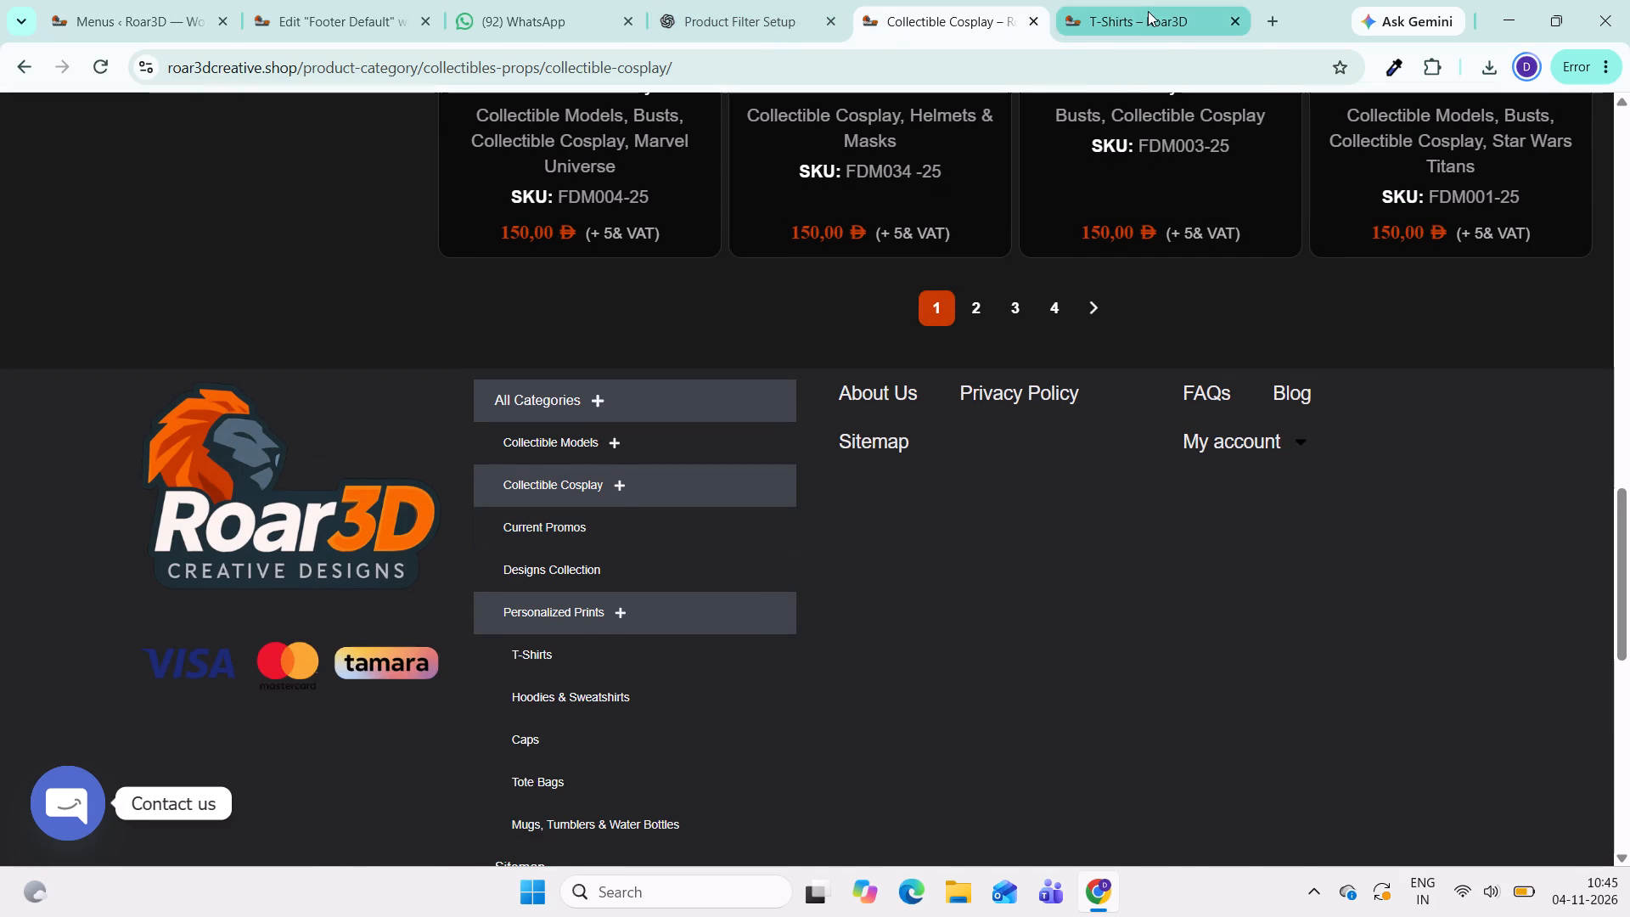
pyautogui.click(1148, 10)
pyautogui.scroll(9, 899, 250)
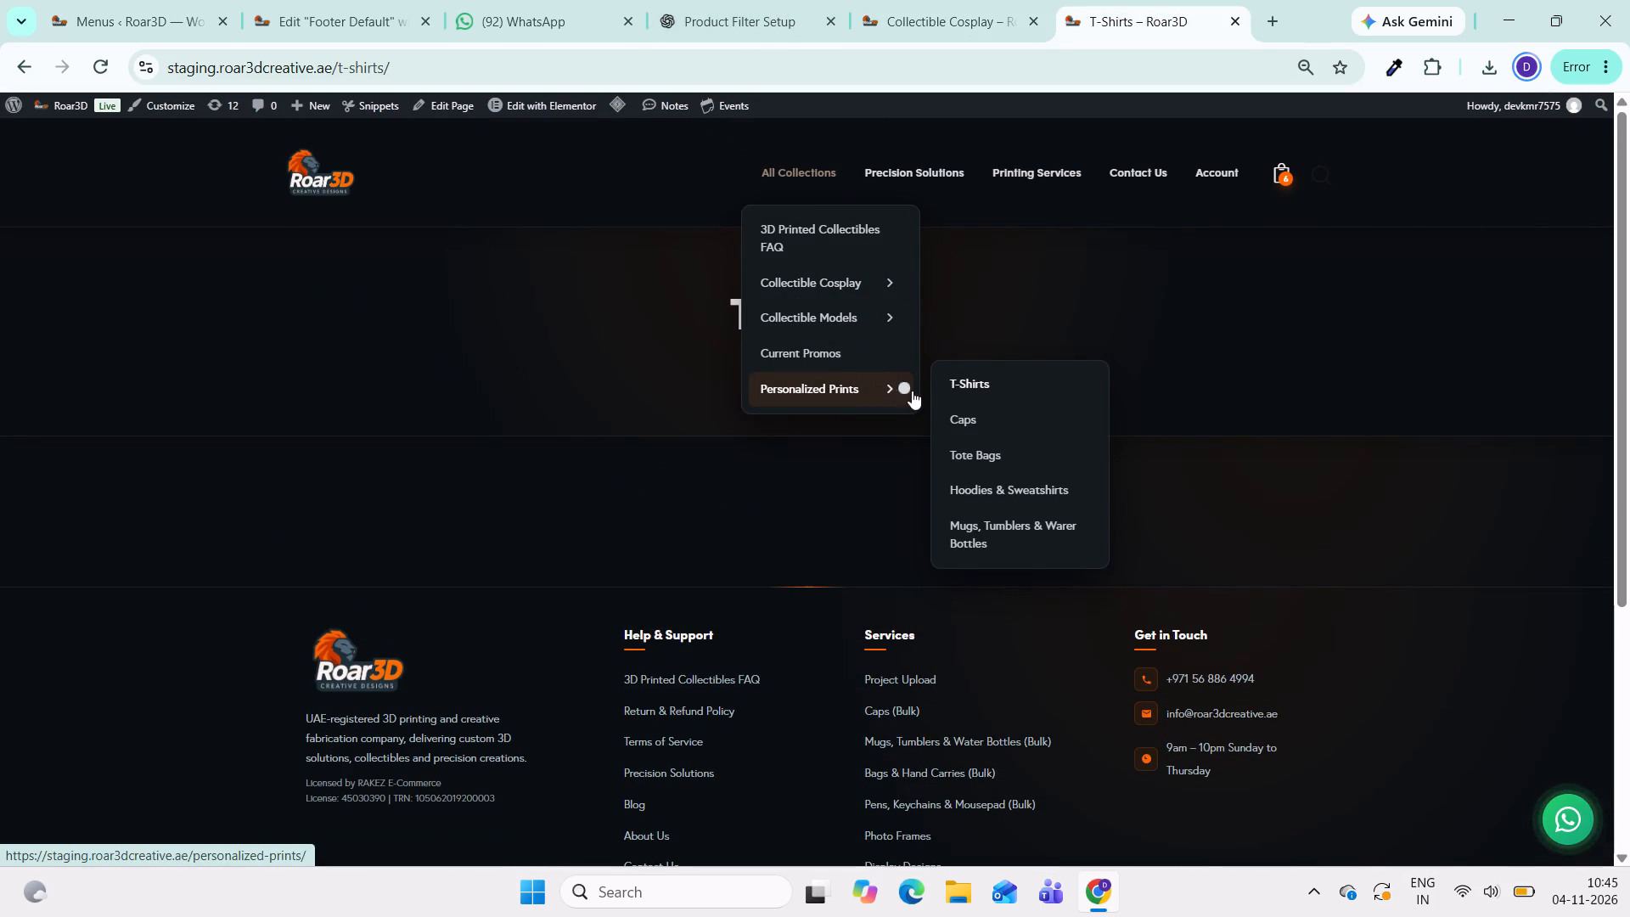
pyautogui.click(966, 390)
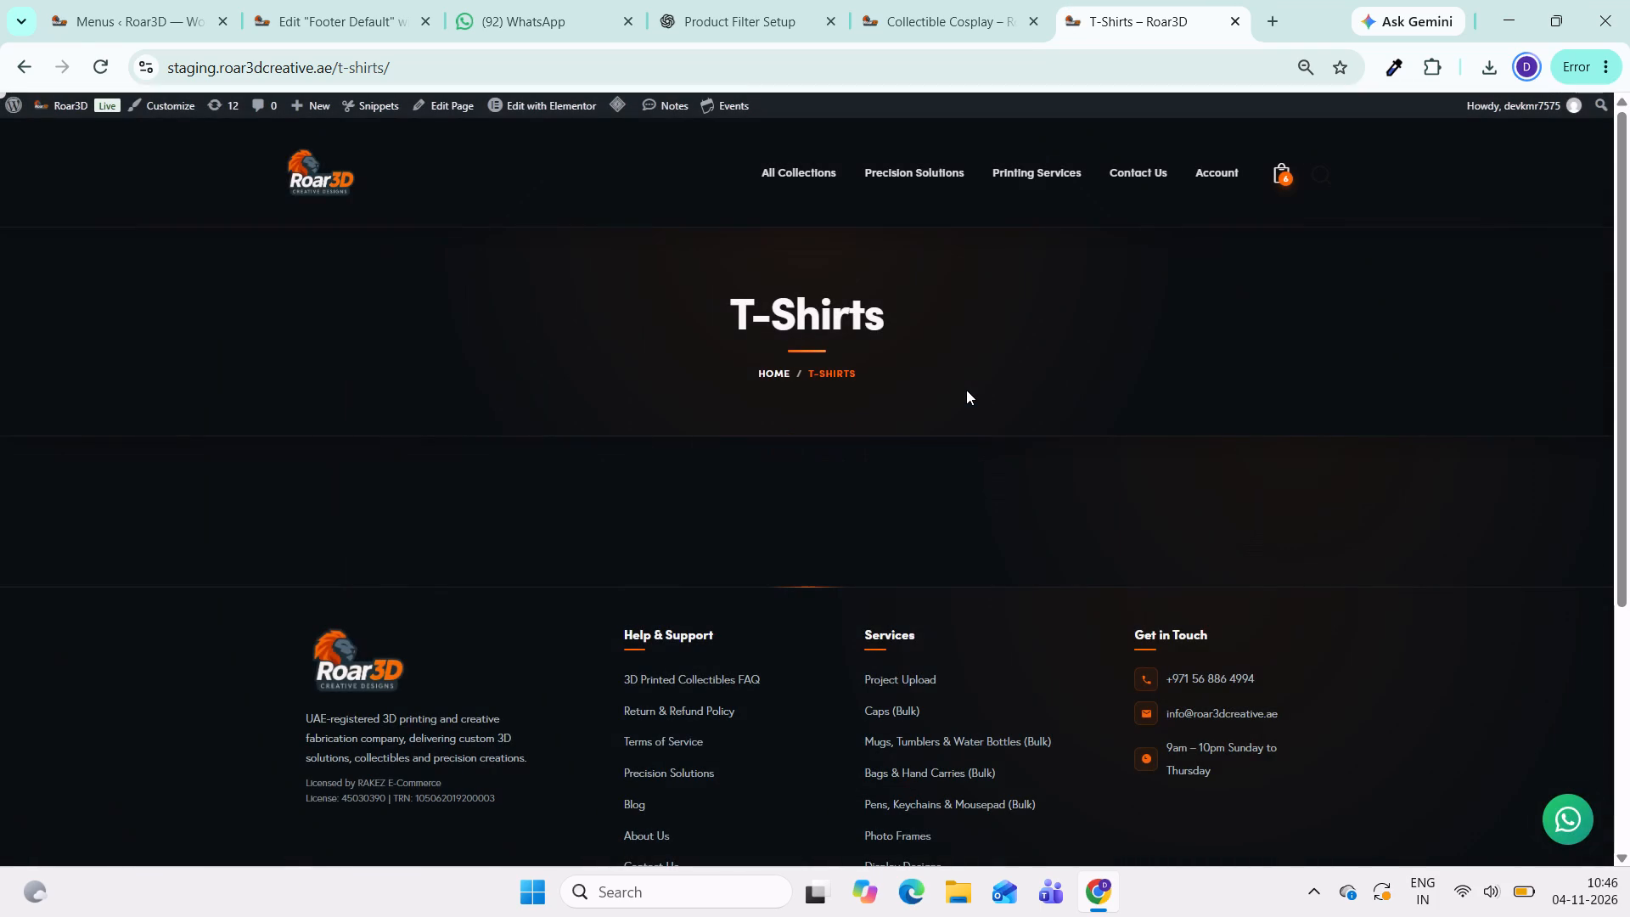
pyautogui.click(101, 64)
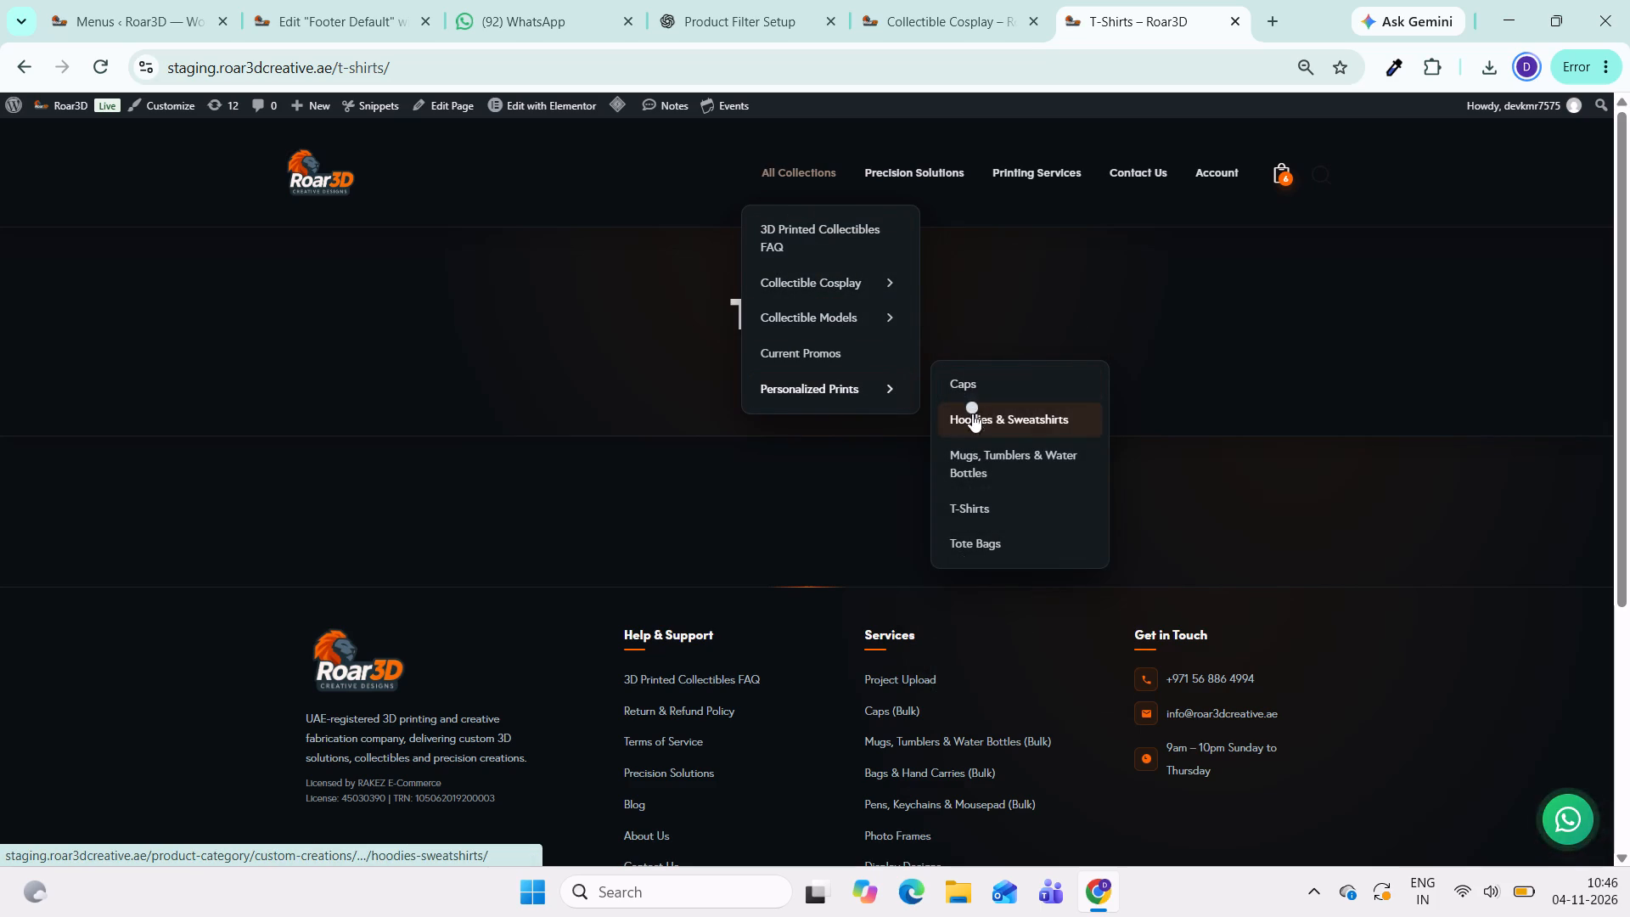
pyautogui.click(991, 385)
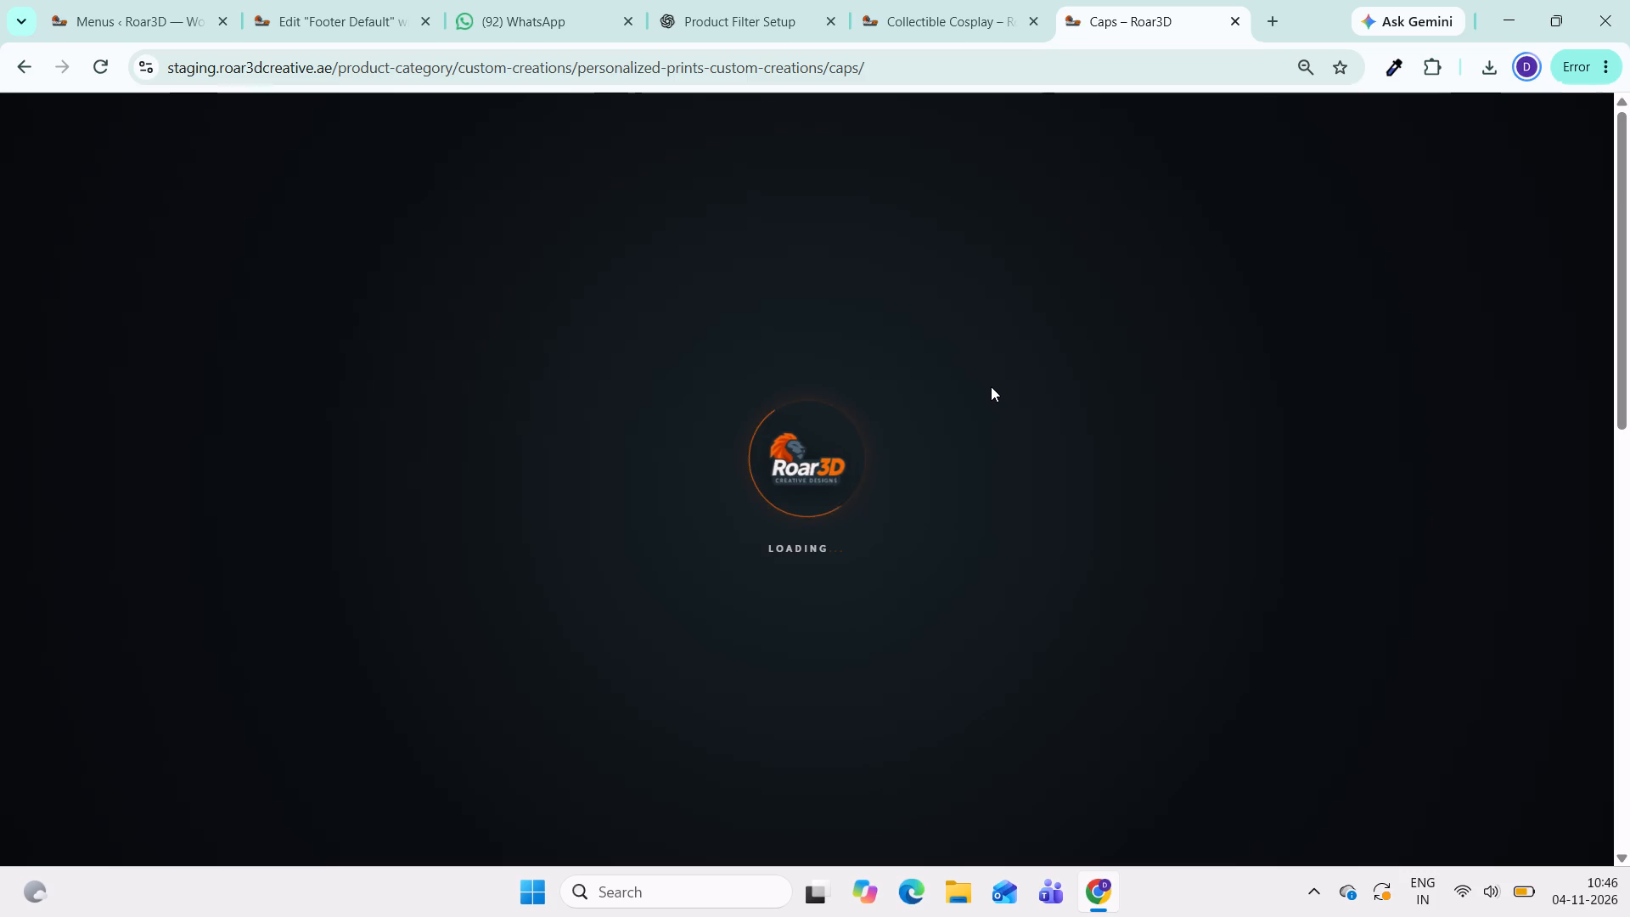
pyautogui.scroll(-2, 991, 386)
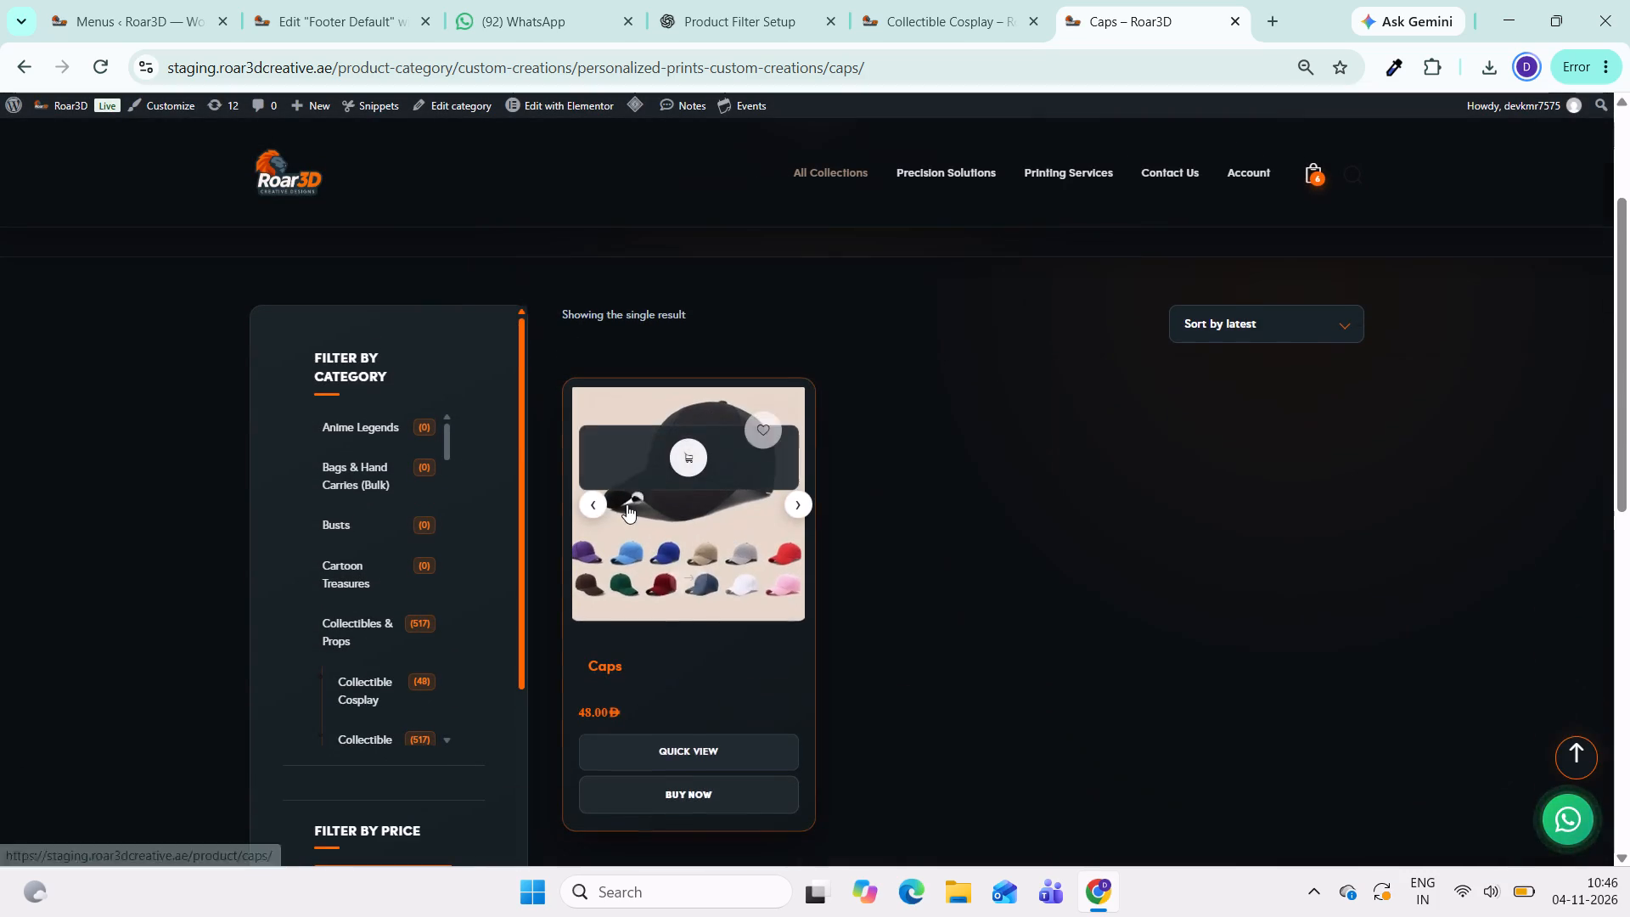
# Open the Hoodies & Sweatshirts category under Personalized Prints to check its menu link and product listing.
pyautogui.scroll(-1, 697, 571)
pyautogui.scroll(-4, 913, 729)
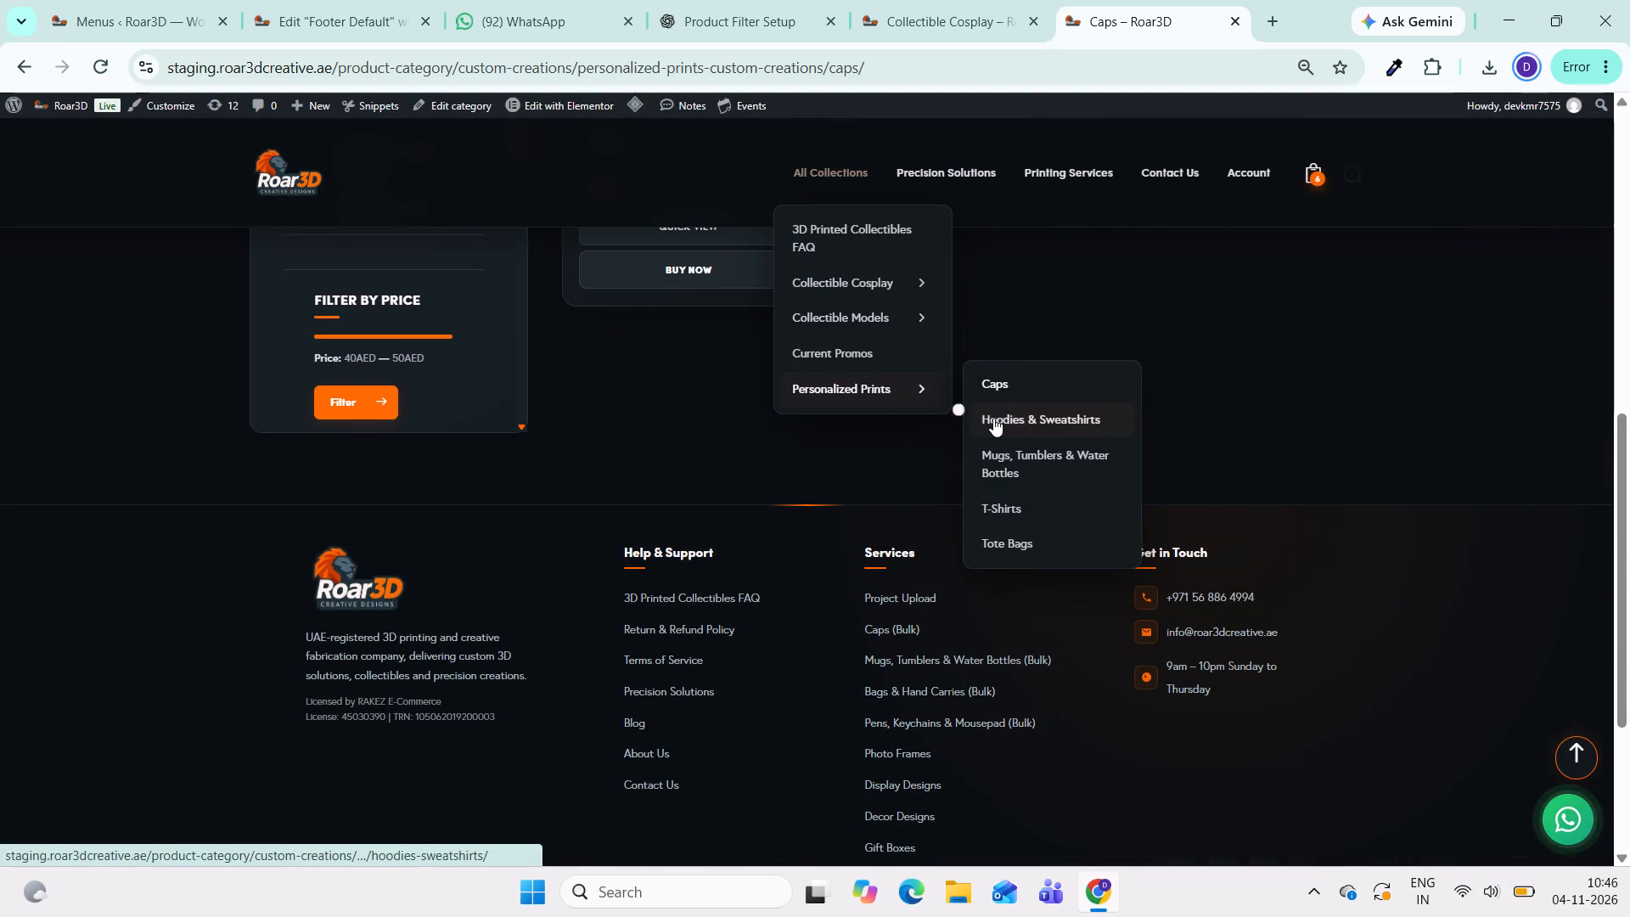
pyautogui.click(1016, 419)
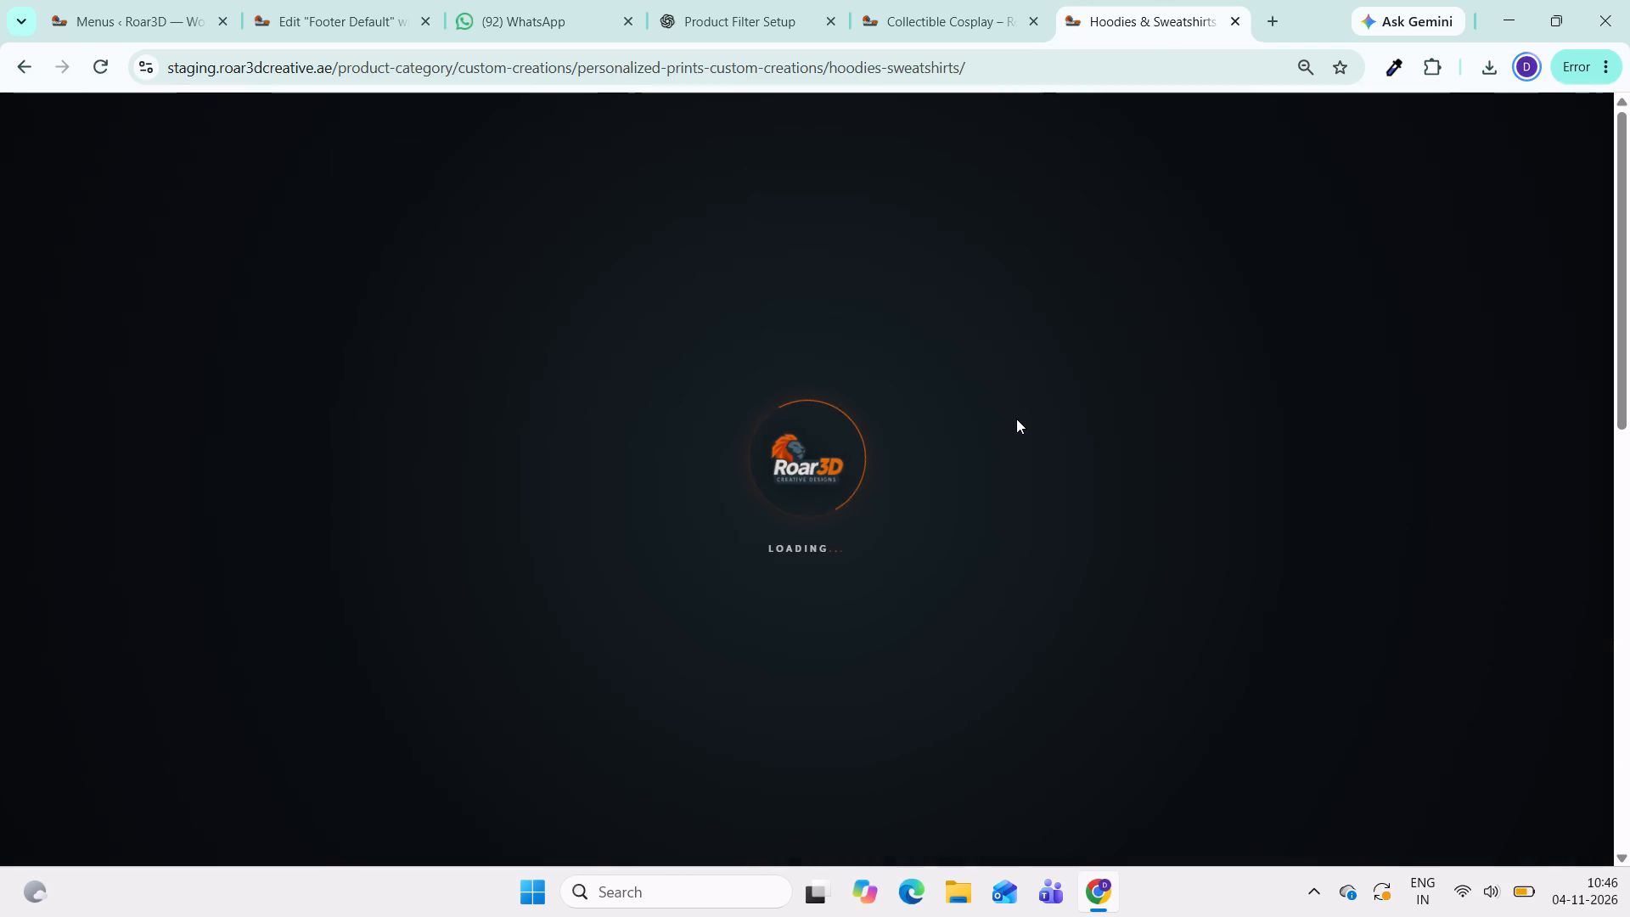
pyautogui.scroll(-4, 1016, 419)
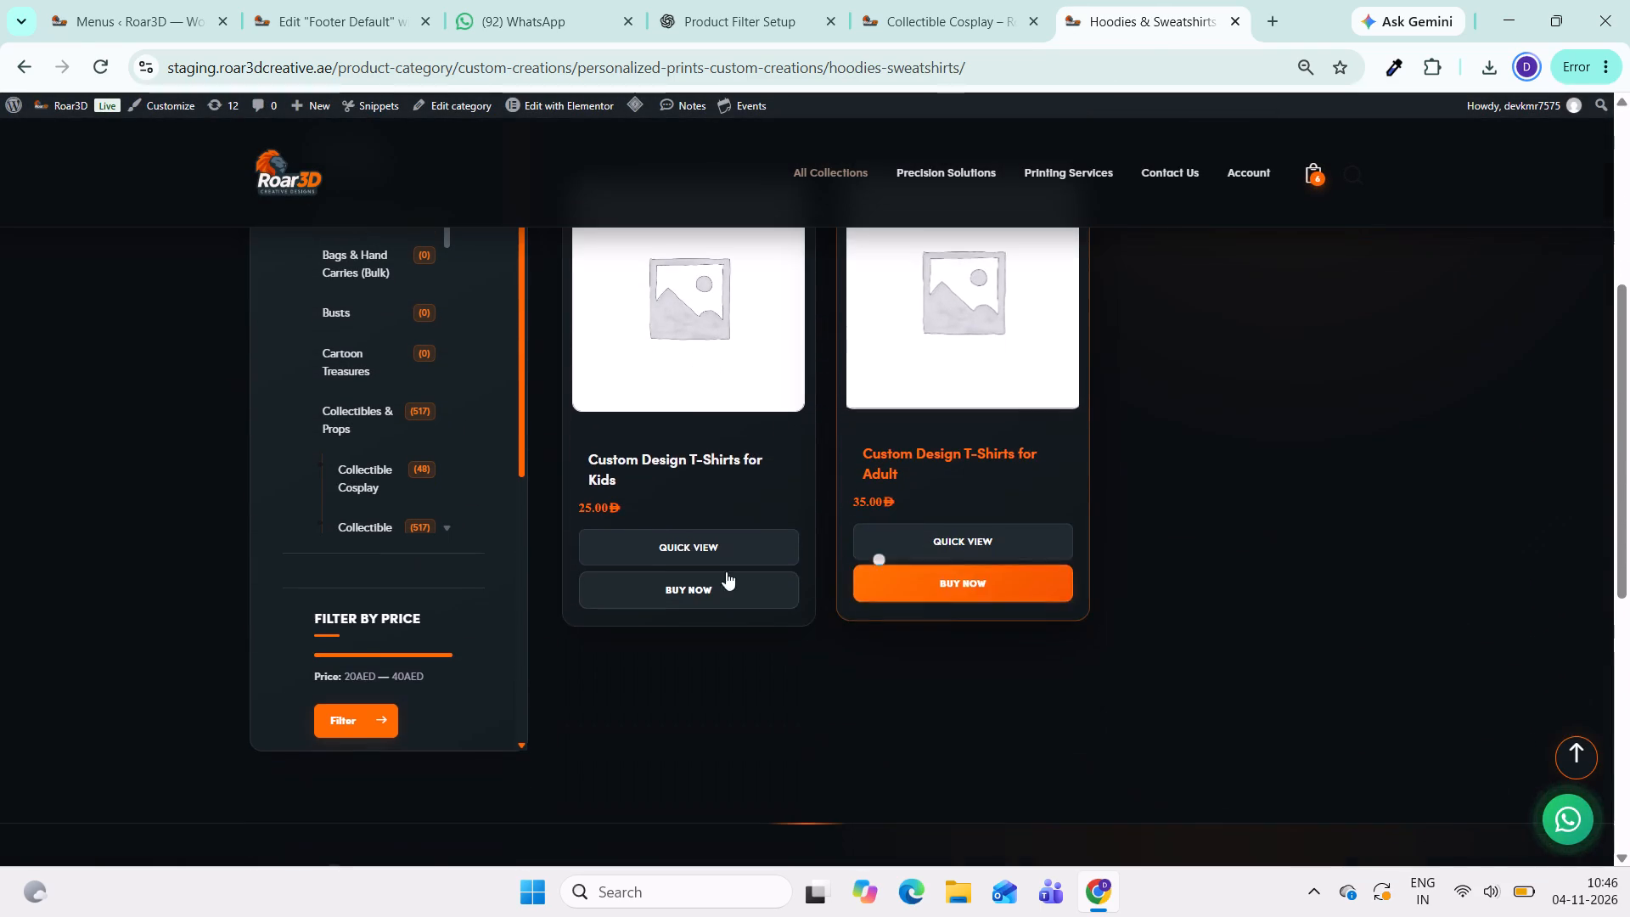
pyautogui.scroll(-3, 750, 640)
# Open the T-Shirts category under Personalized Prints to check its menu link and product listing.
pyautogui.scroll(2, 746, 402)
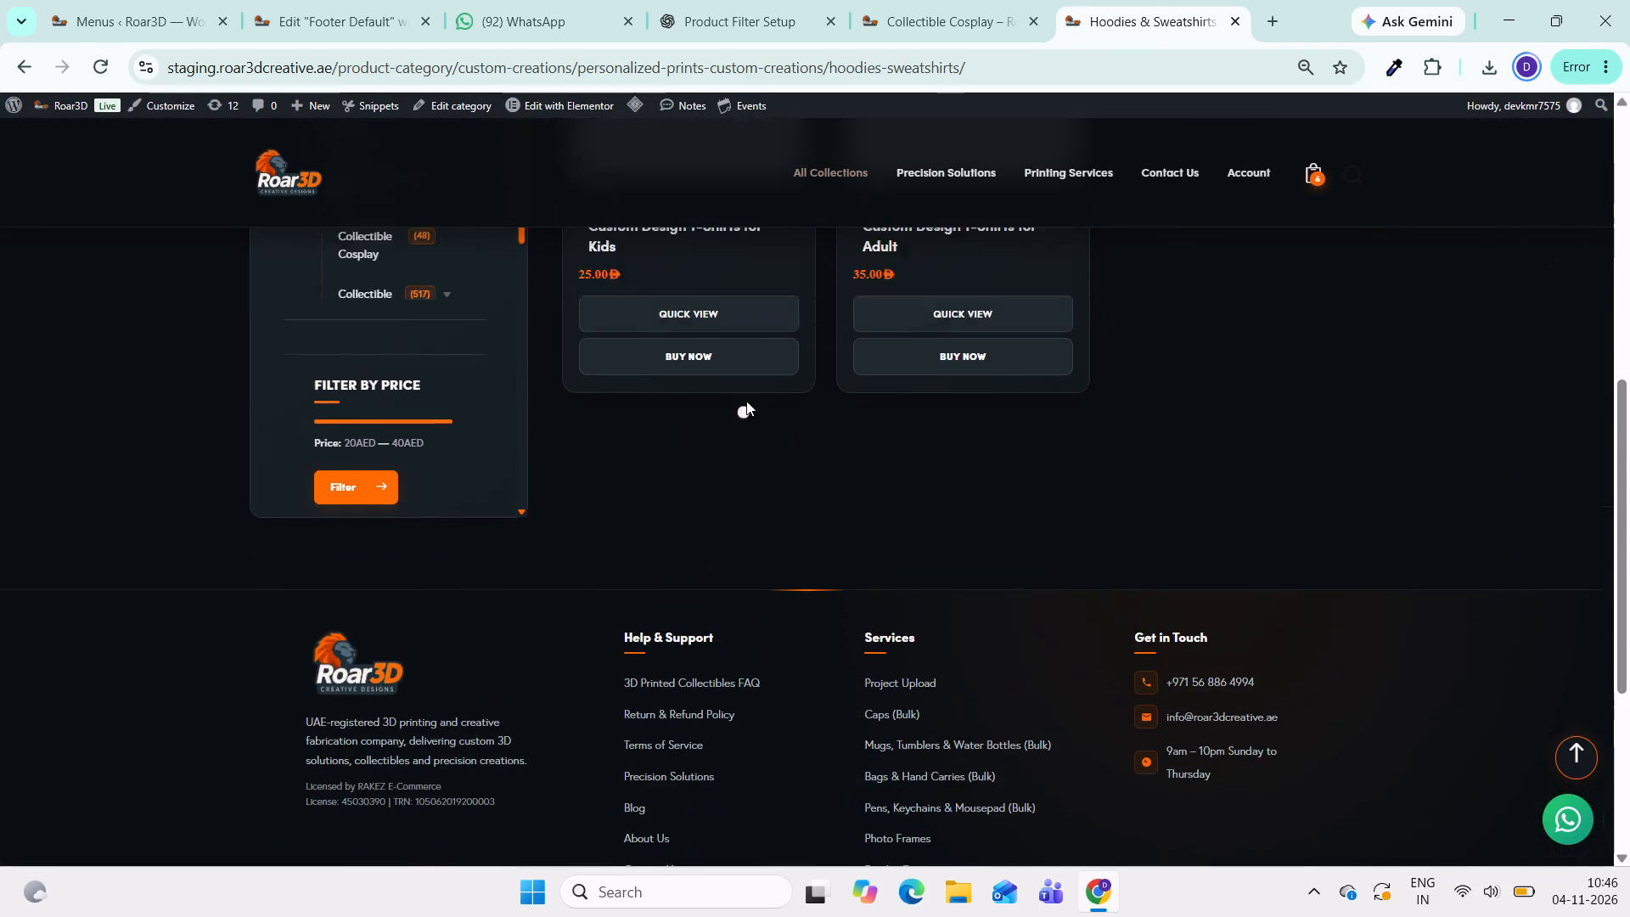
pyautogui.scroll(9, 746, 401)
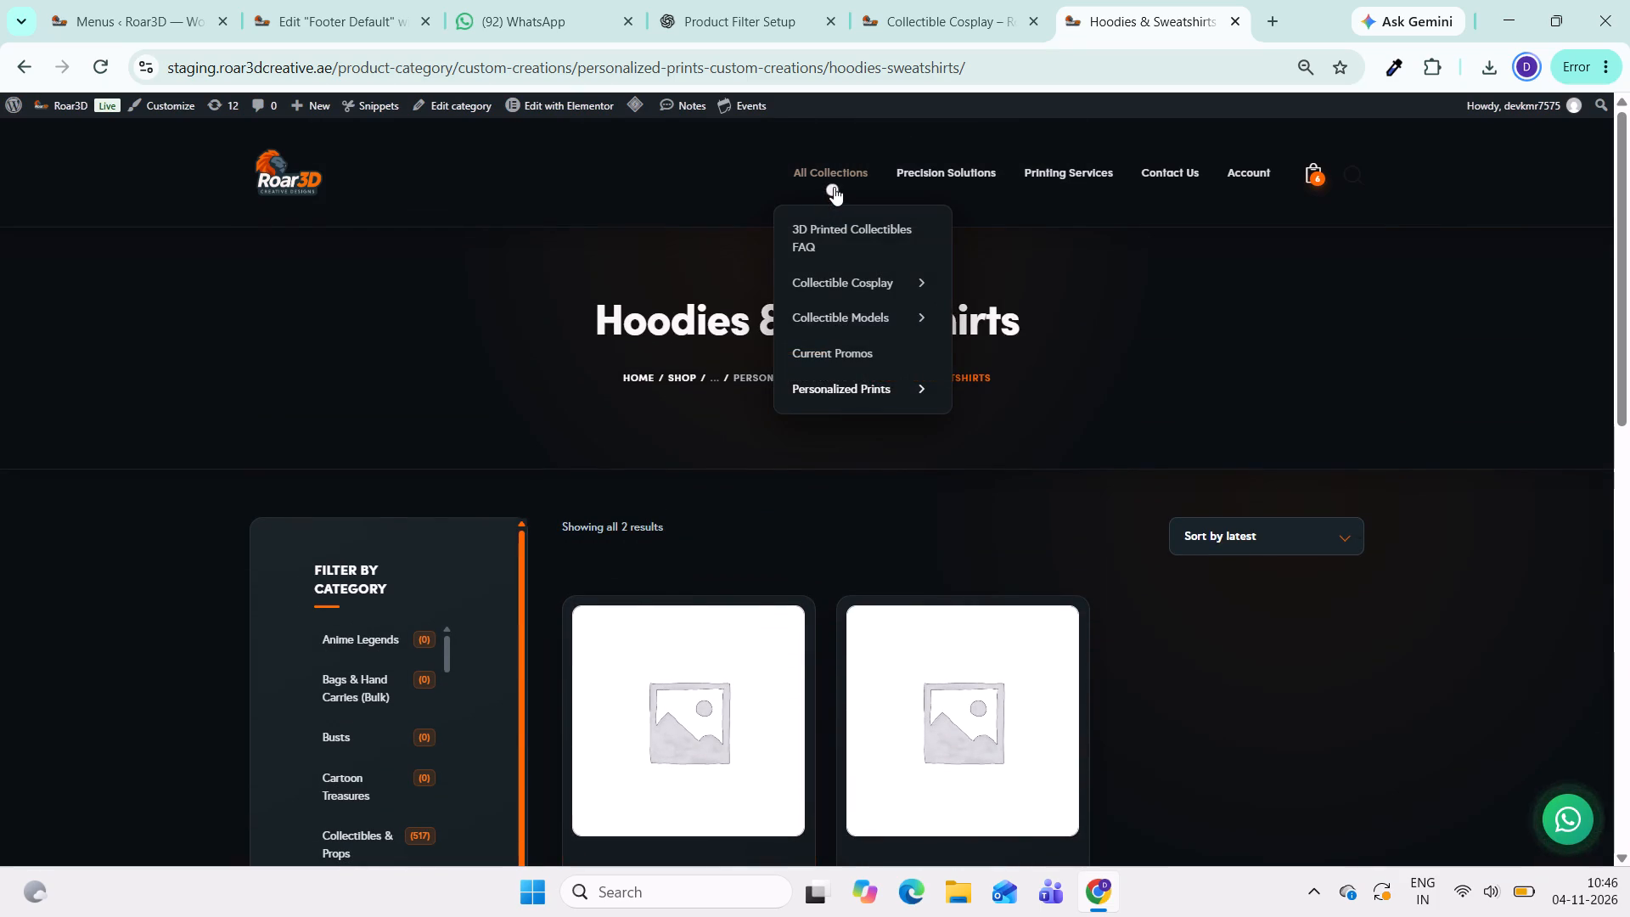
pyautogui.click(1007, 512)
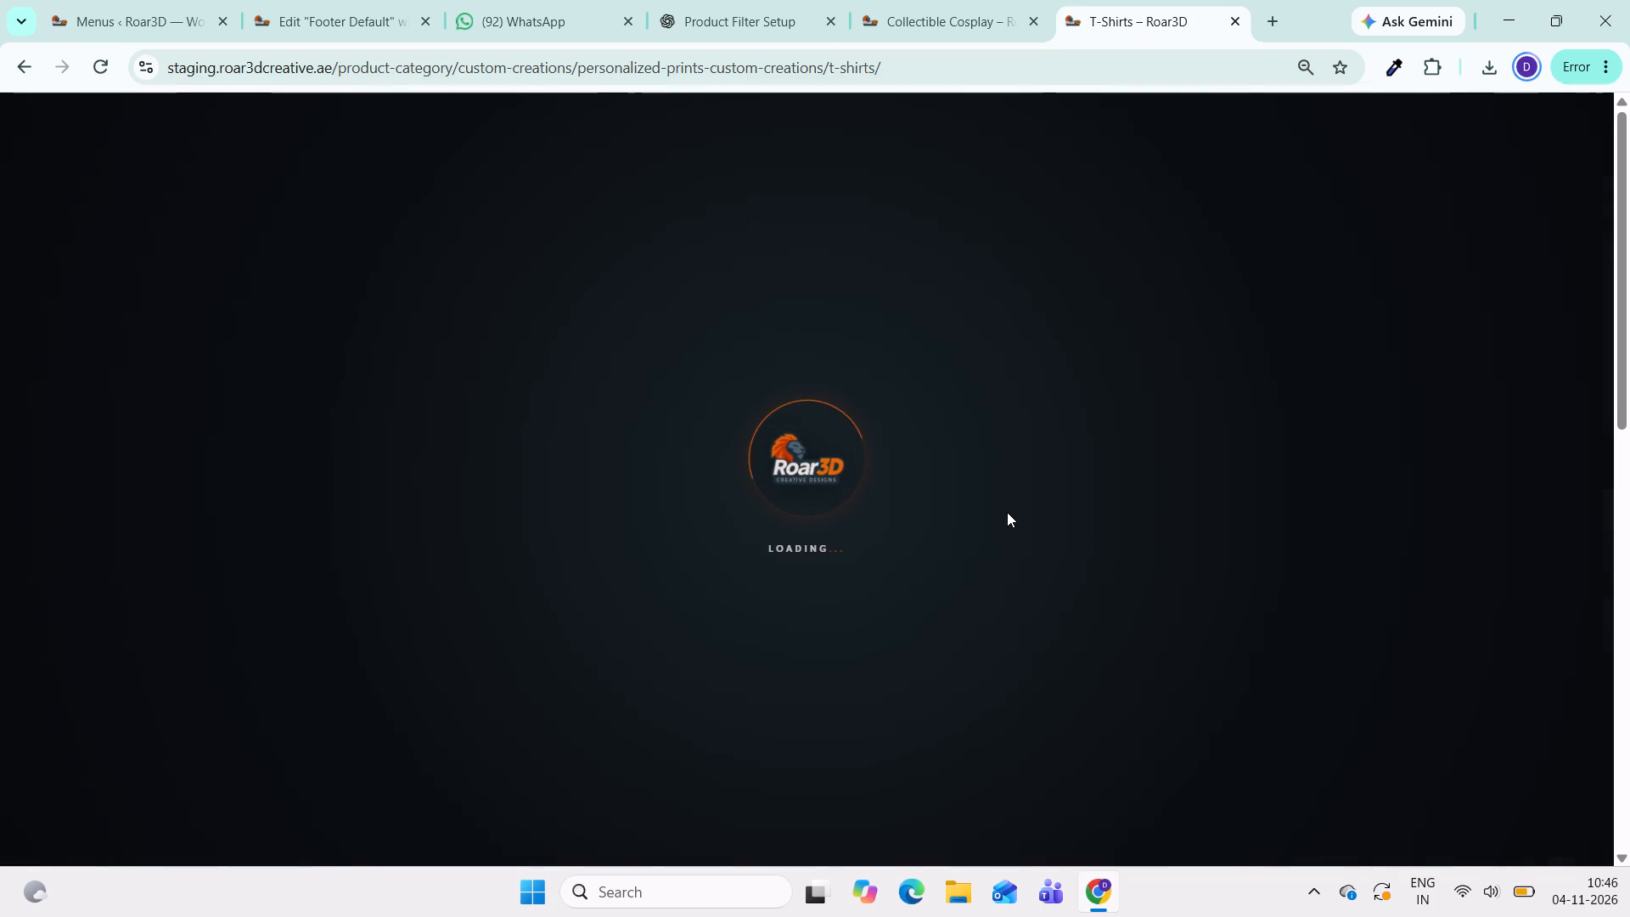
pyautogui.scroll(-2, 1007, 512)
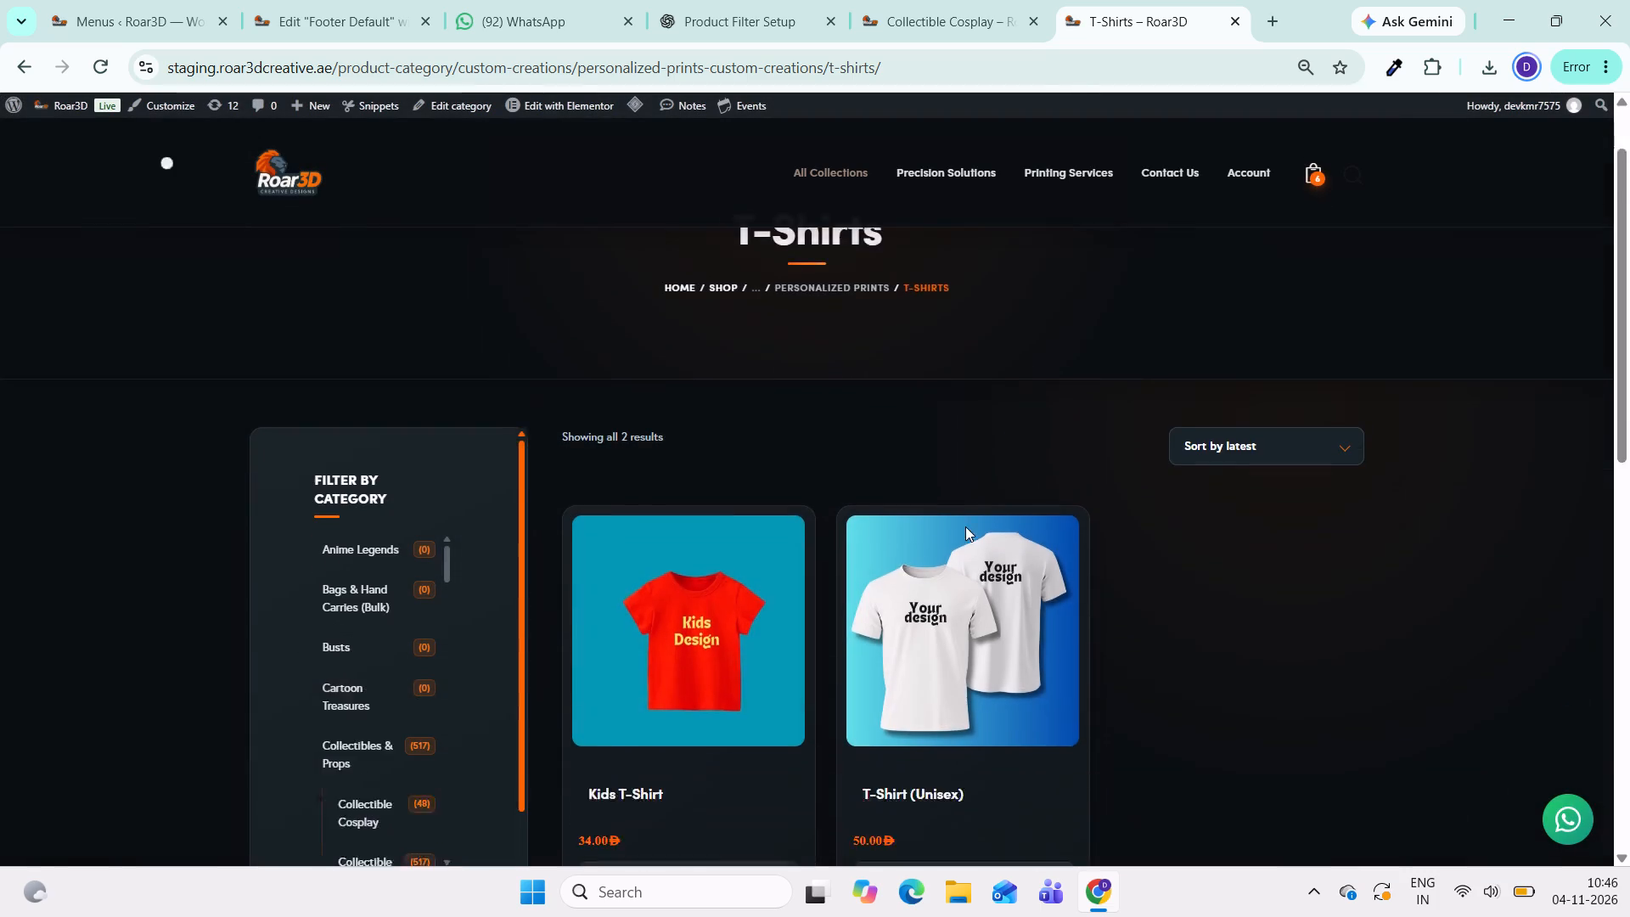
pyautogui.scroll(-1, 943, 577)
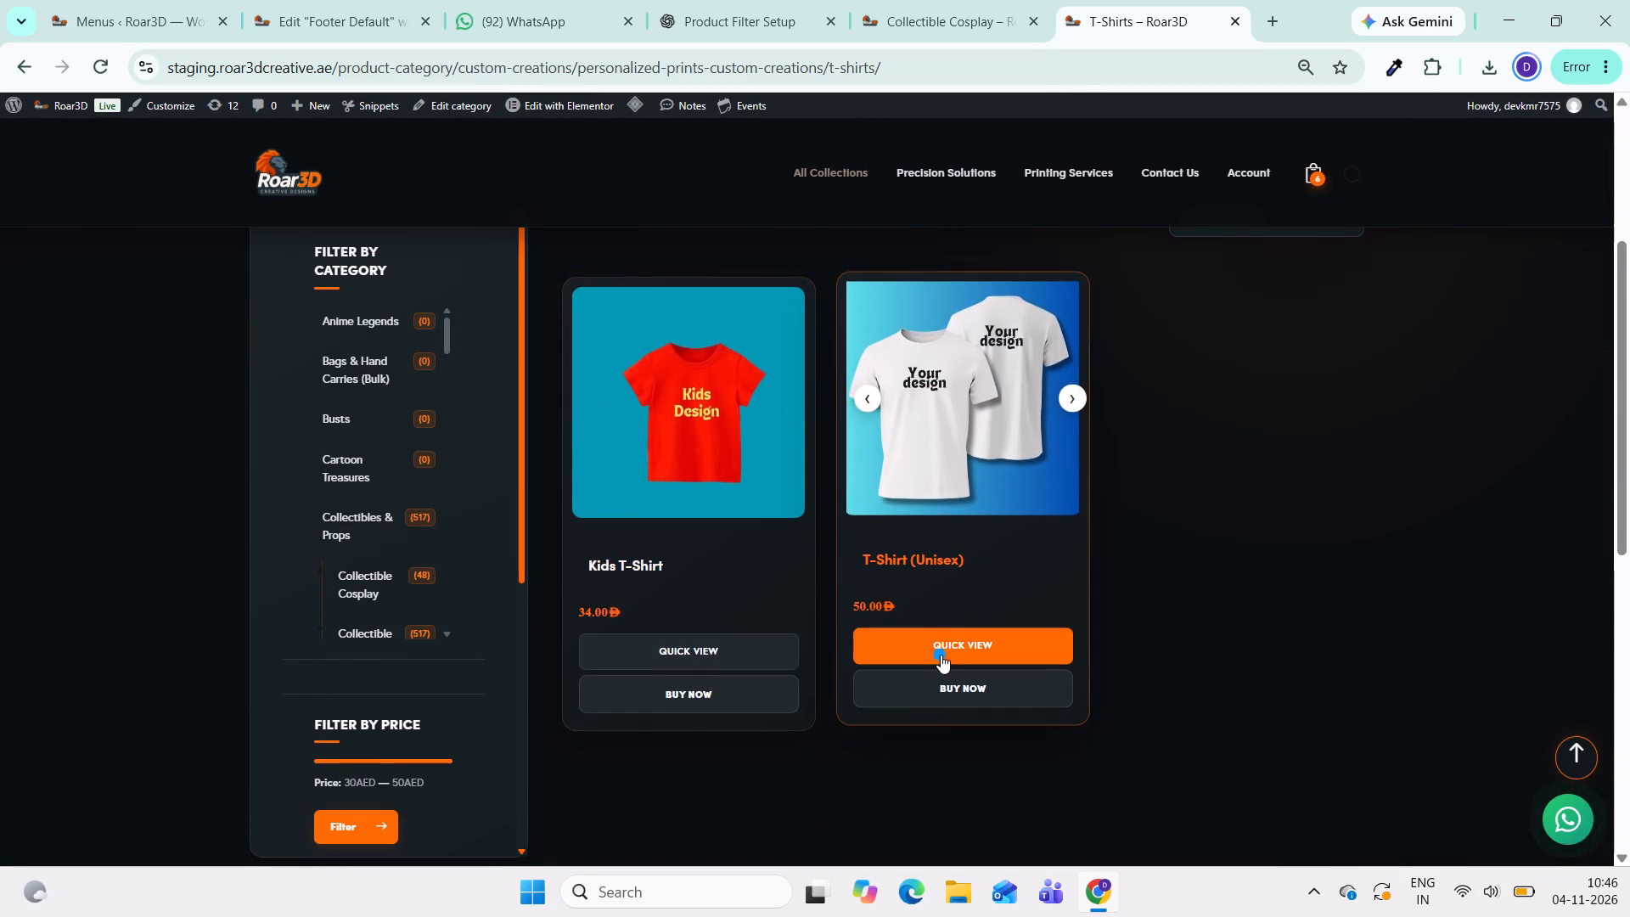
pyautogui.scroll(-3, 906, 643)
pyautogui.scroll(-2, 739, 657)
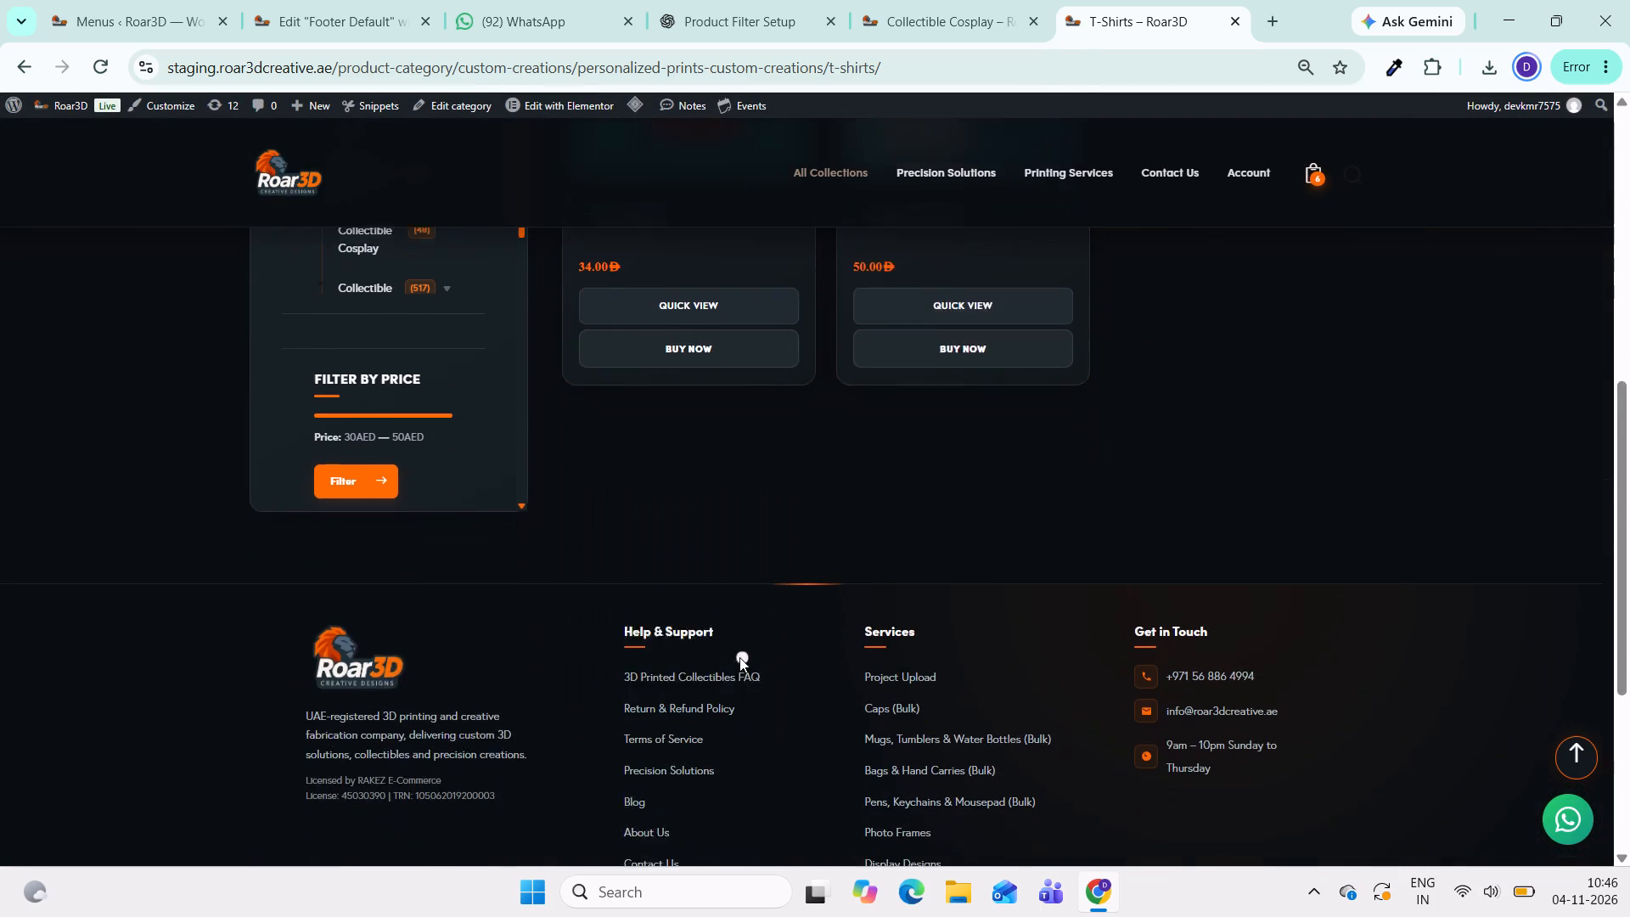
pyautogui.scroll(-2, 706, 444)
# Open the Tote Bags category under Personalized Prints and check its menu link, product listing and the product's image carousel.
pyautogui.scroll(6, 724, 370)
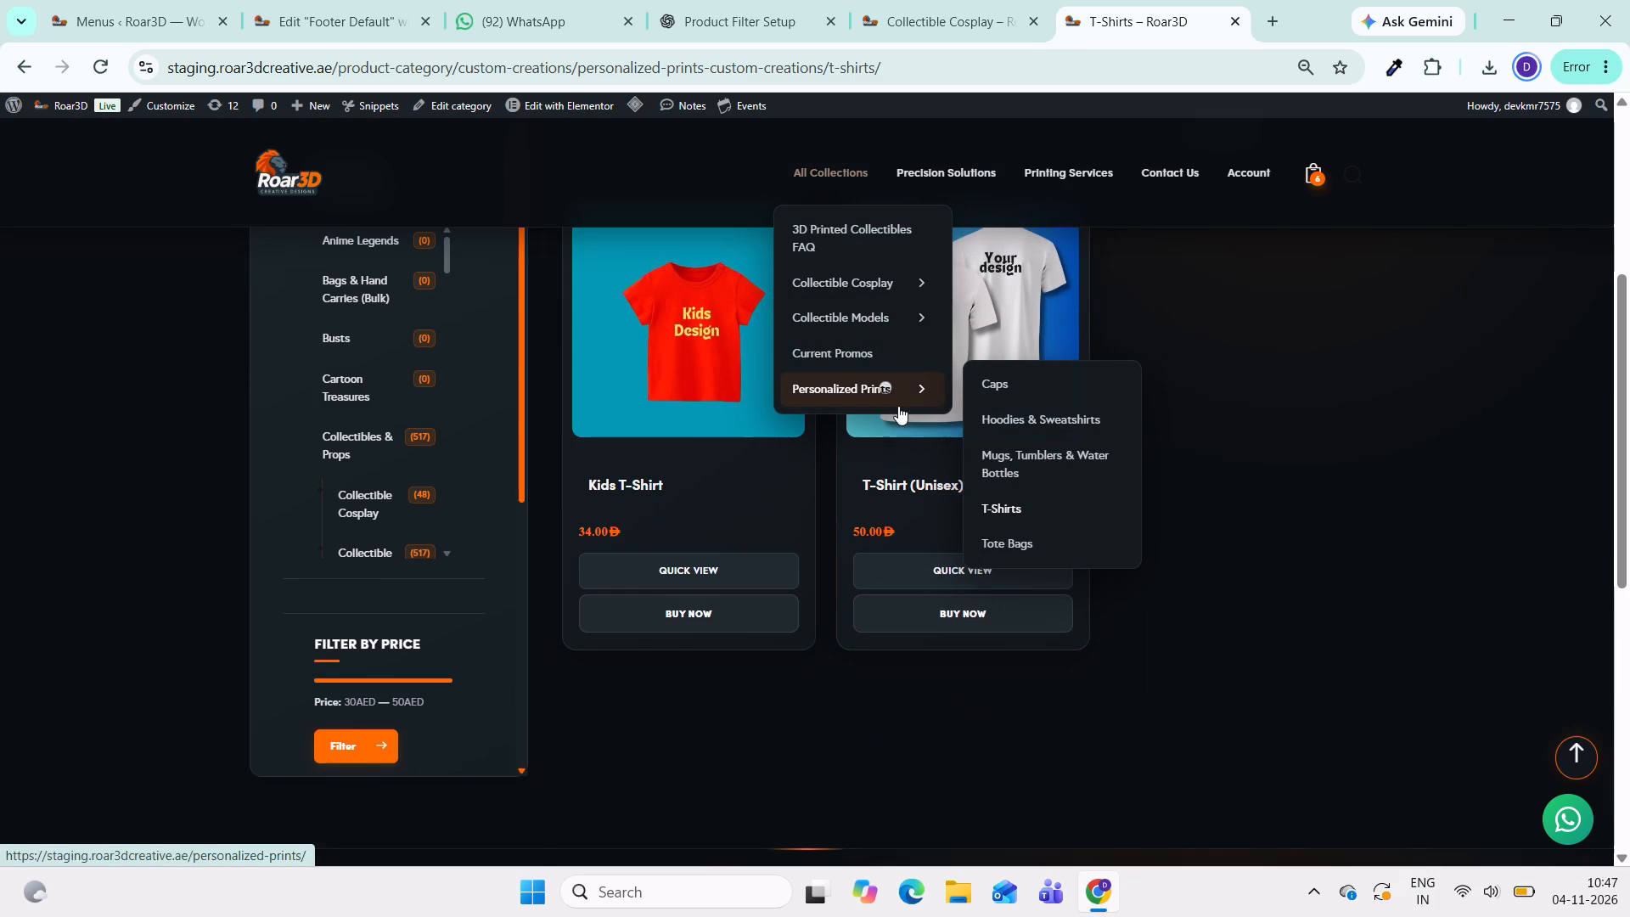
pyautogui.click(1037, 541)
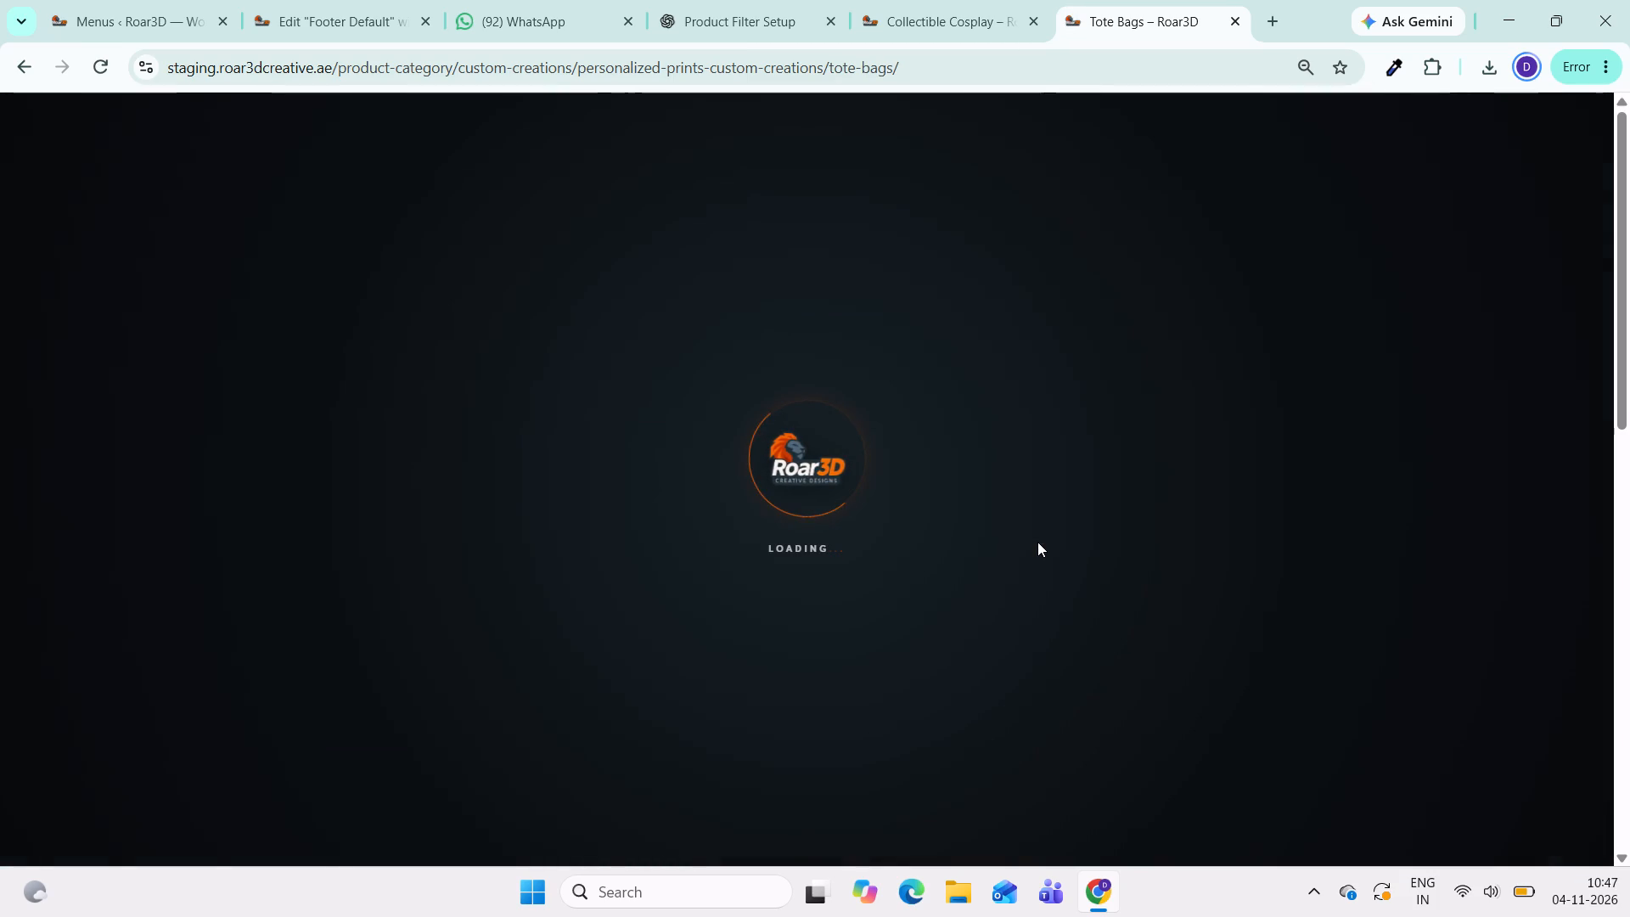
pyautogui.scroll(-2, 1037, 542)
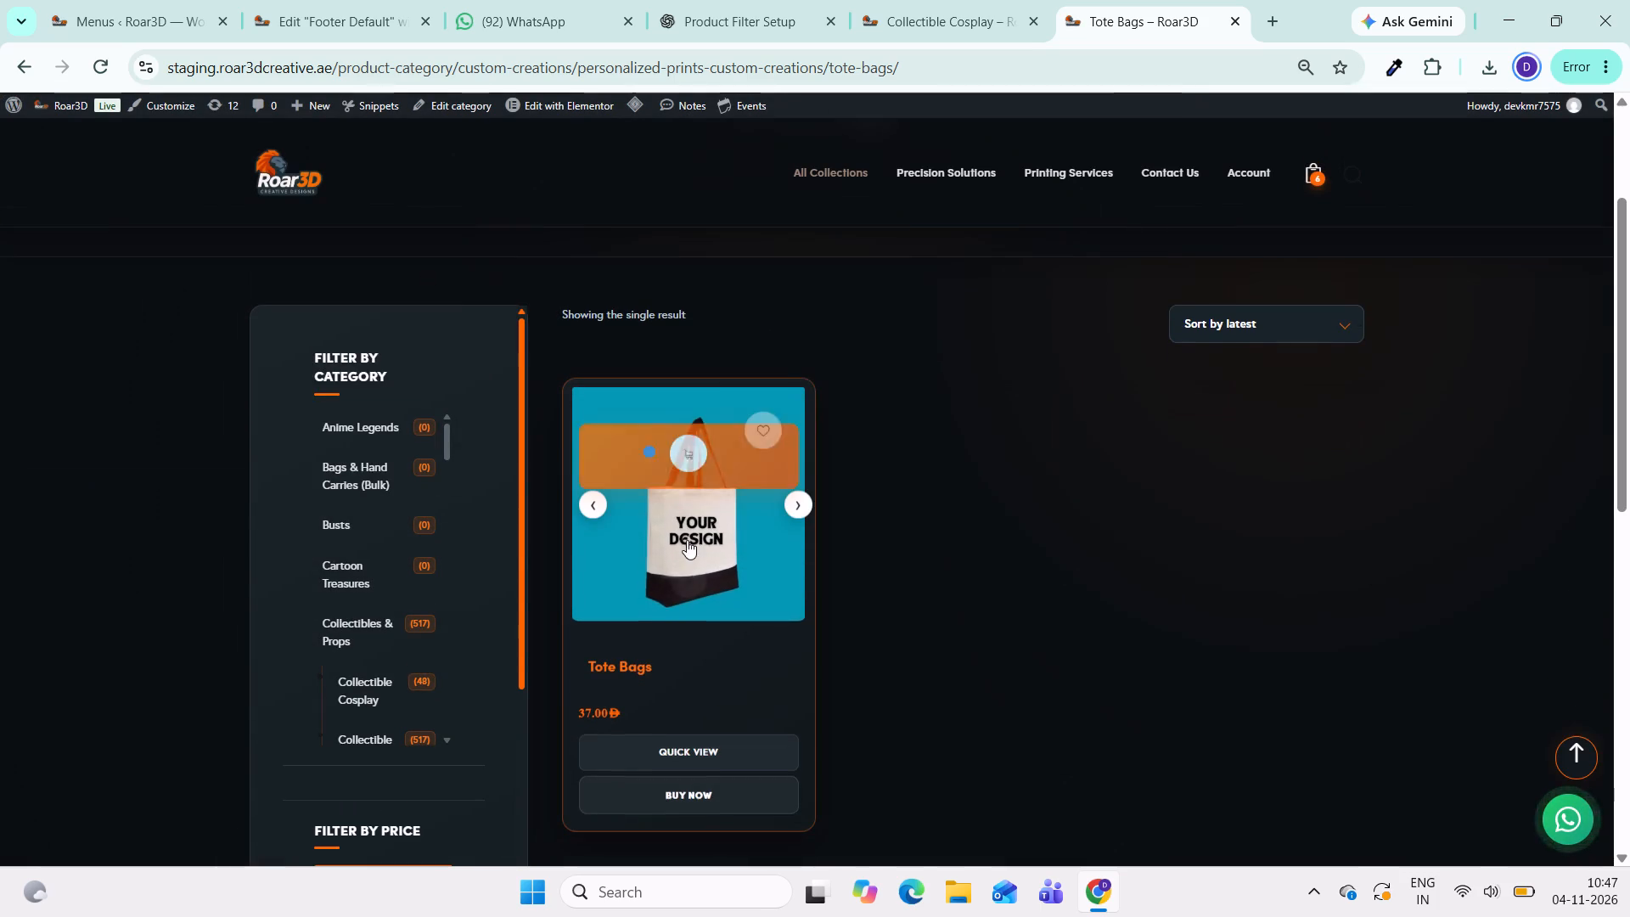
pyautogui.scroll(-3, 712, 582)
pyautogui.scroll(2, 711, 532)
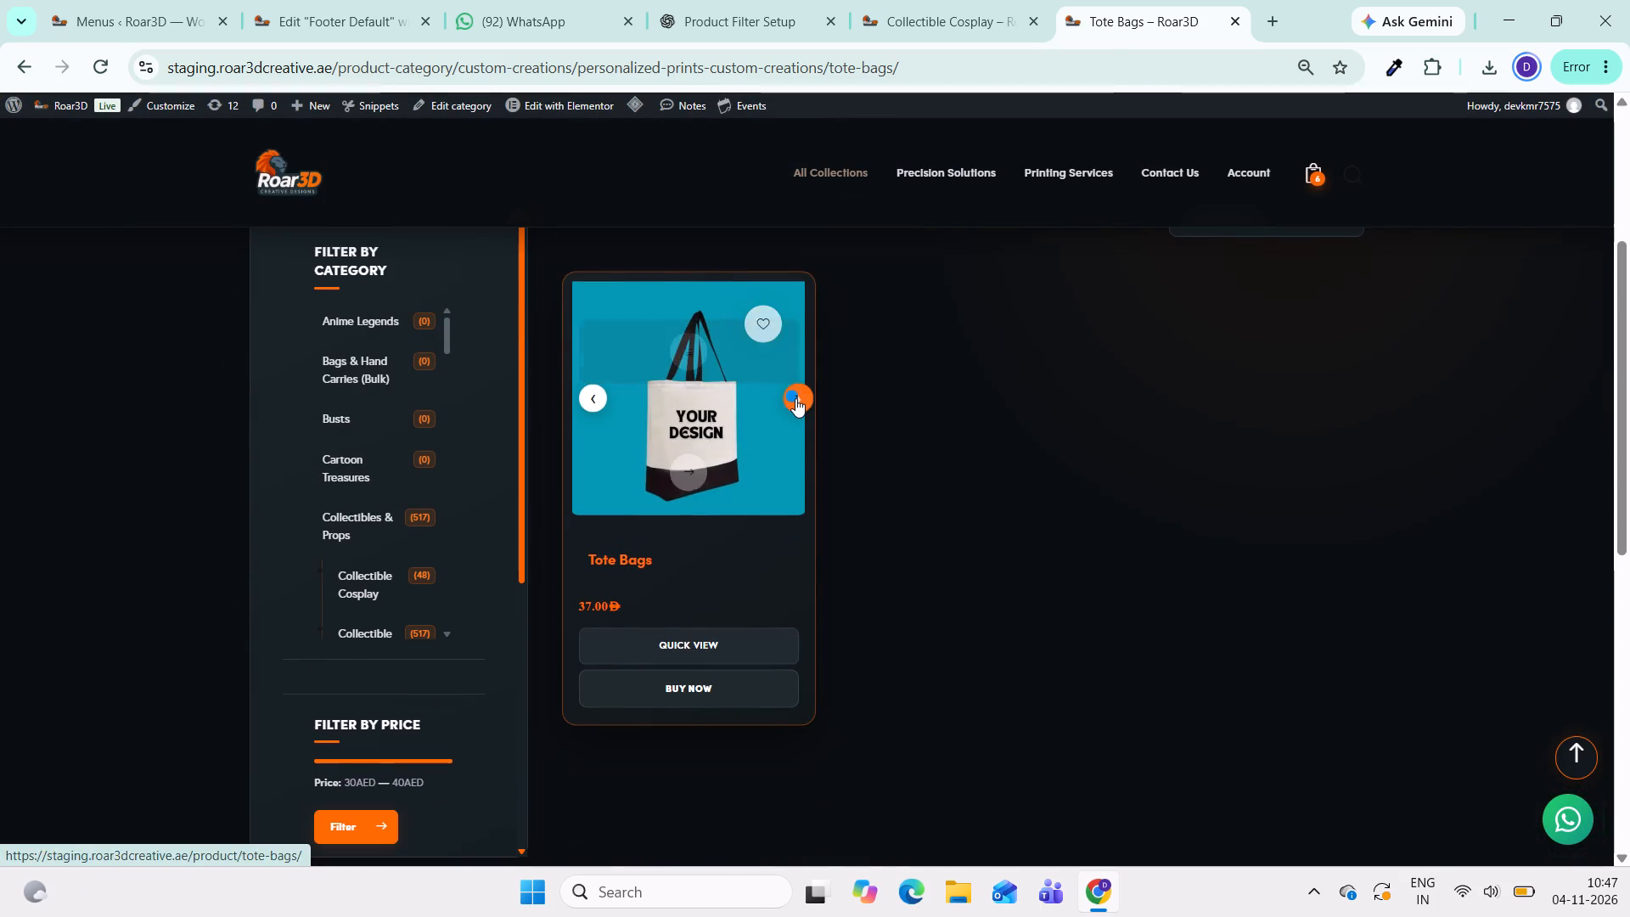
pyautogui.click(796, 397)
pyautogui.click(796, 397)
pyautogui.scroll(-3, 901, 477)
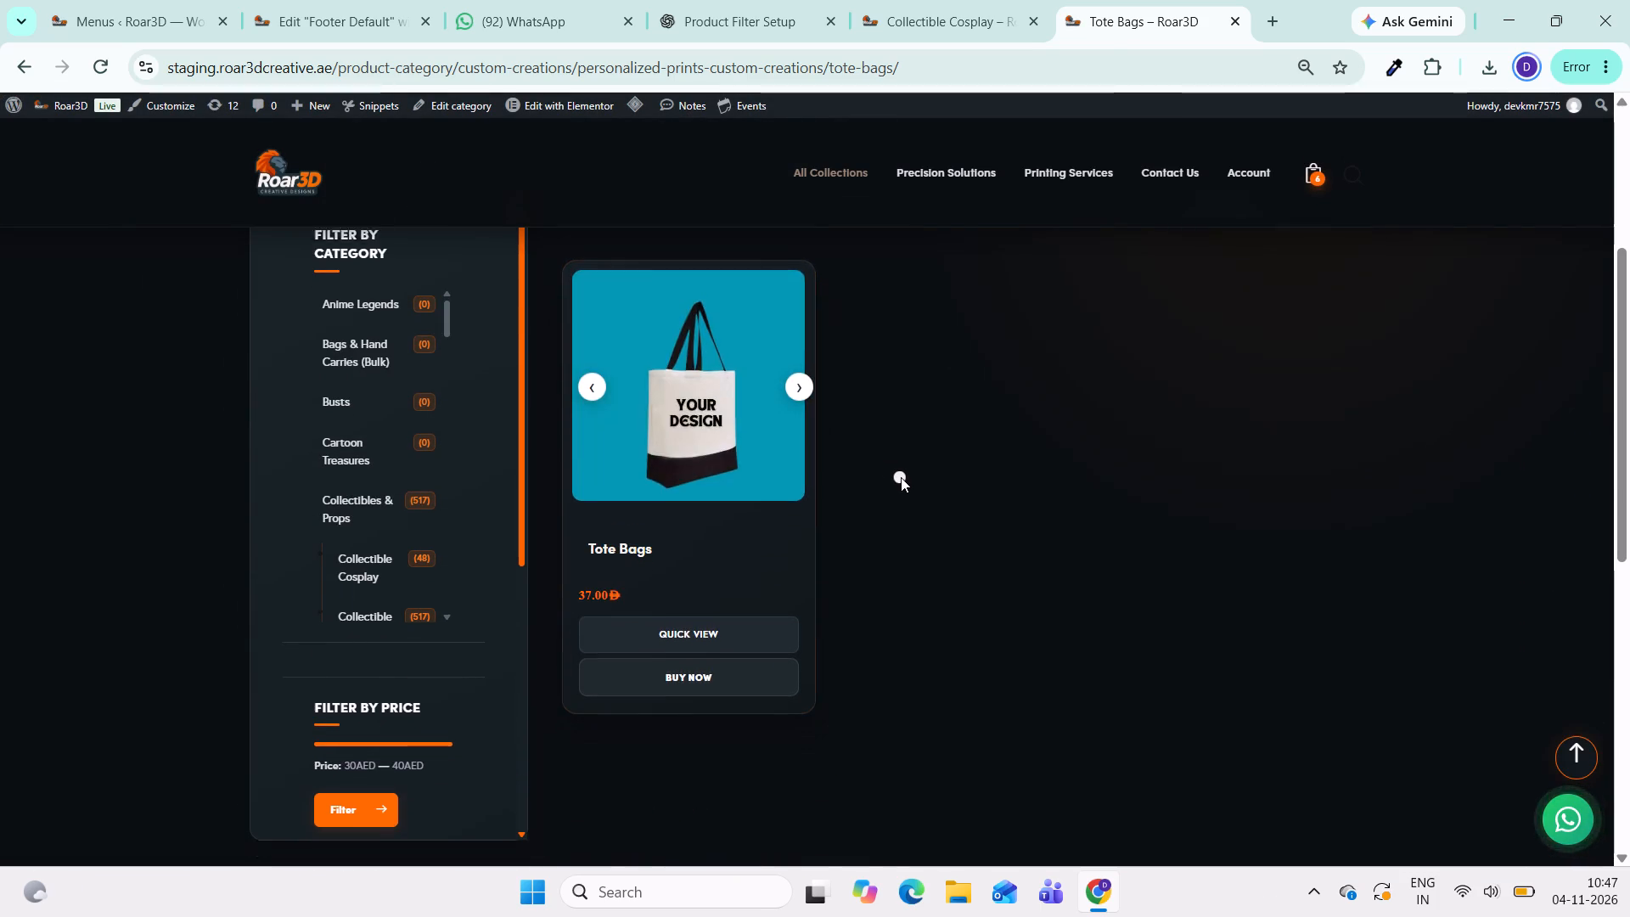
pyautogui.scroll(-2, 901, 477)
pyautogui.scroll(3, 901, 477)
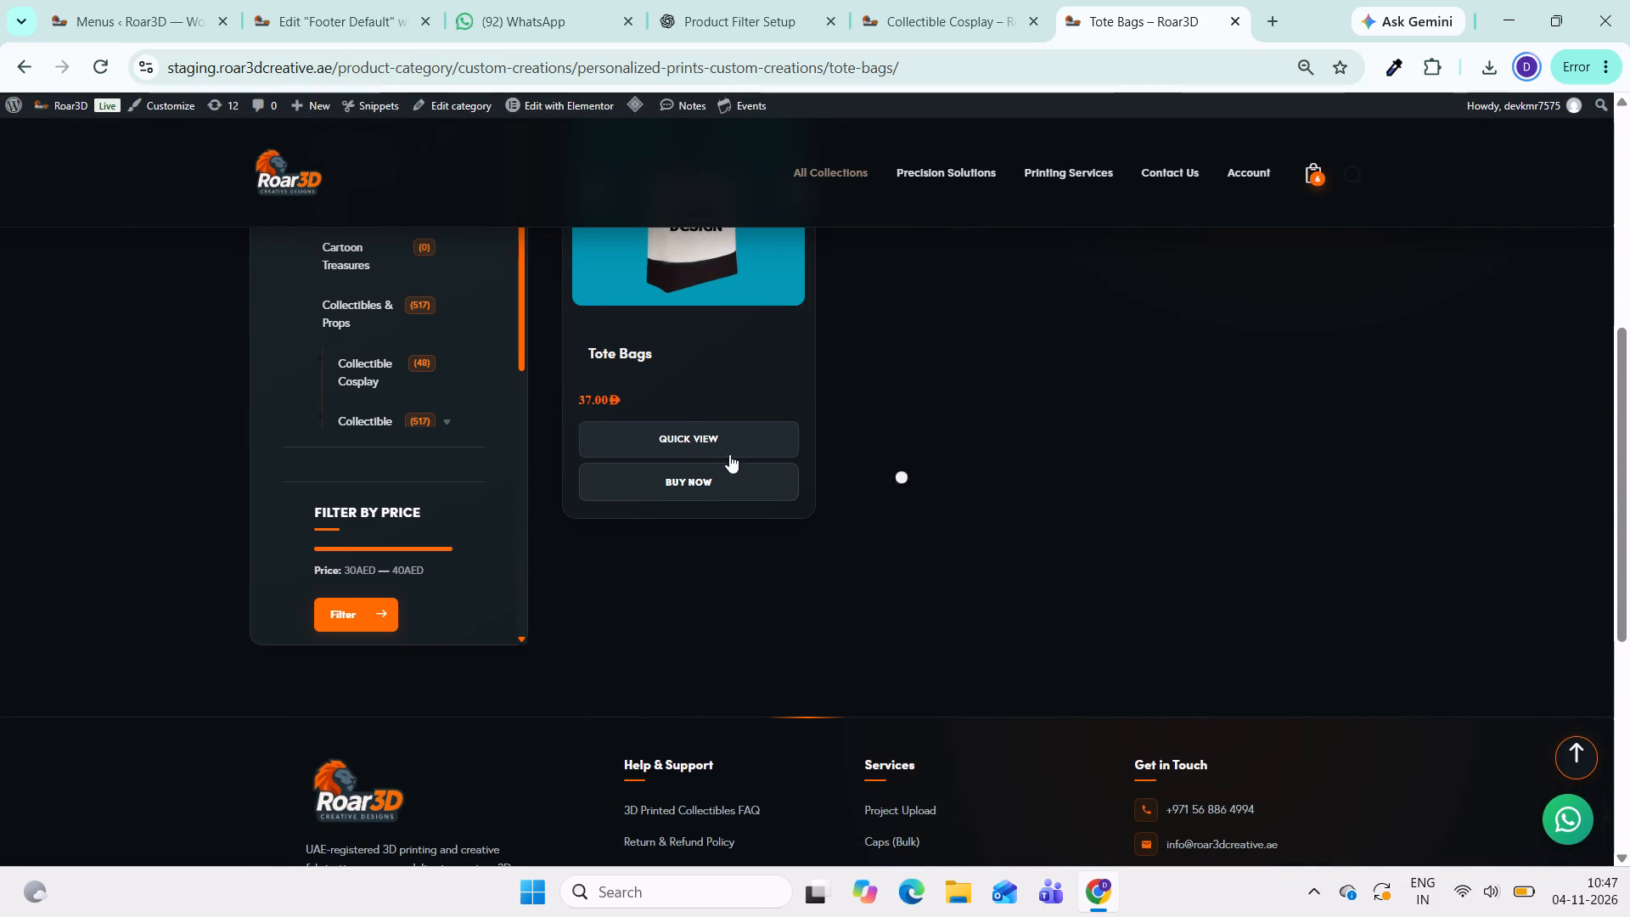
pyautogui.click(708, 440)
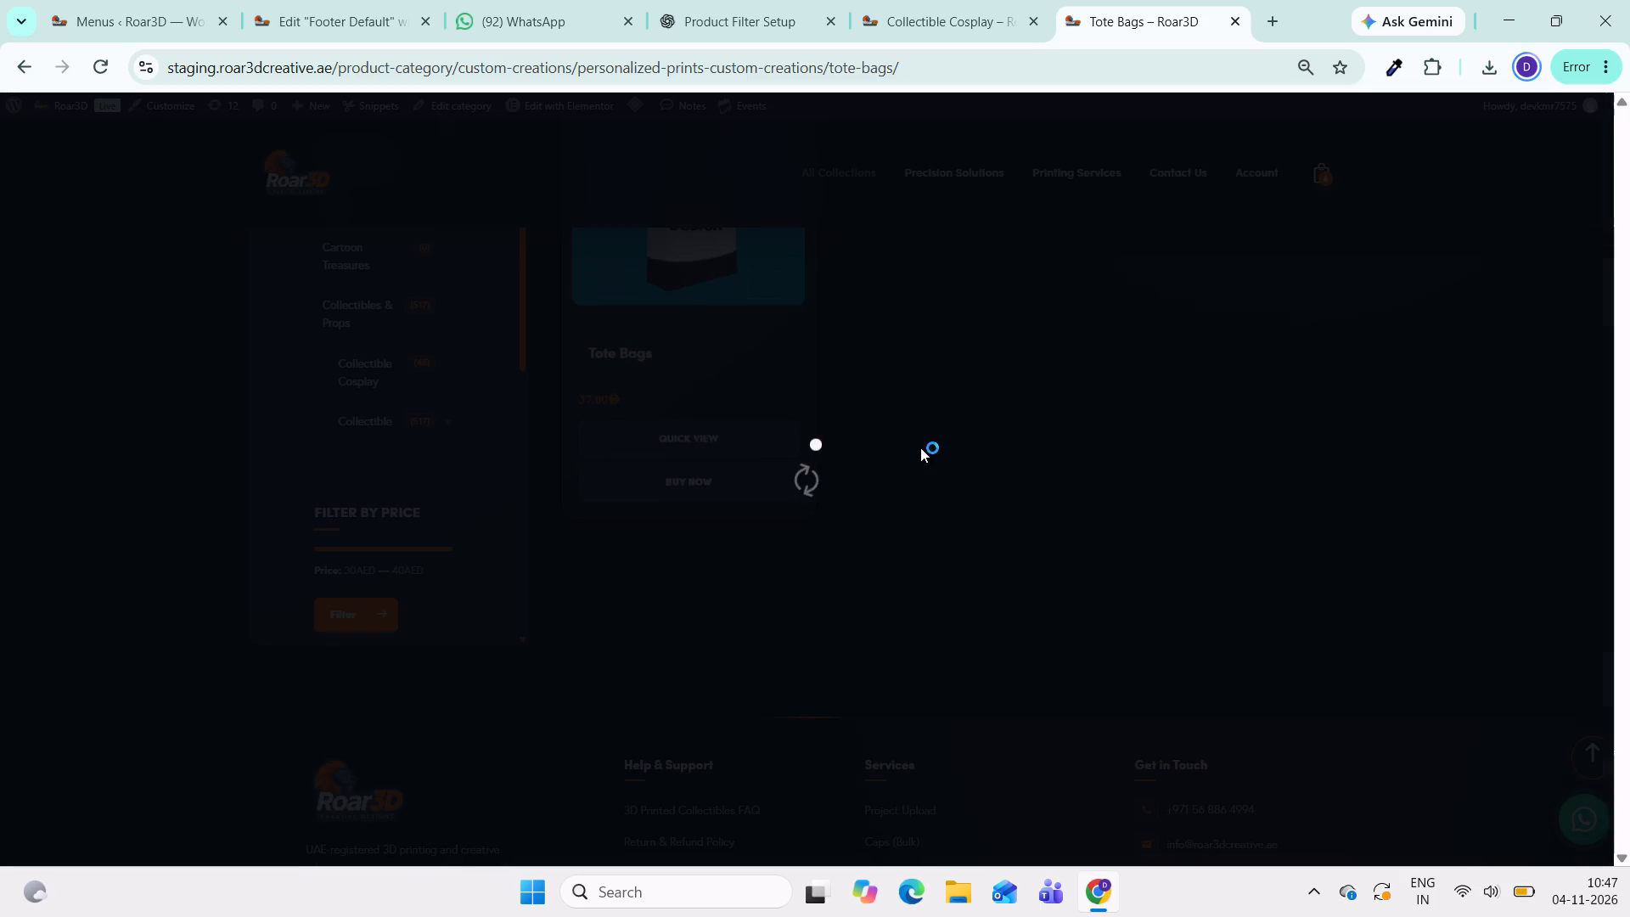
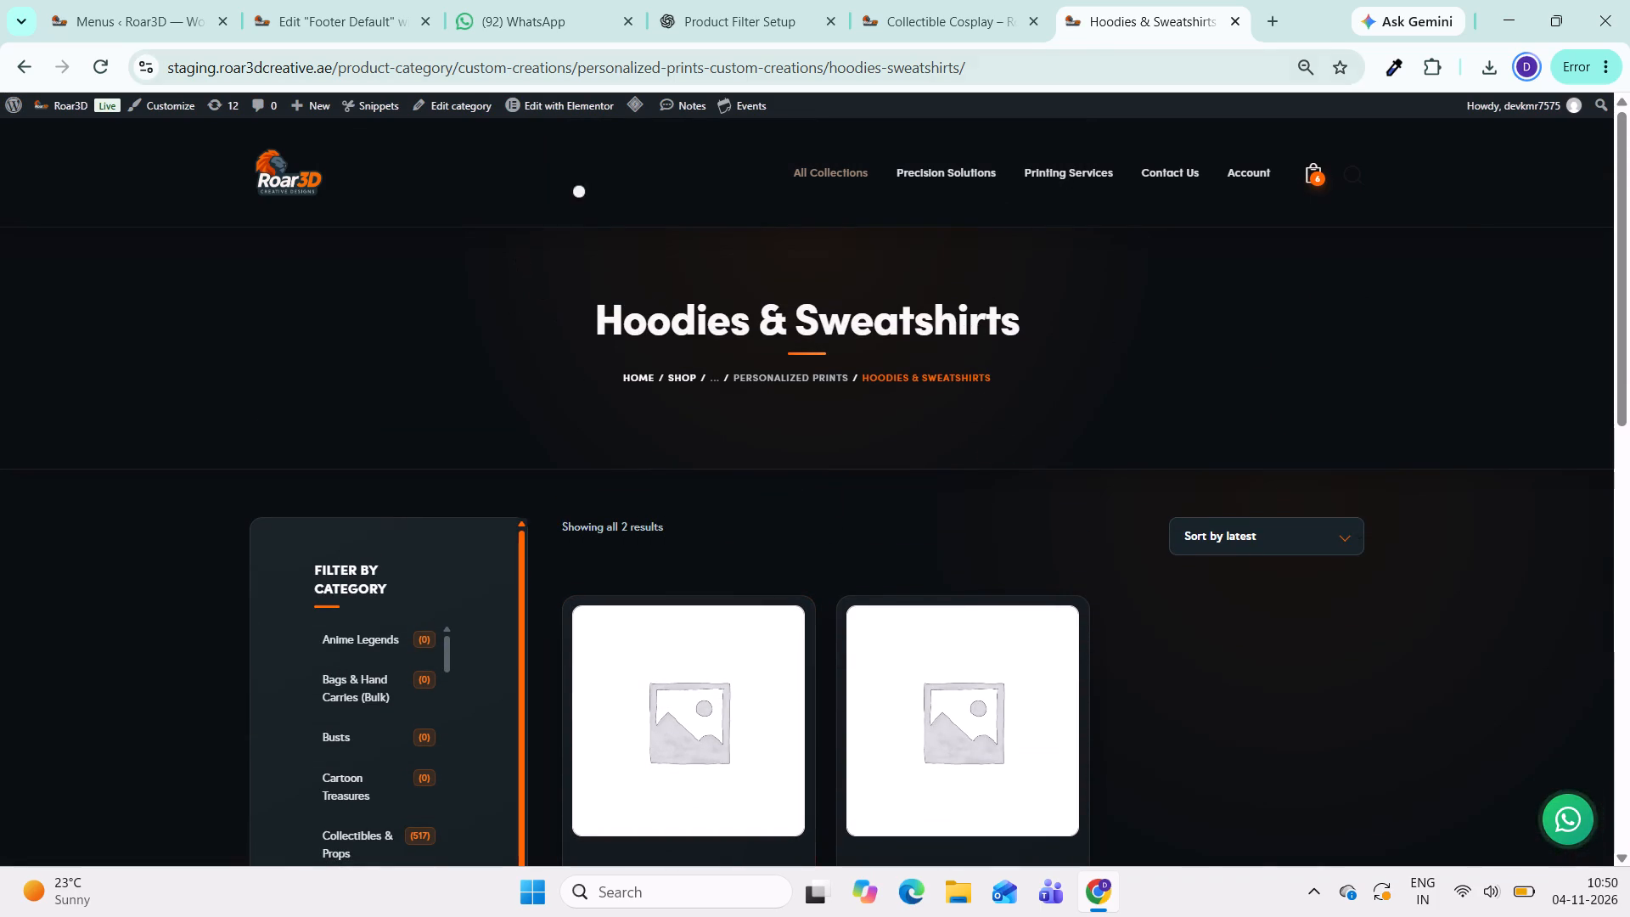
# Copy the category heading "Hoodies & Sweatshirts", paste it into a new tab's search box and copy it again from there.
pyautogui.moveTo(586, 317); pyautogui.dragTo(1031, 340)
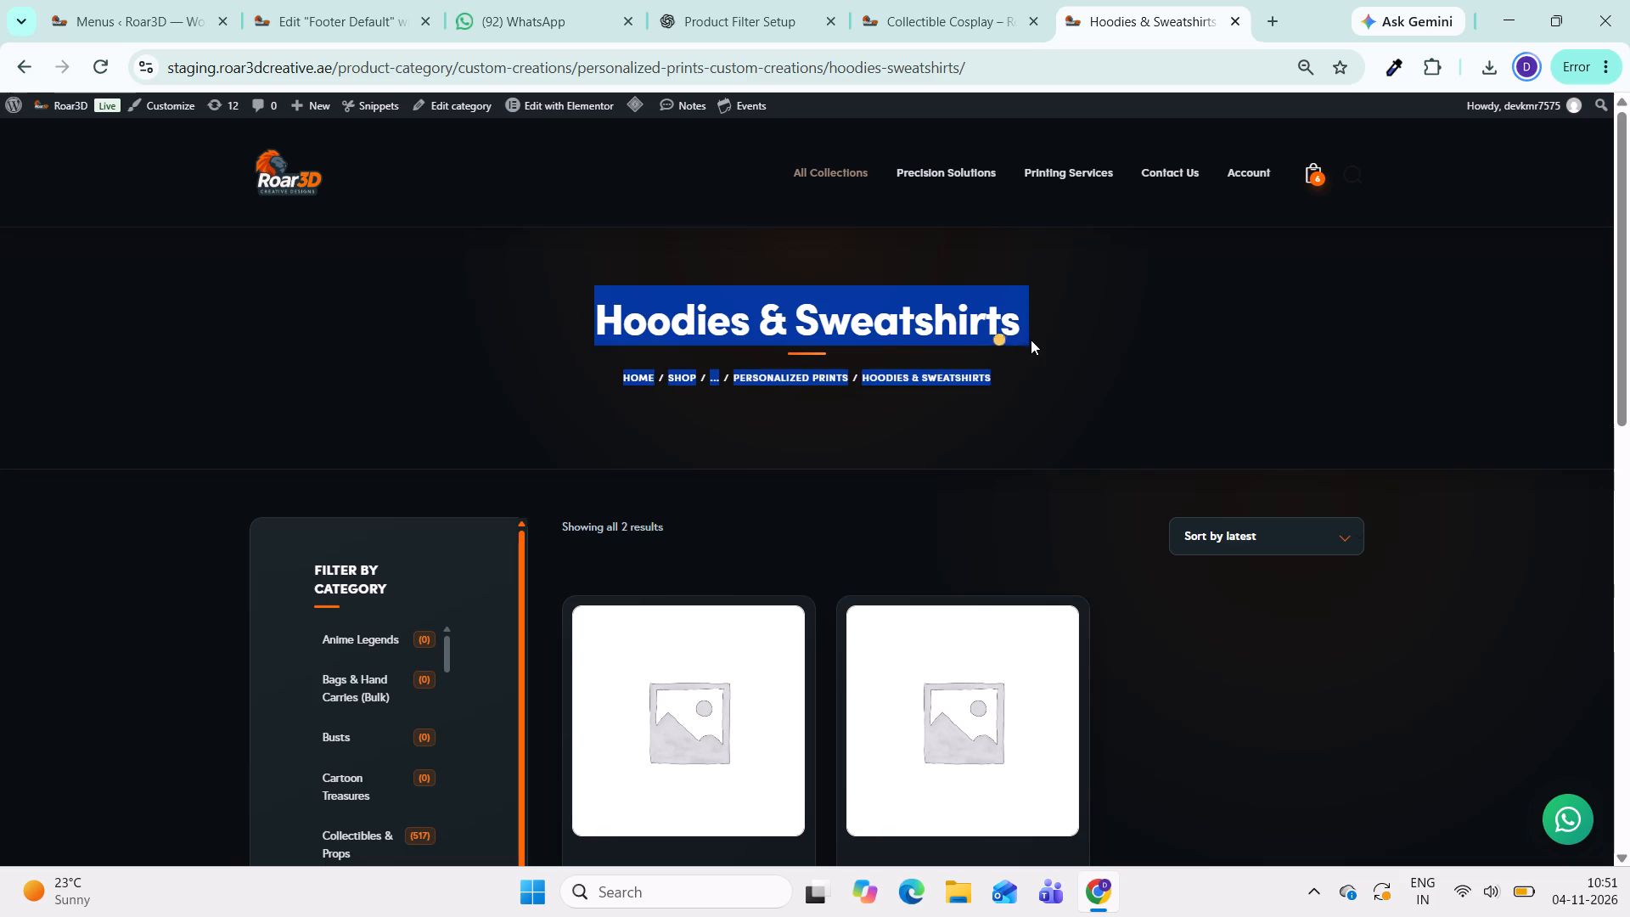
pyautogui.moveTo(1031, 340); pyautogui.dragTo(1015, 326)
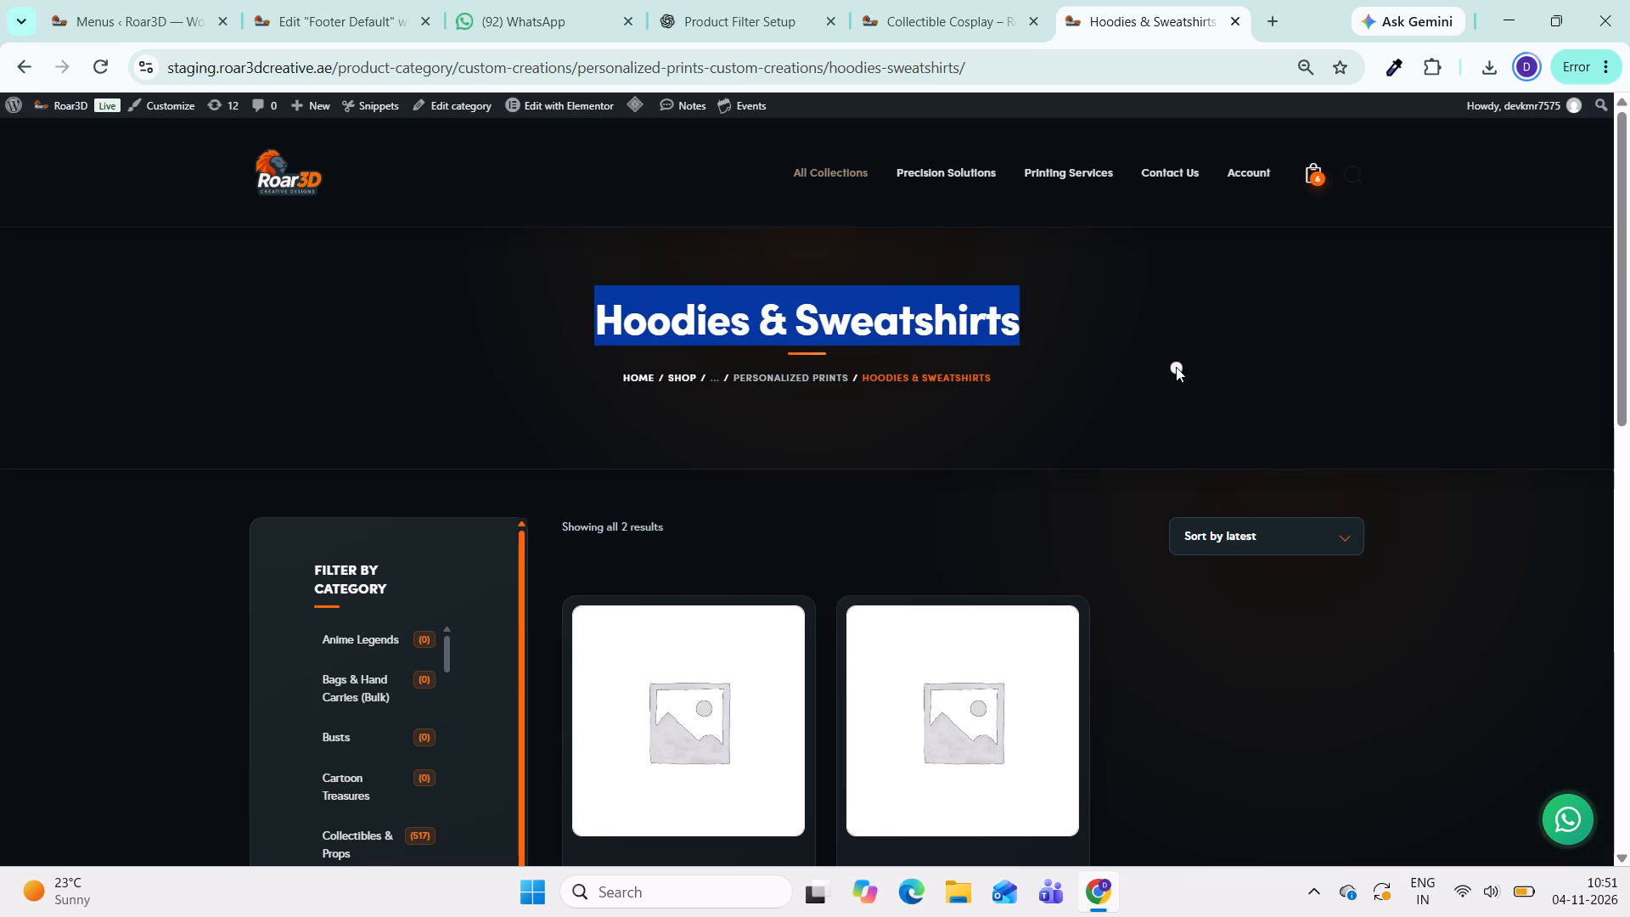
pyautogui.hotkey('ctrl', 'c')
pyautogui.hotkey('ctrl', 'c')
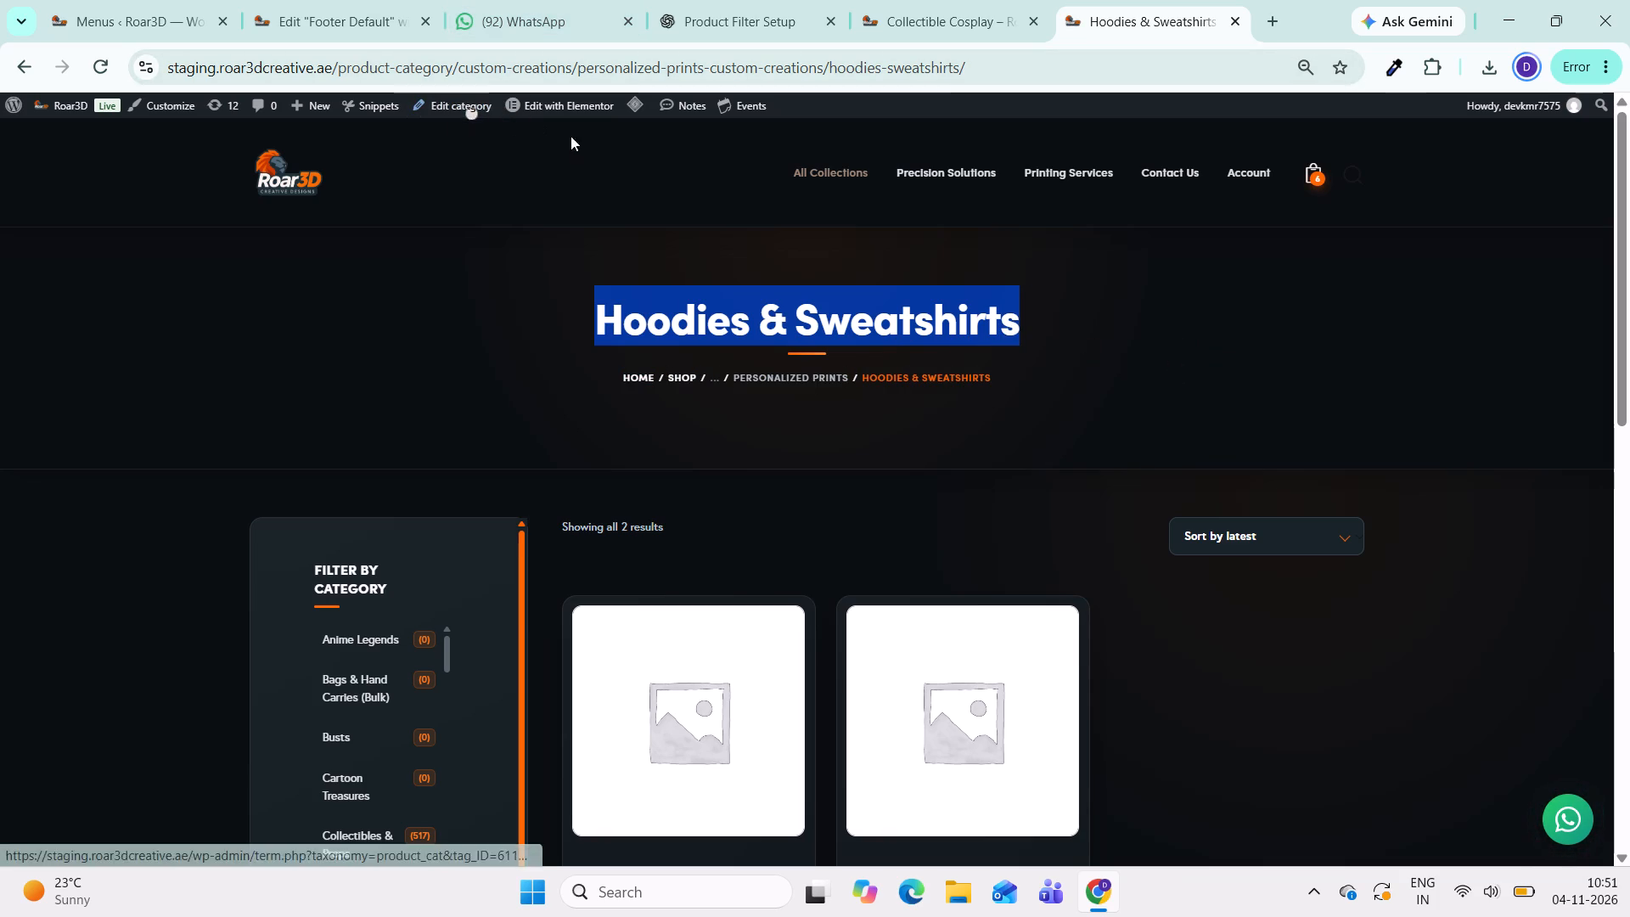
pyautogui.click(1278, 24)
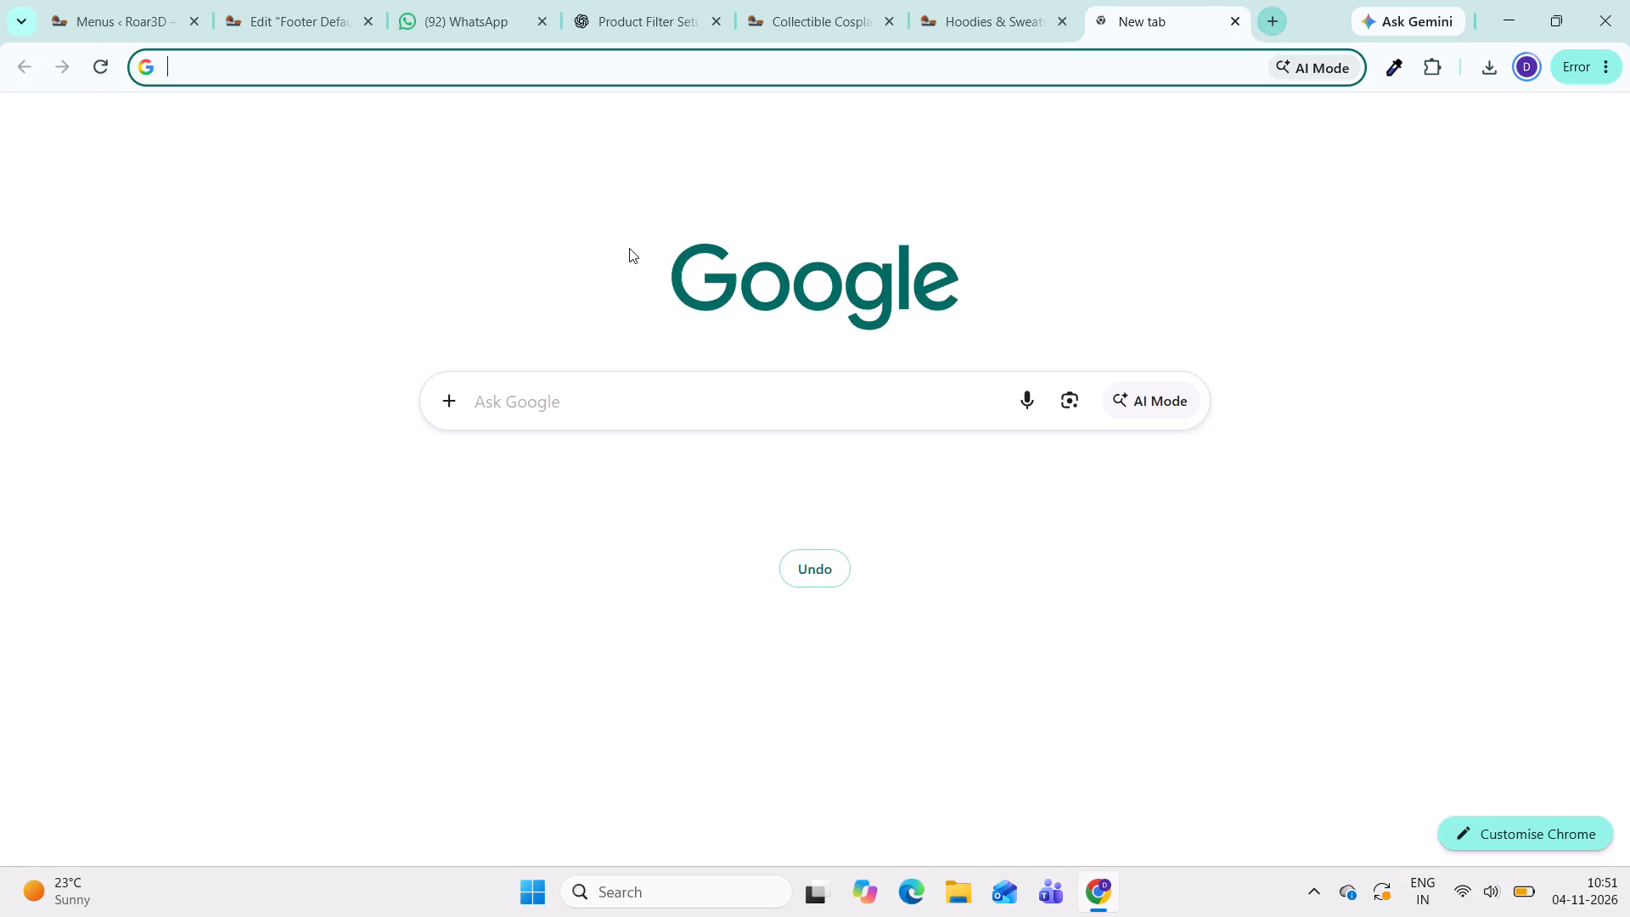
pyautogui.keyDown('ctrl'); pyautogui.click(616, 391); pyautogui.keyUp('ctrl')
pyautogui.hotkey('ctrl', 'v')
pyautogui.tripleClick(603, 391)
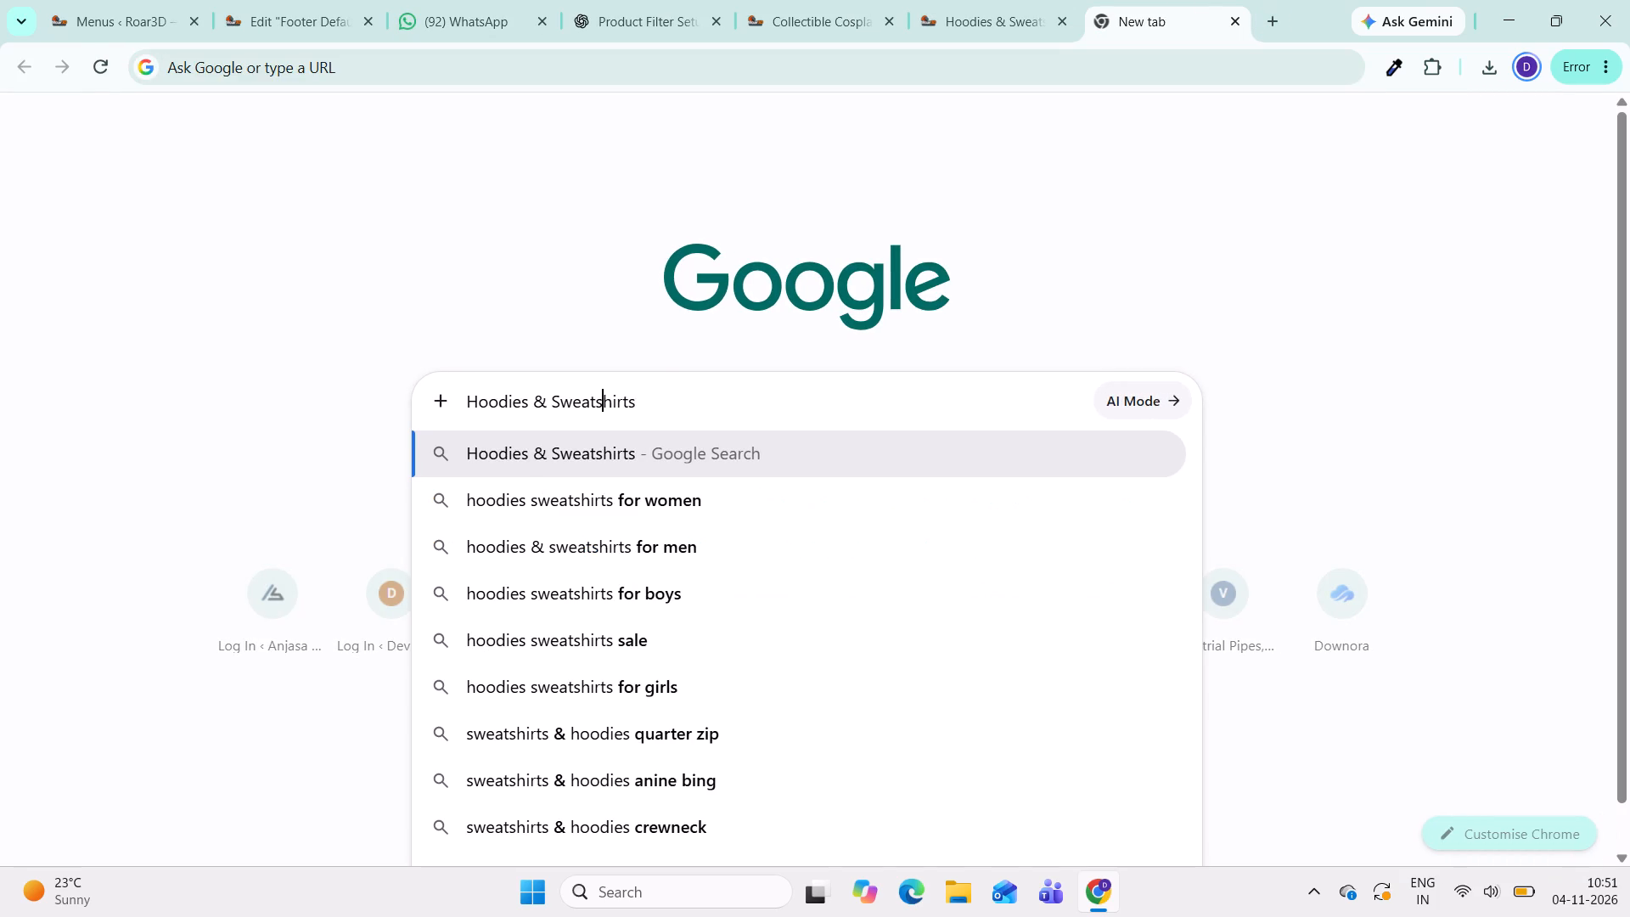
pyautogui.hotkey('ctrl', 'c')
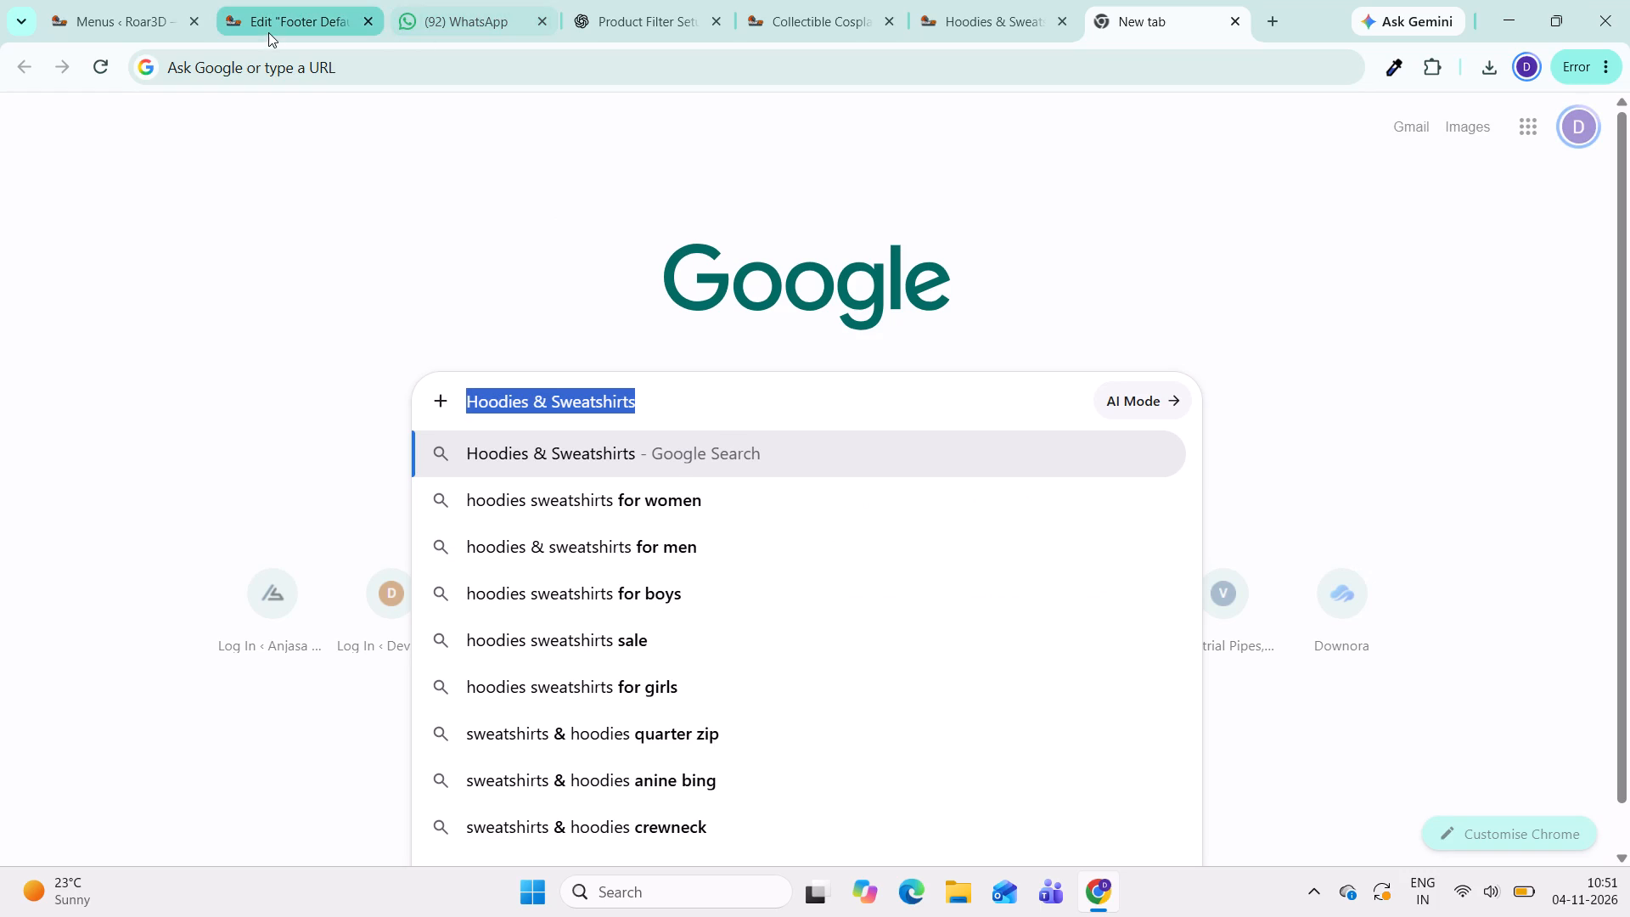
# Return to the Footer Default editor, open the footer's HTML code for editing, and find the Services list in it.
pyautogui.click(267, 31)
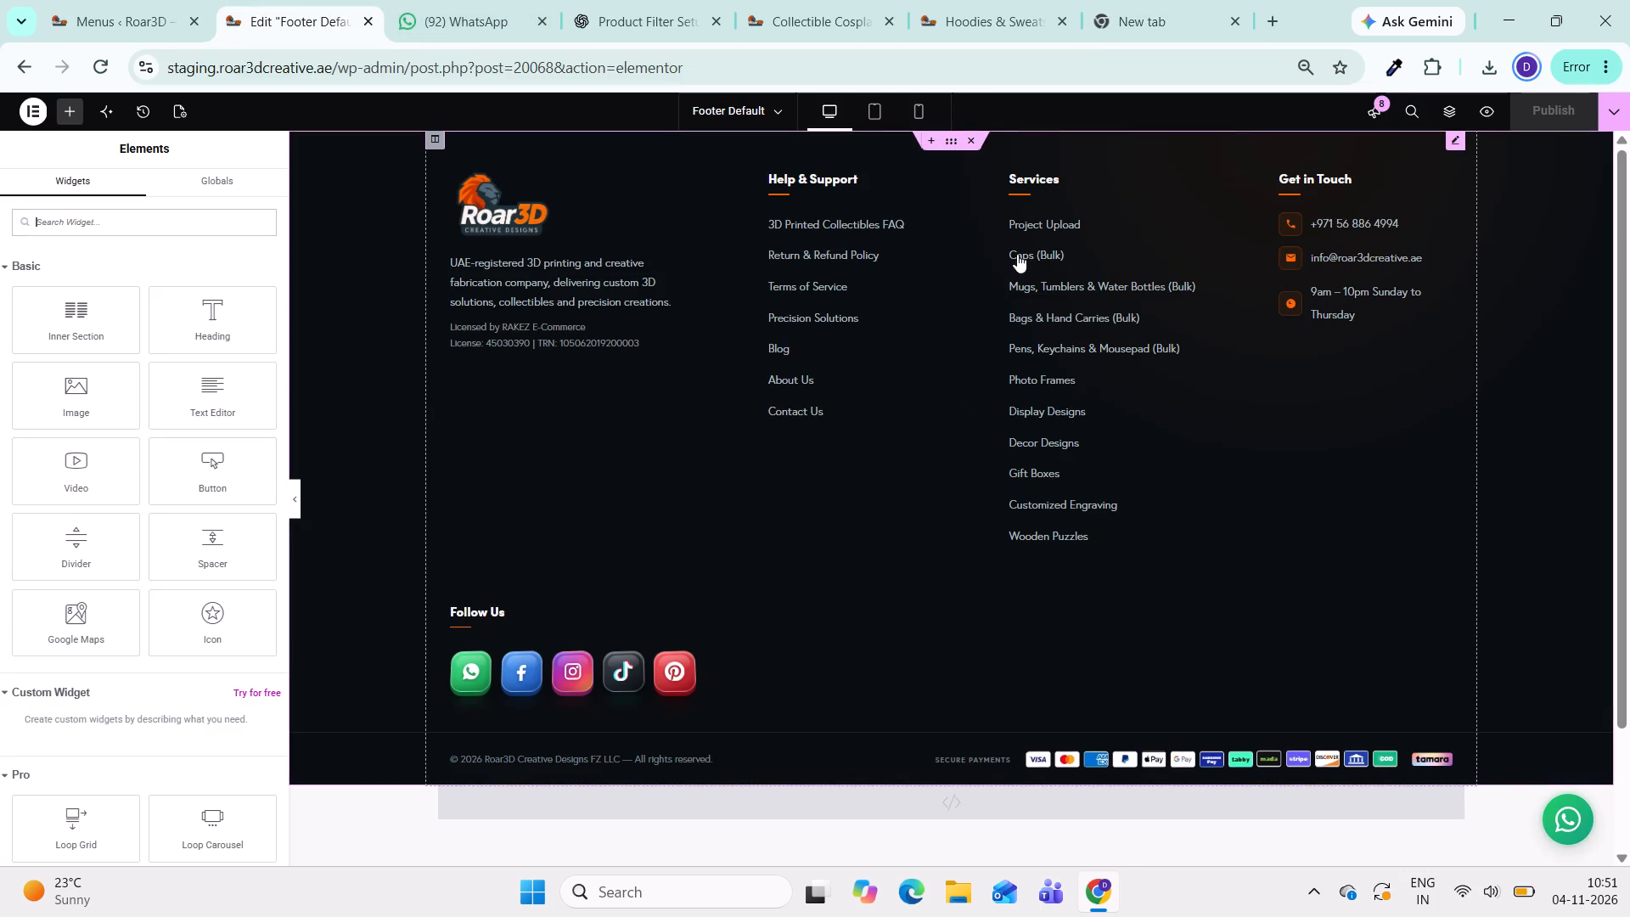
pyautogui.click(1452, 143)
pyautogui.scroll(-2, 97, 637)
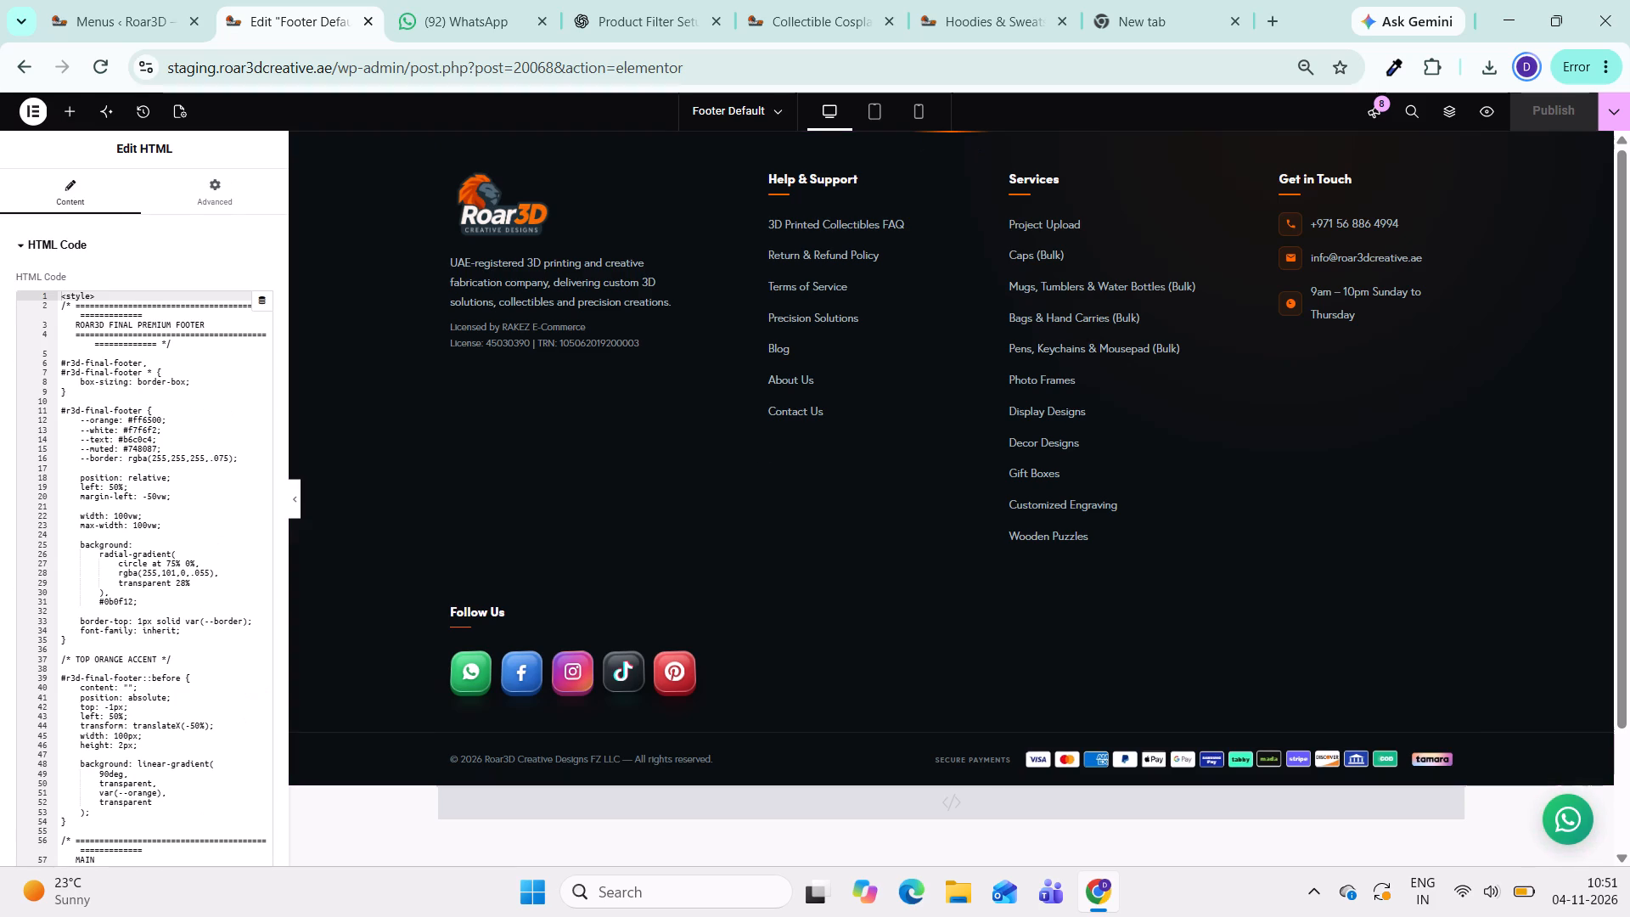
pyautogui.scroll(-17, 99, 641)
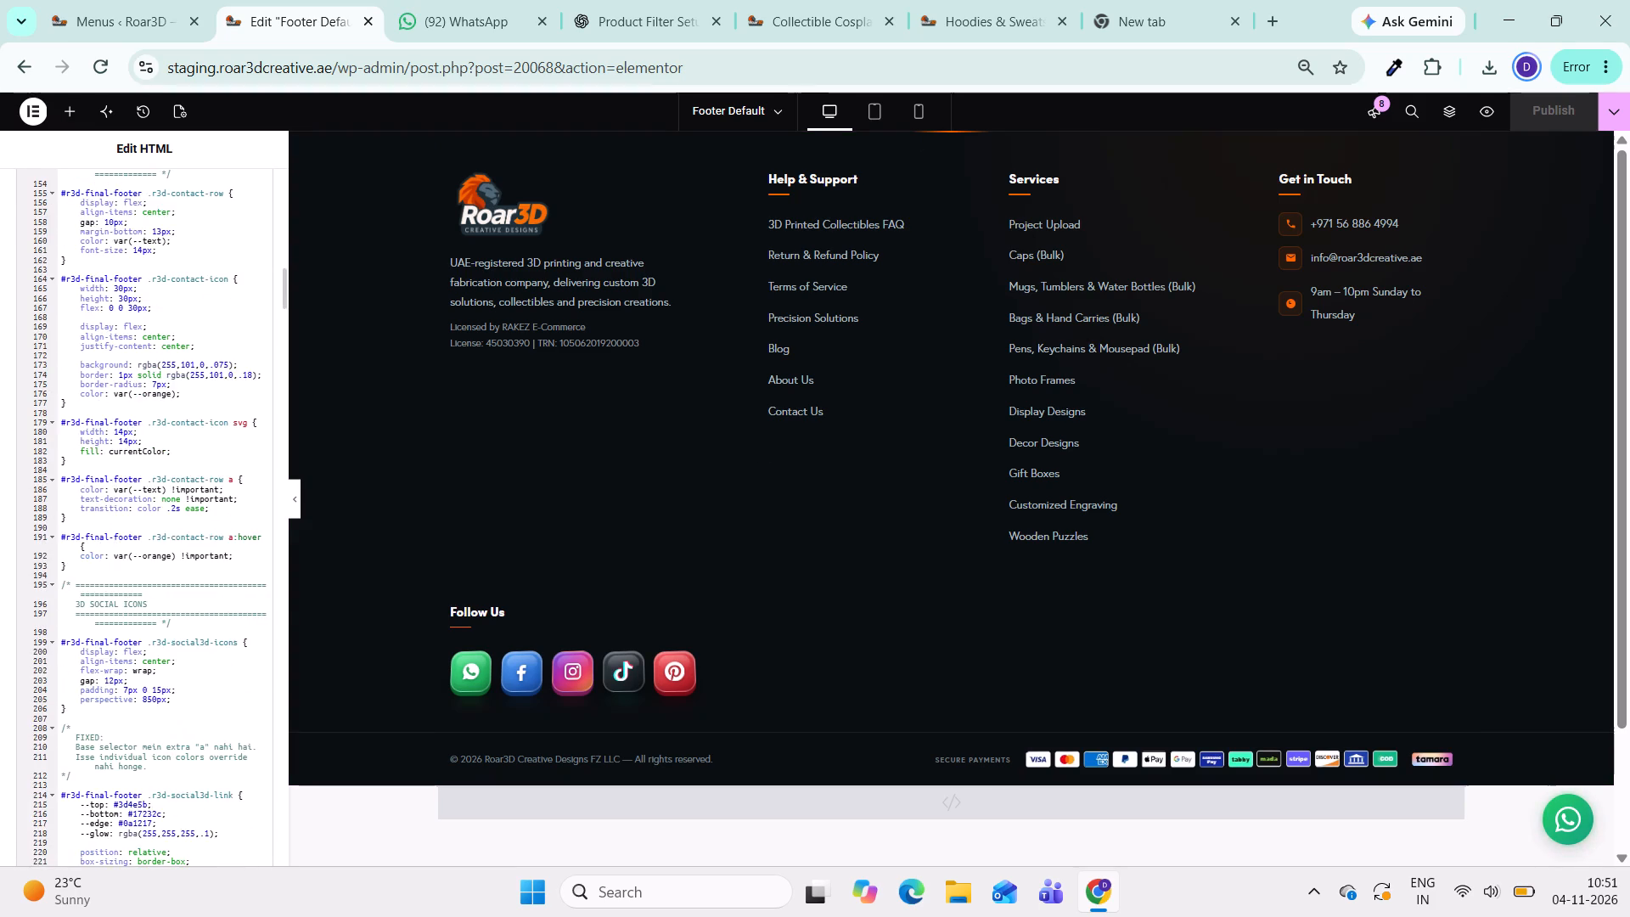
pyautogui.scroll(-20, 95, 640)
pyautogui.scroll(-6, 95, 640)
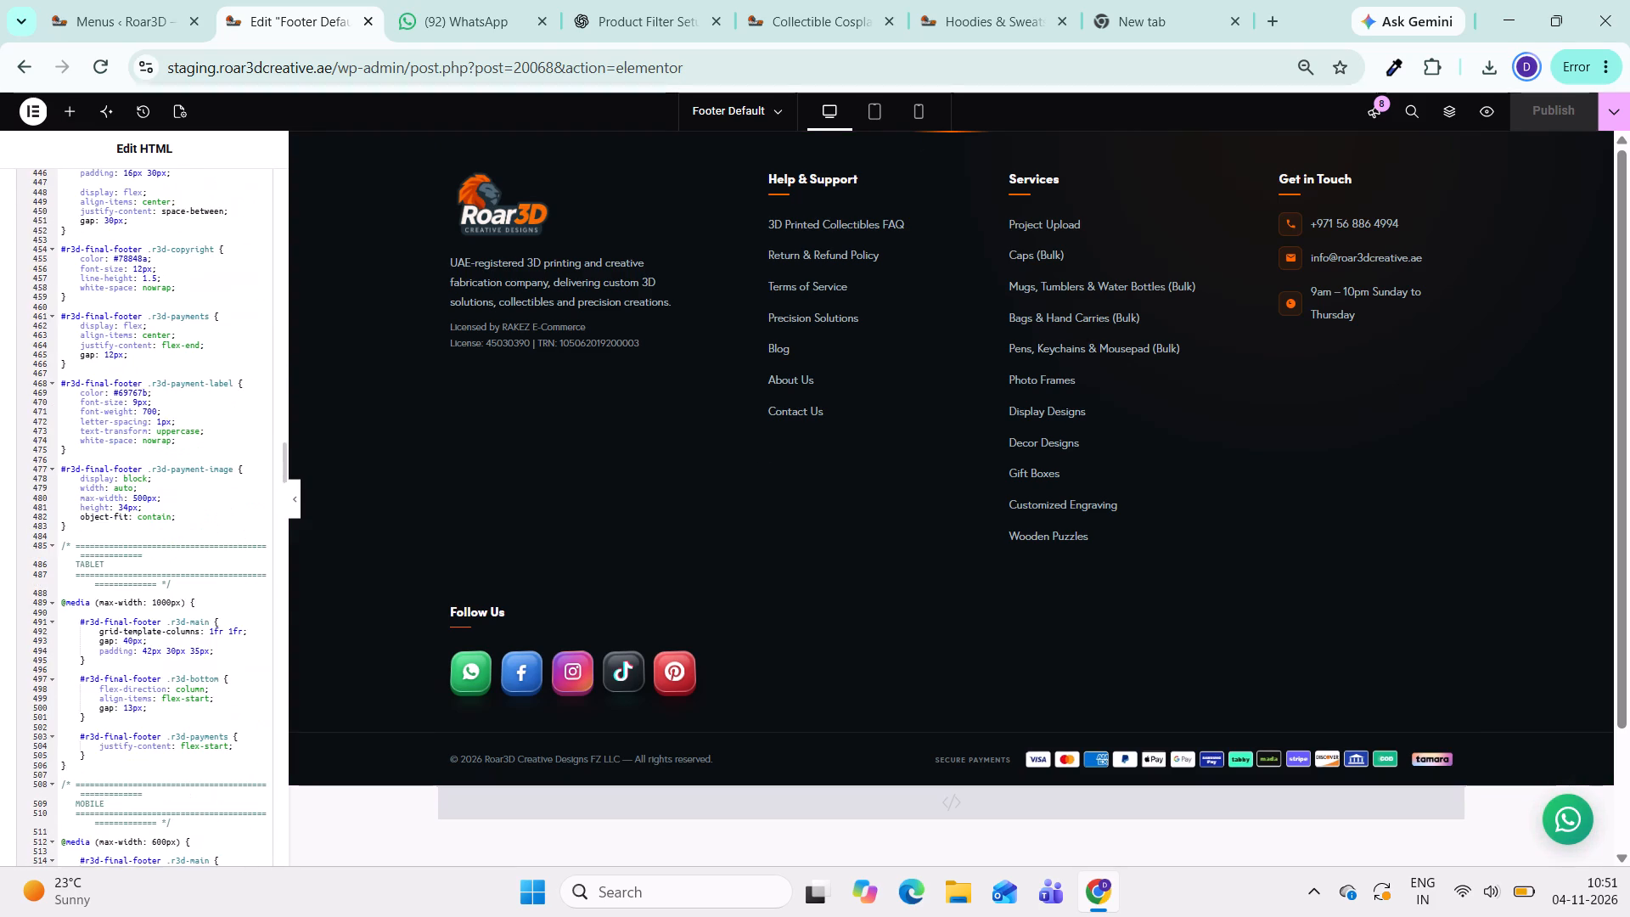
pyautogui.keyDown('ctrl'); pyautogui.scroll(3, 95, 640); pyautogui.keyUp('ctrl')
pyautogui.scroll(-5, 151, 622)
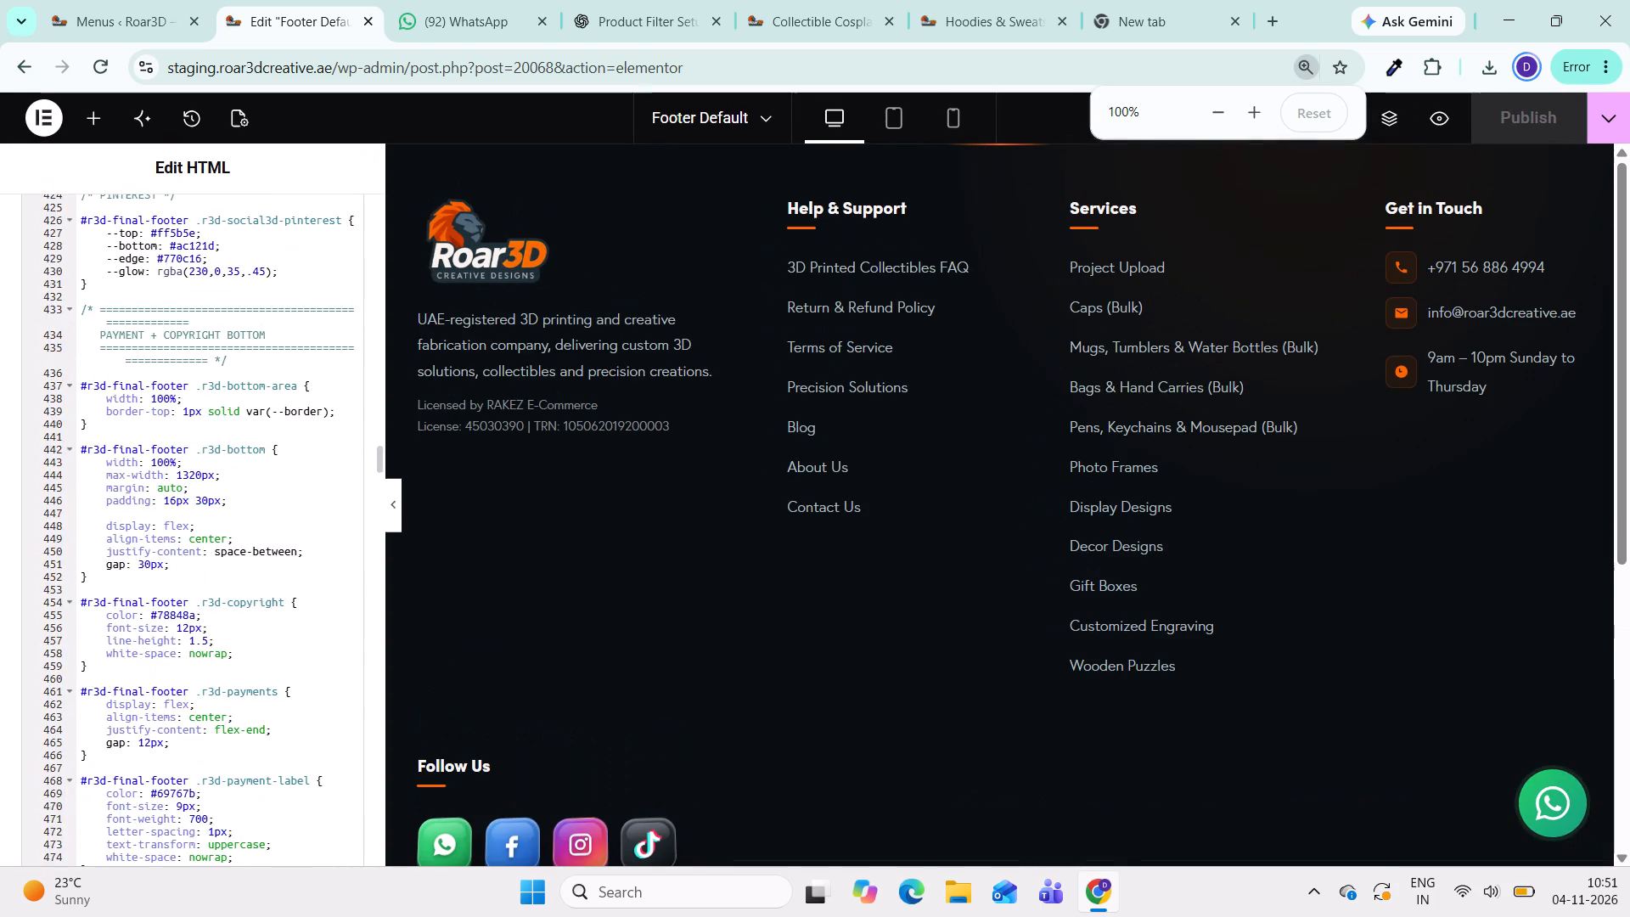
pyautogui.scroll(-20, 151, 622)
pyautogui.scroll(-6, 151, 622)
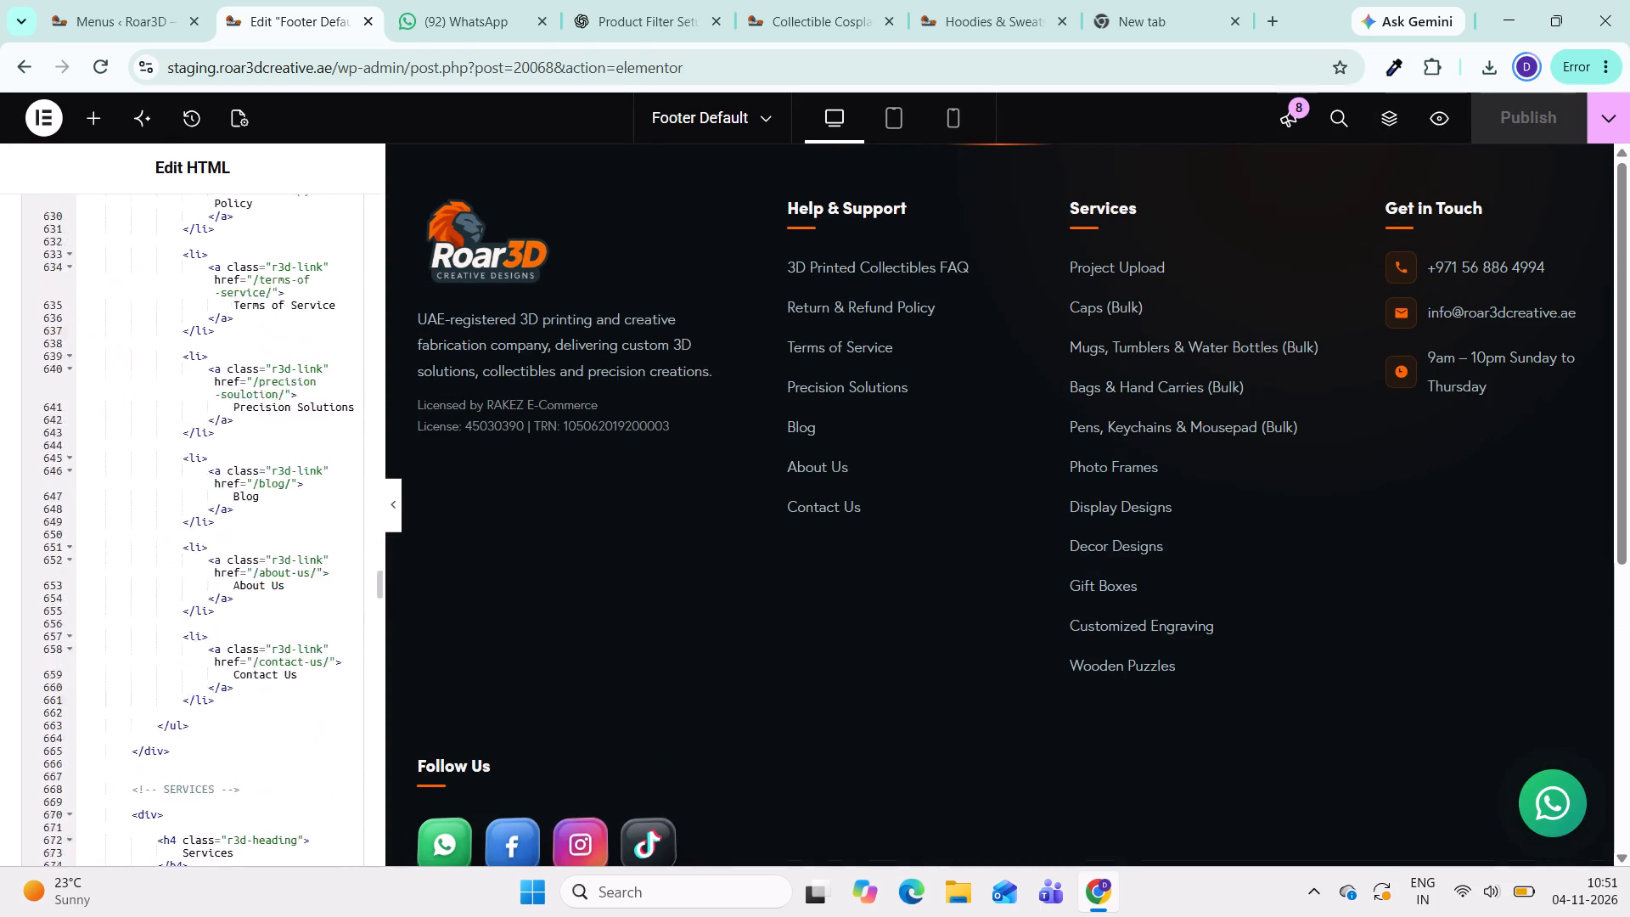
pyautogui.scroll(-20, 151, 622)
pyautogui.scroll(-6, 151, 622)
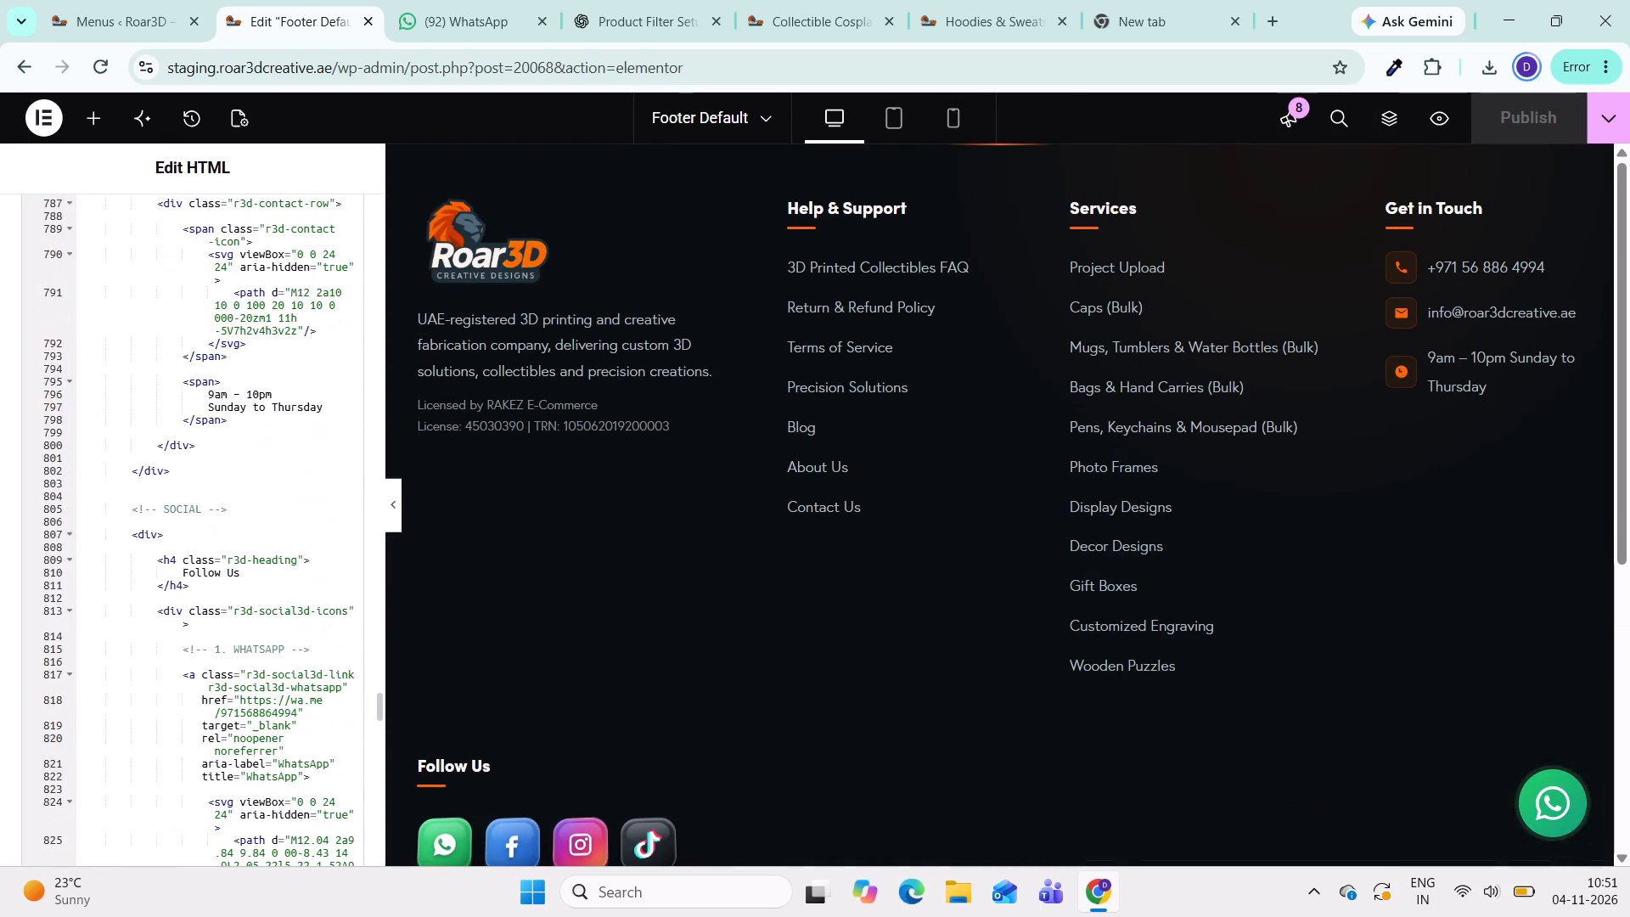
pyautogui.scroll(-20, 151, 622)
pyautogui.scroll(-4, 151, 622)
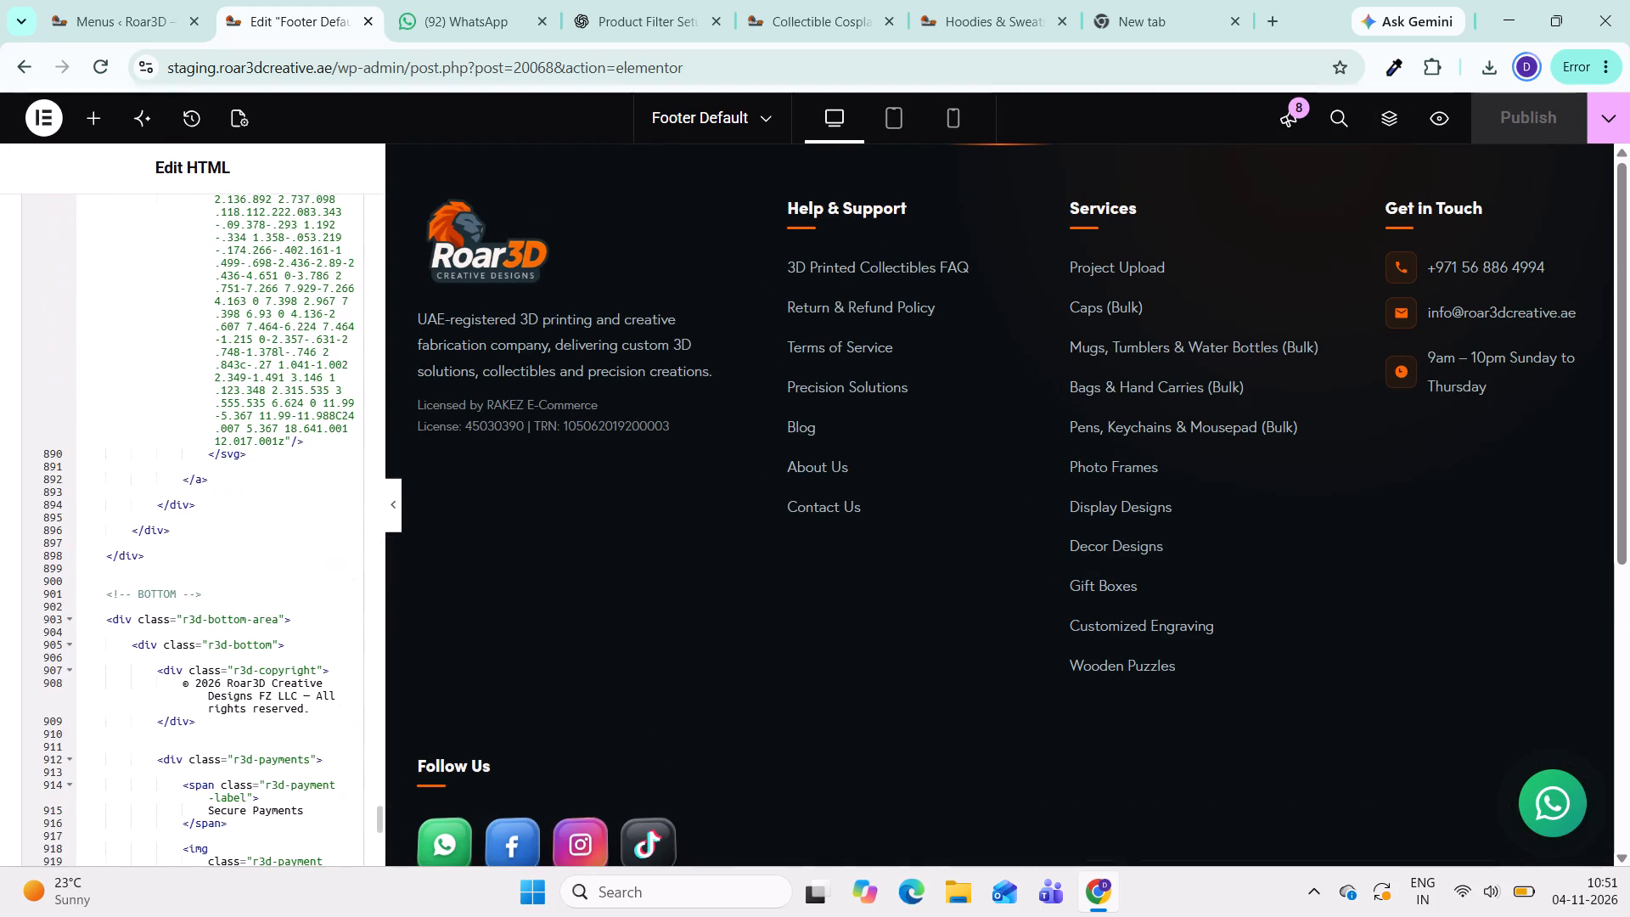
pyautogui.scroll(5, 151, 621)
pyautogui.scroll(-3, 151, 620)
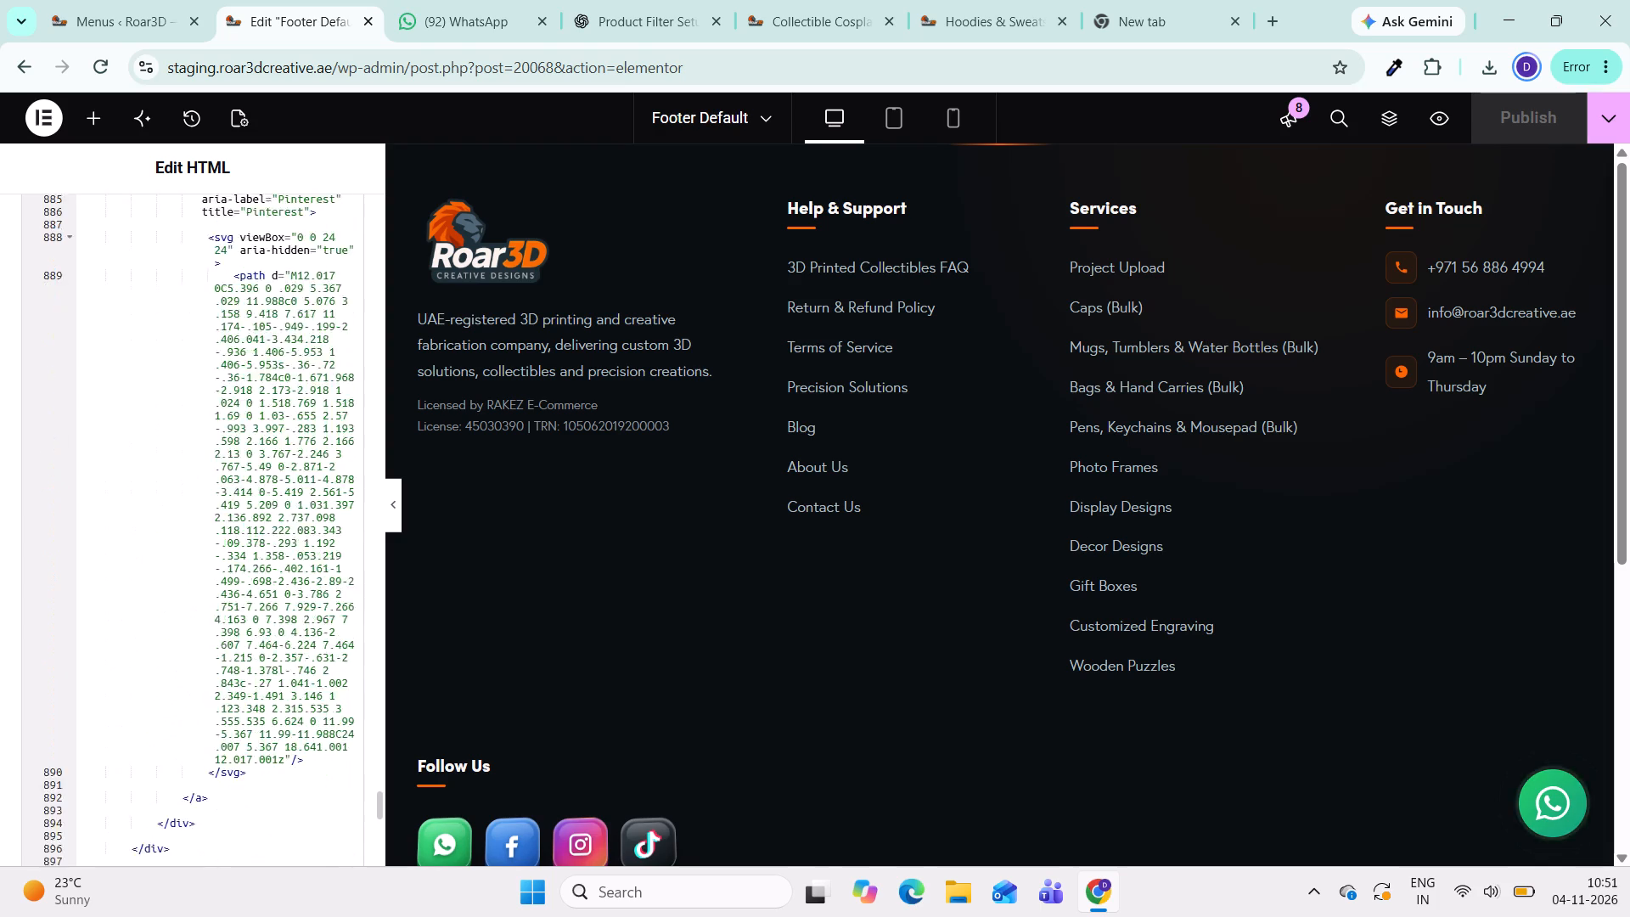
pyautogui.scroll(-13, 151, 620)
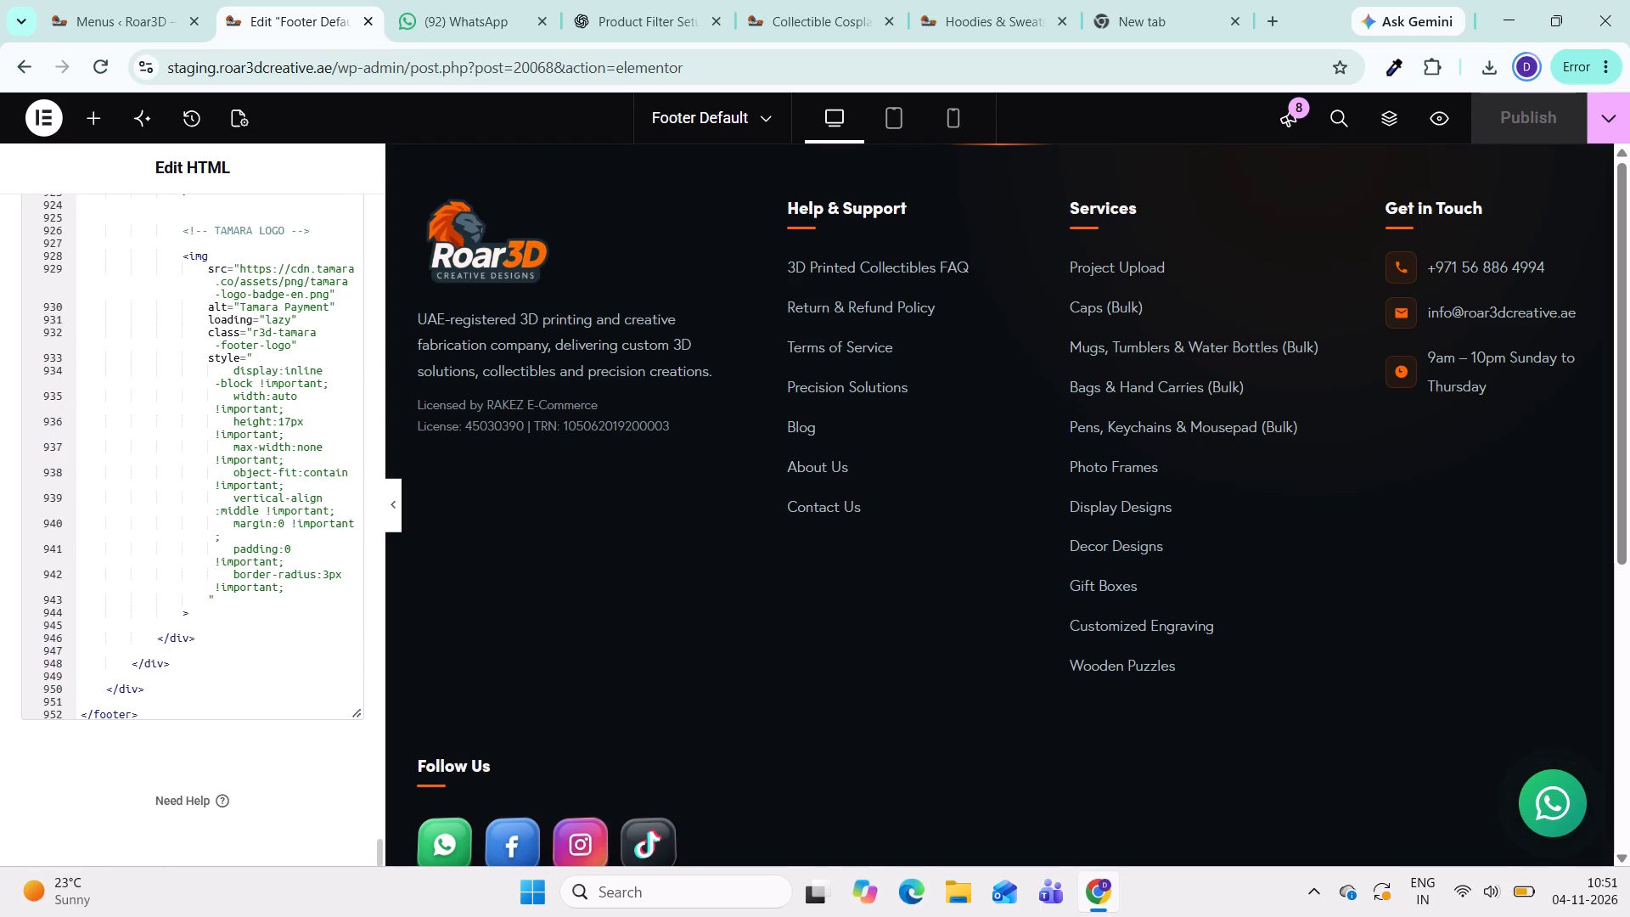
pyautogui.scroll(-5, 167, 612)
pyautogui.scroll(2, 220, 516)
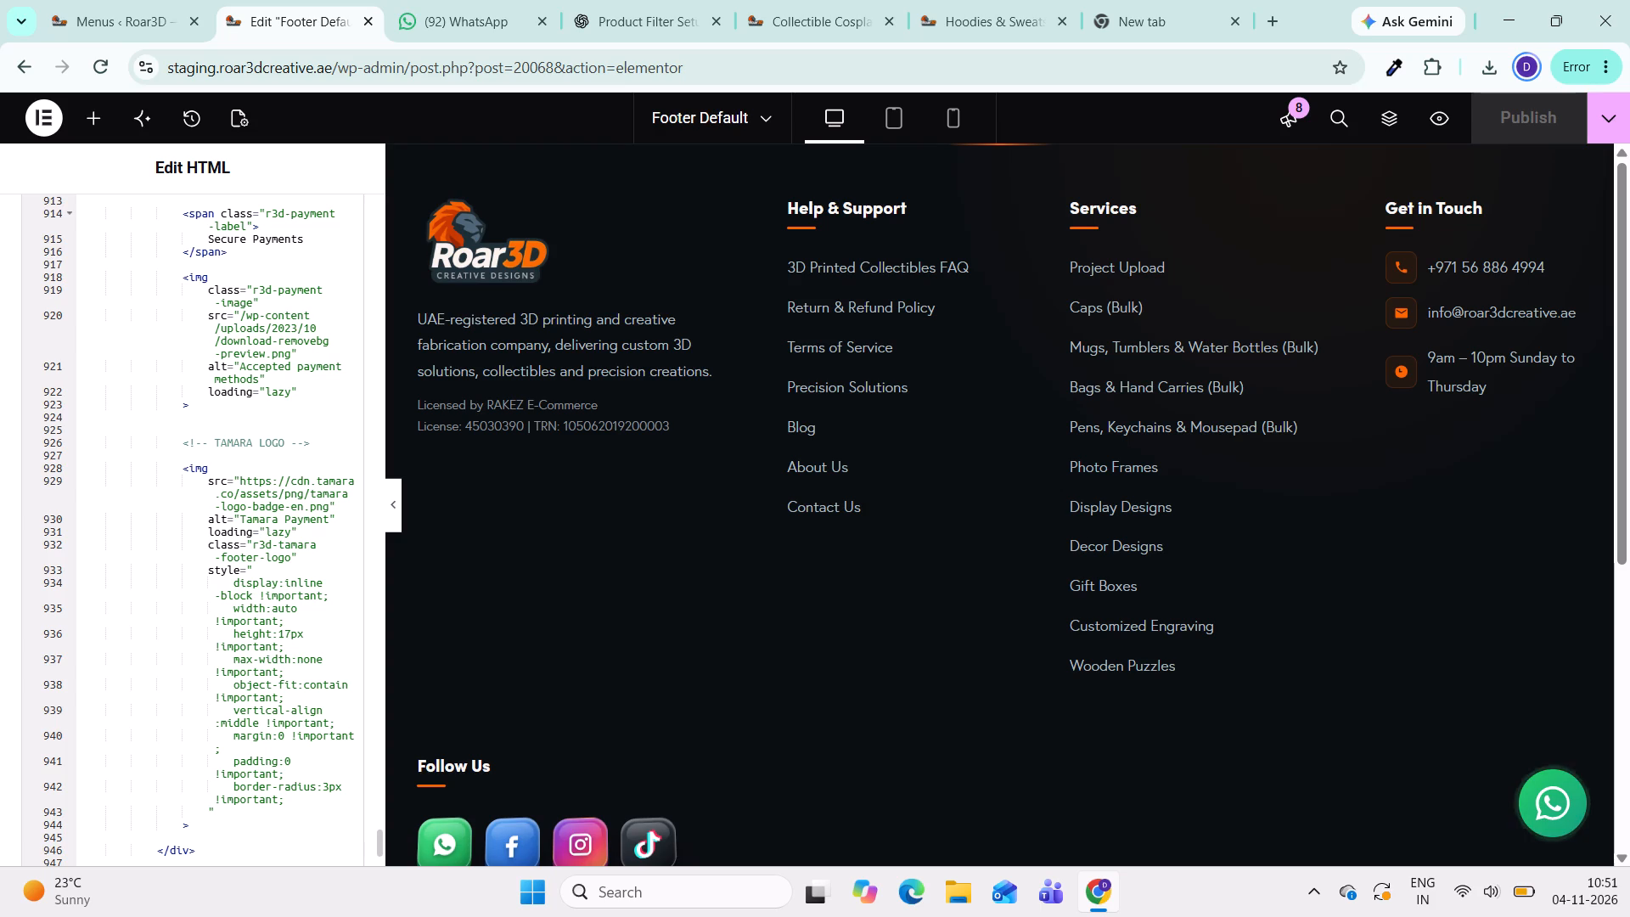
pyautogui.scroll(1, 220, 515)
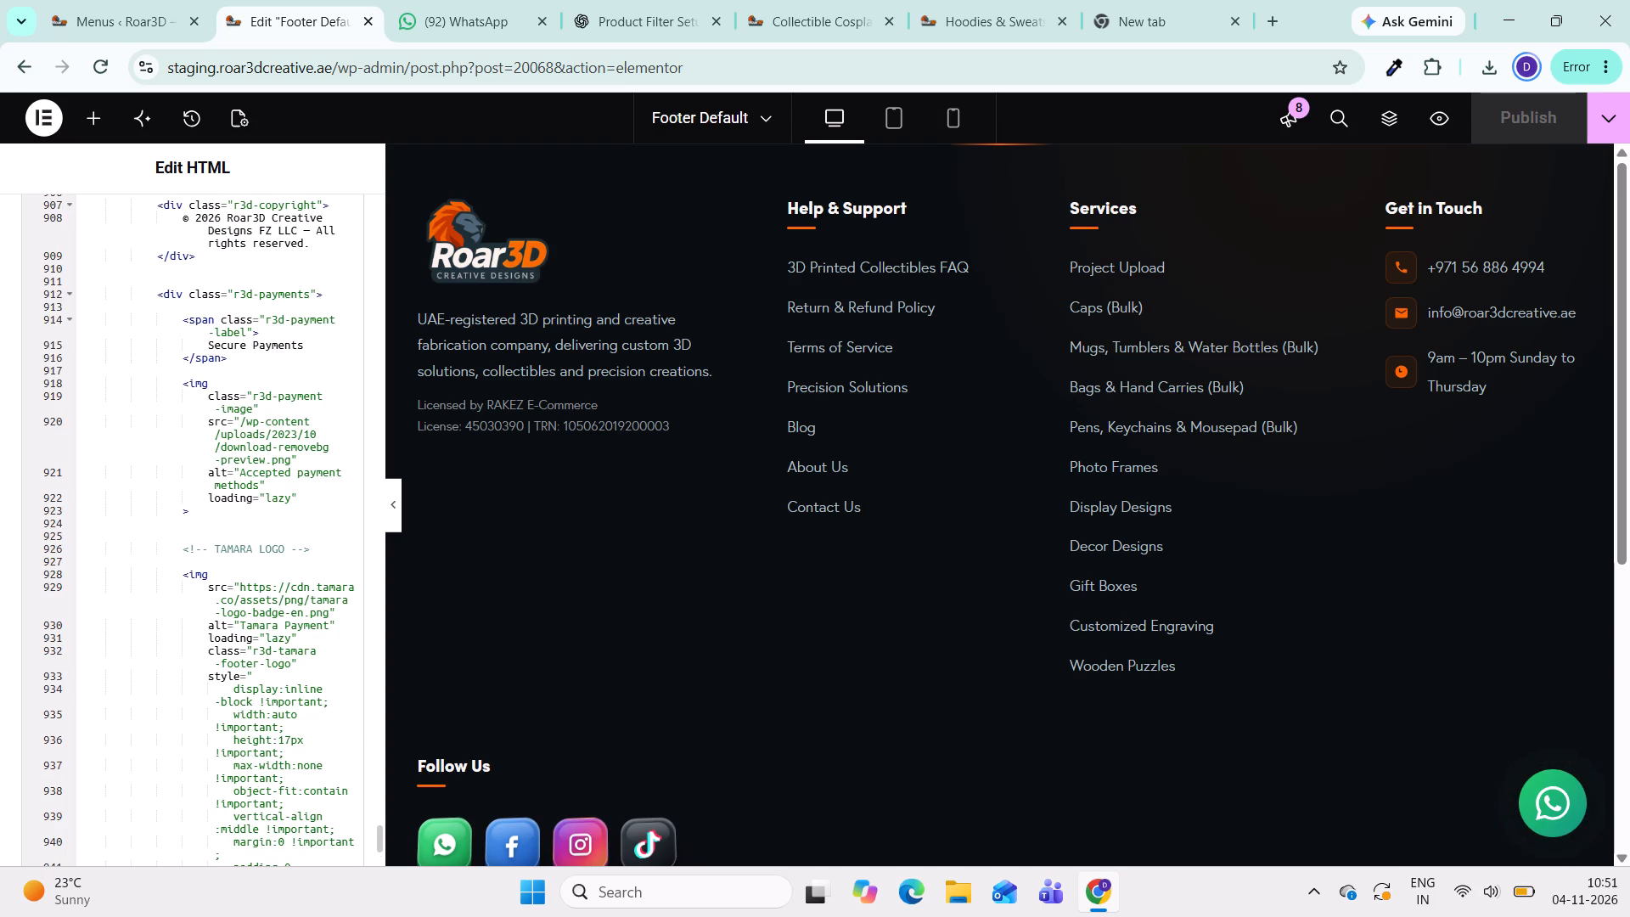
pyautogui.scroll(2, 228, 511)
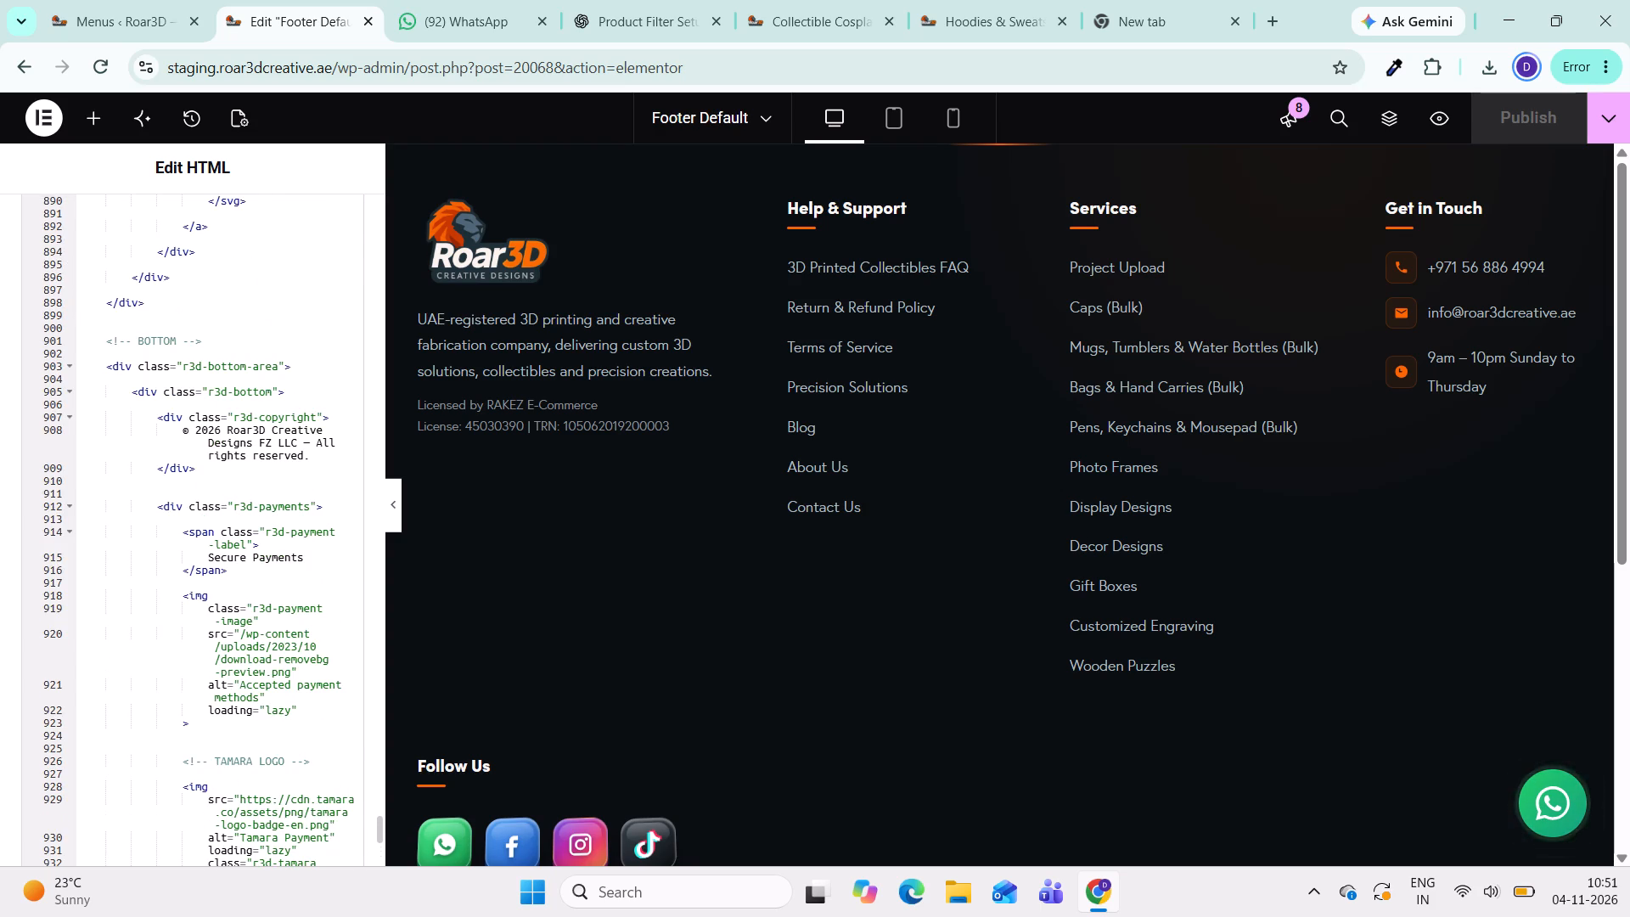
pyautogui.scroll(7, 228, 510)
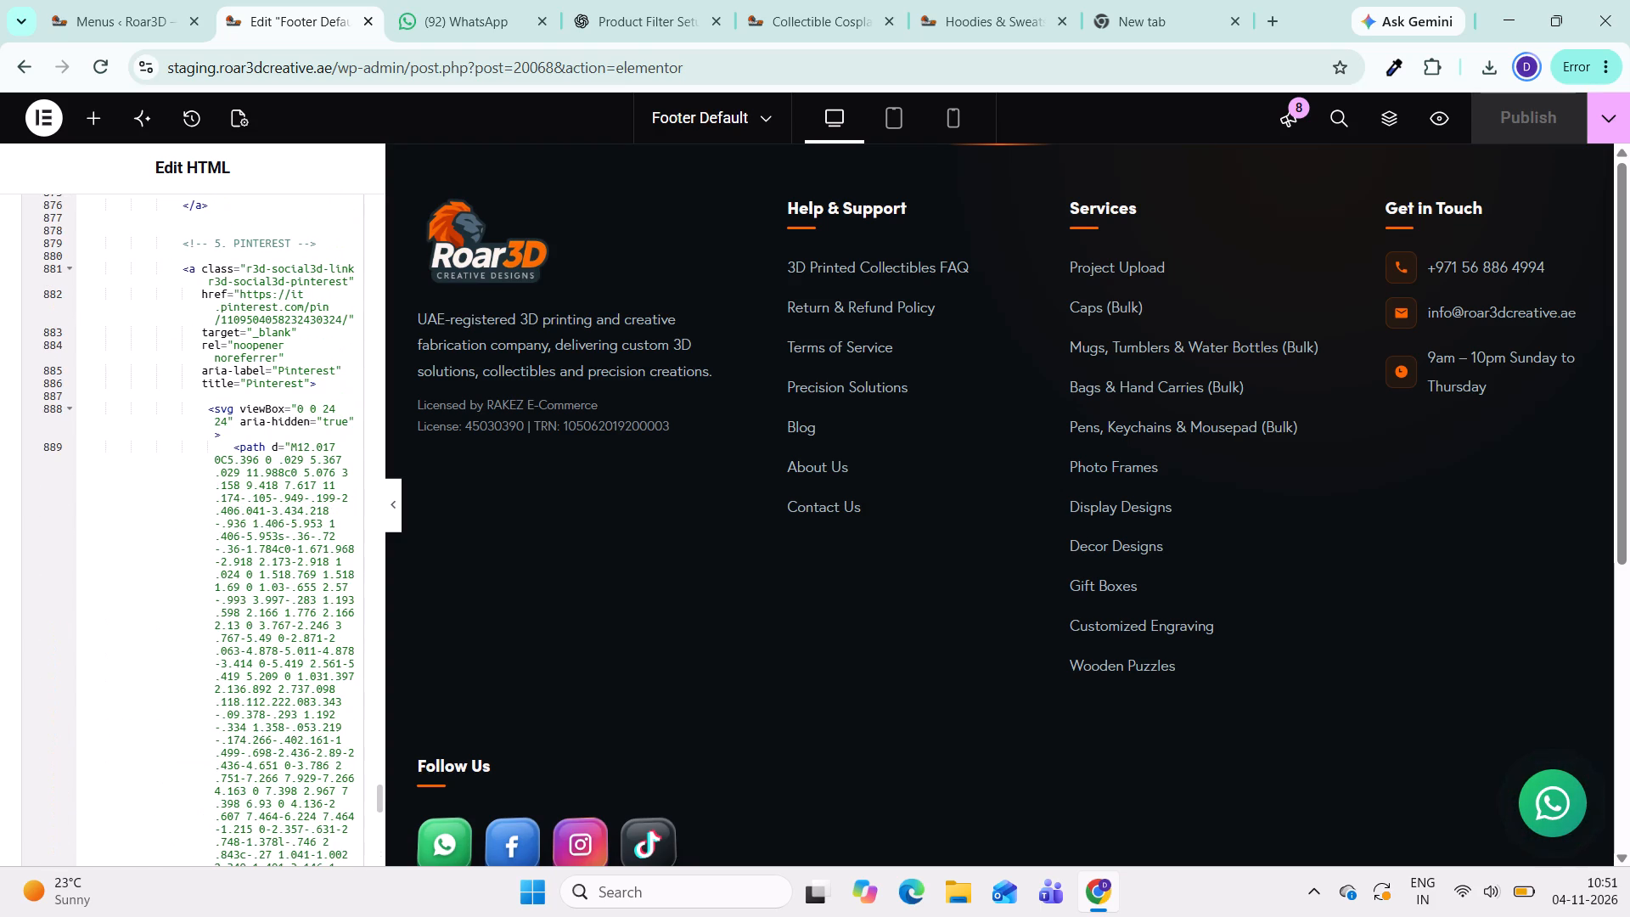
pyautogui.scroll(7, 230, 508)
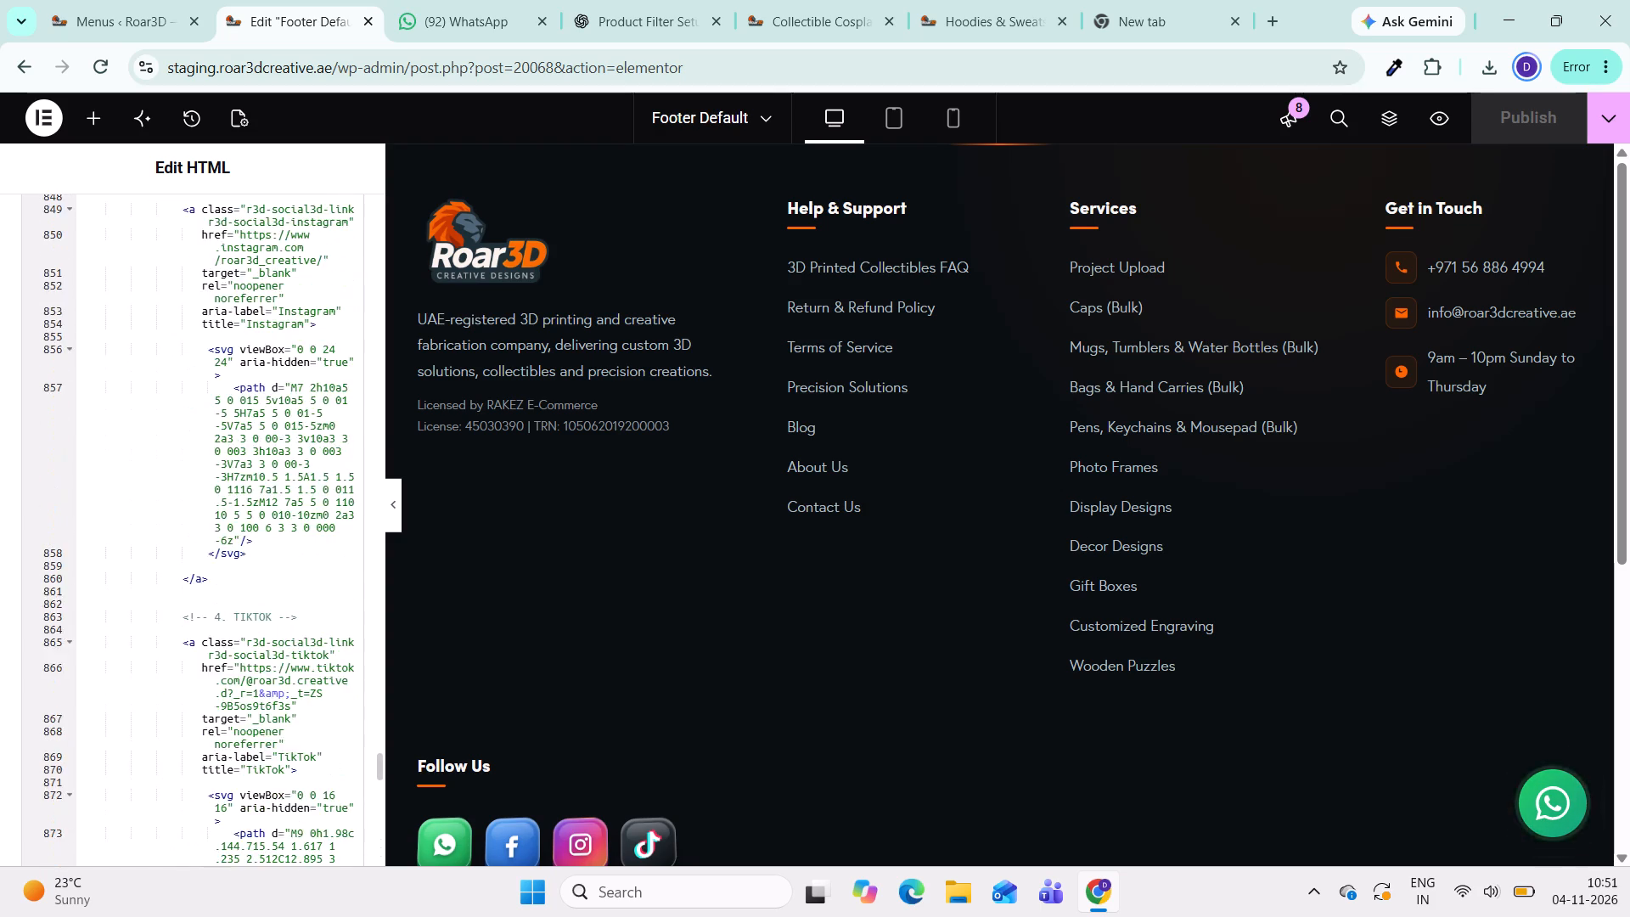
pyautogui.scroll(11, 230, 508)
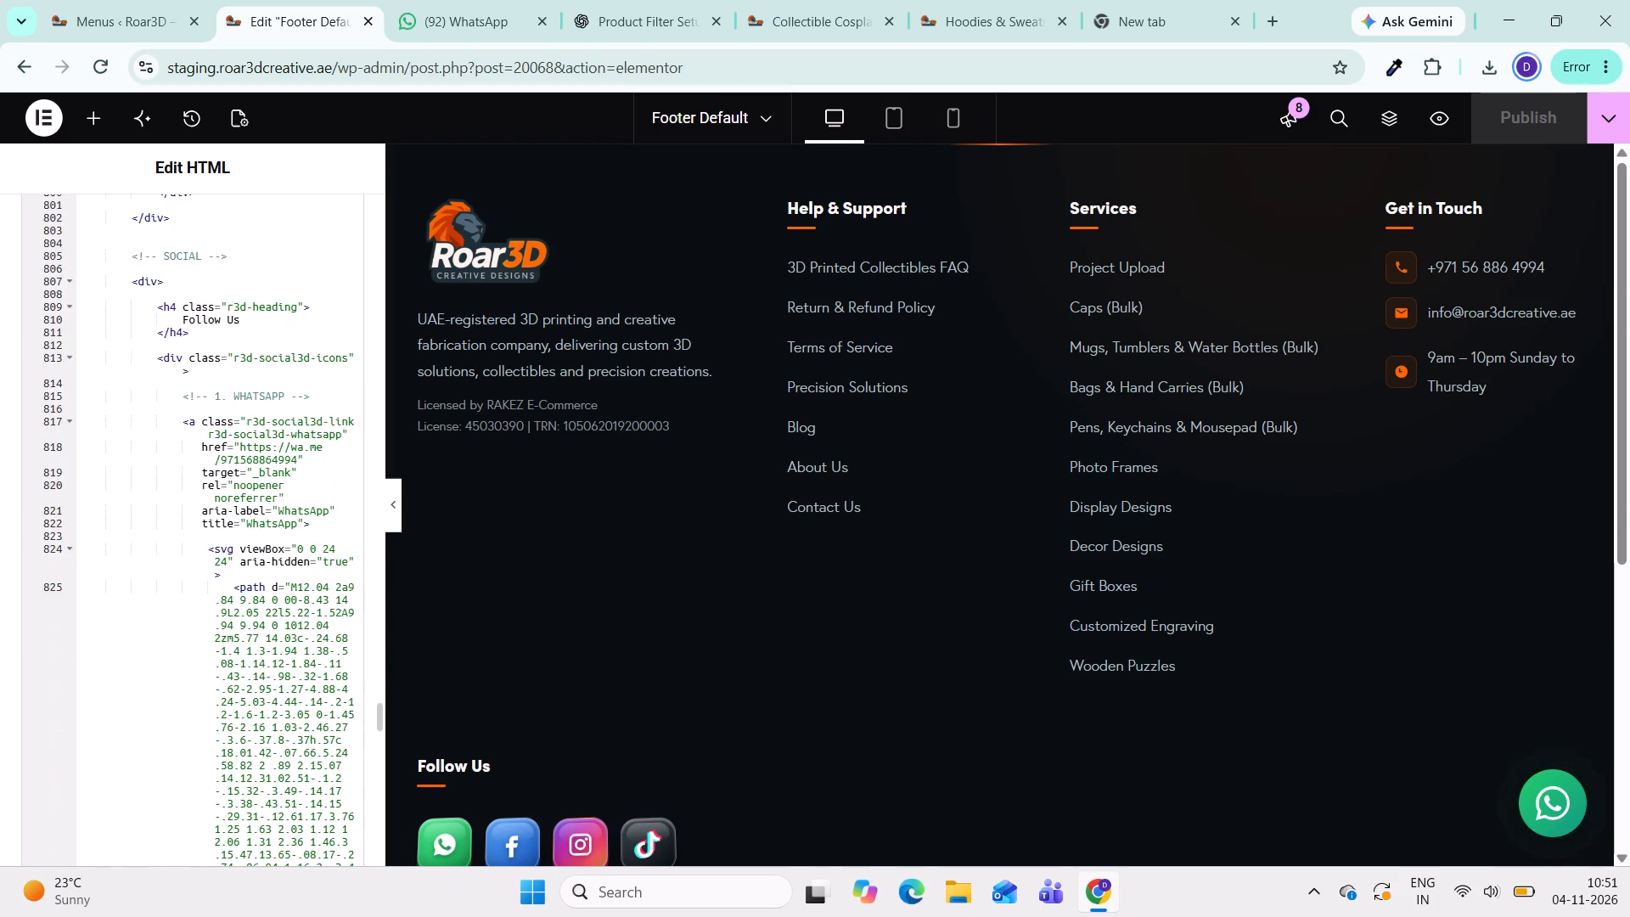
pyautogui.scroll(10, 230, 507)
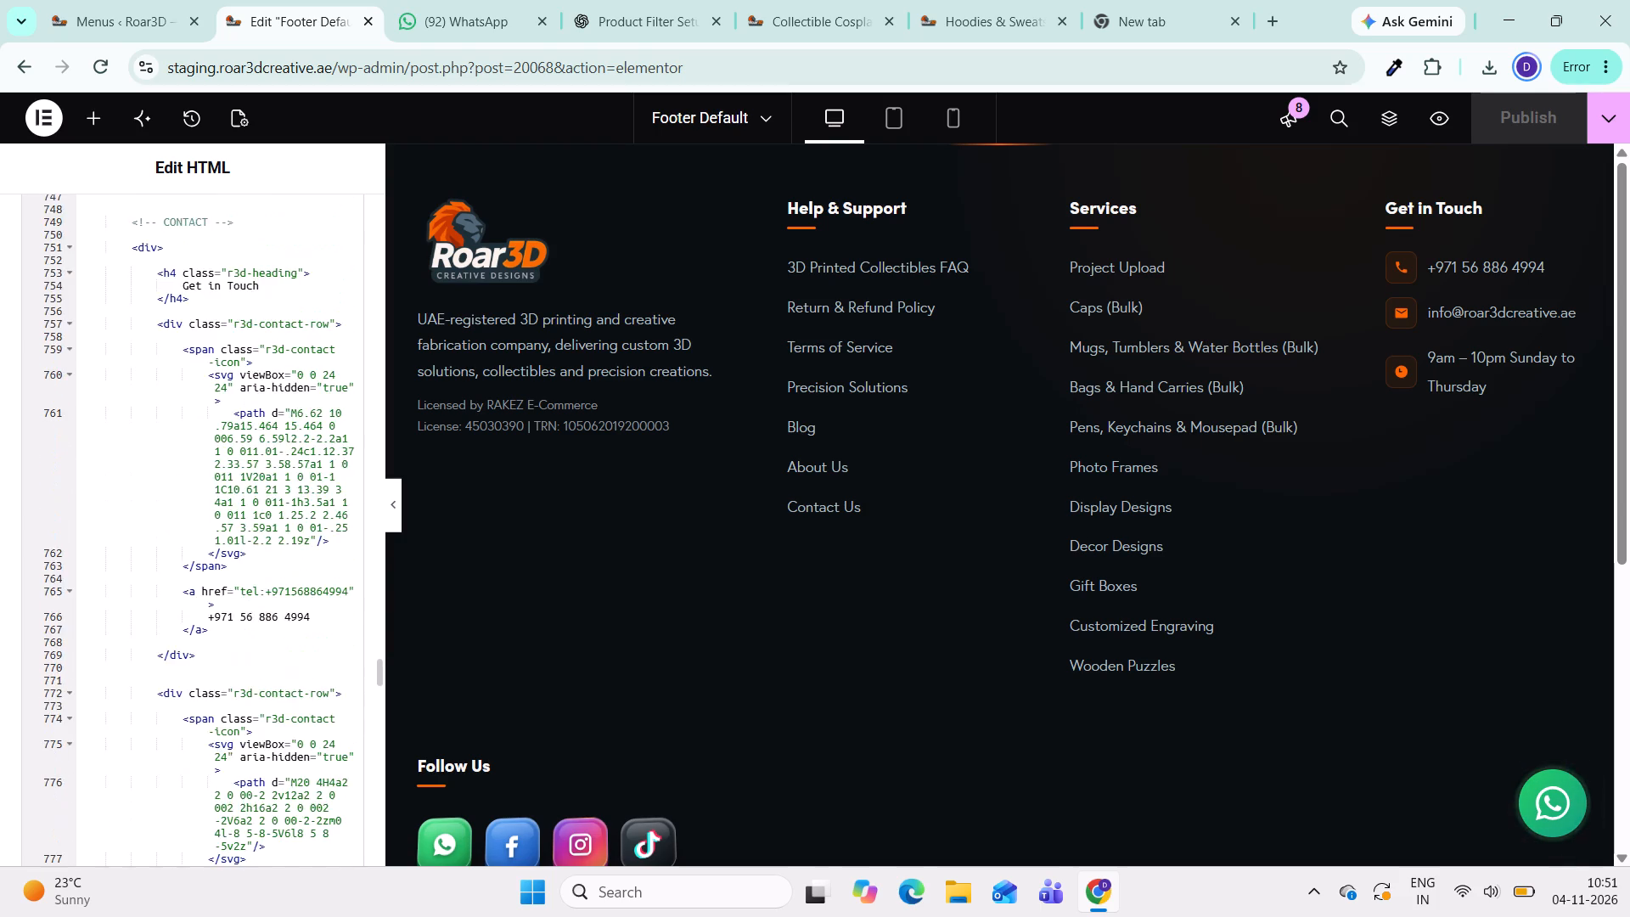
pyautogui.scroll(4, 230, 507)
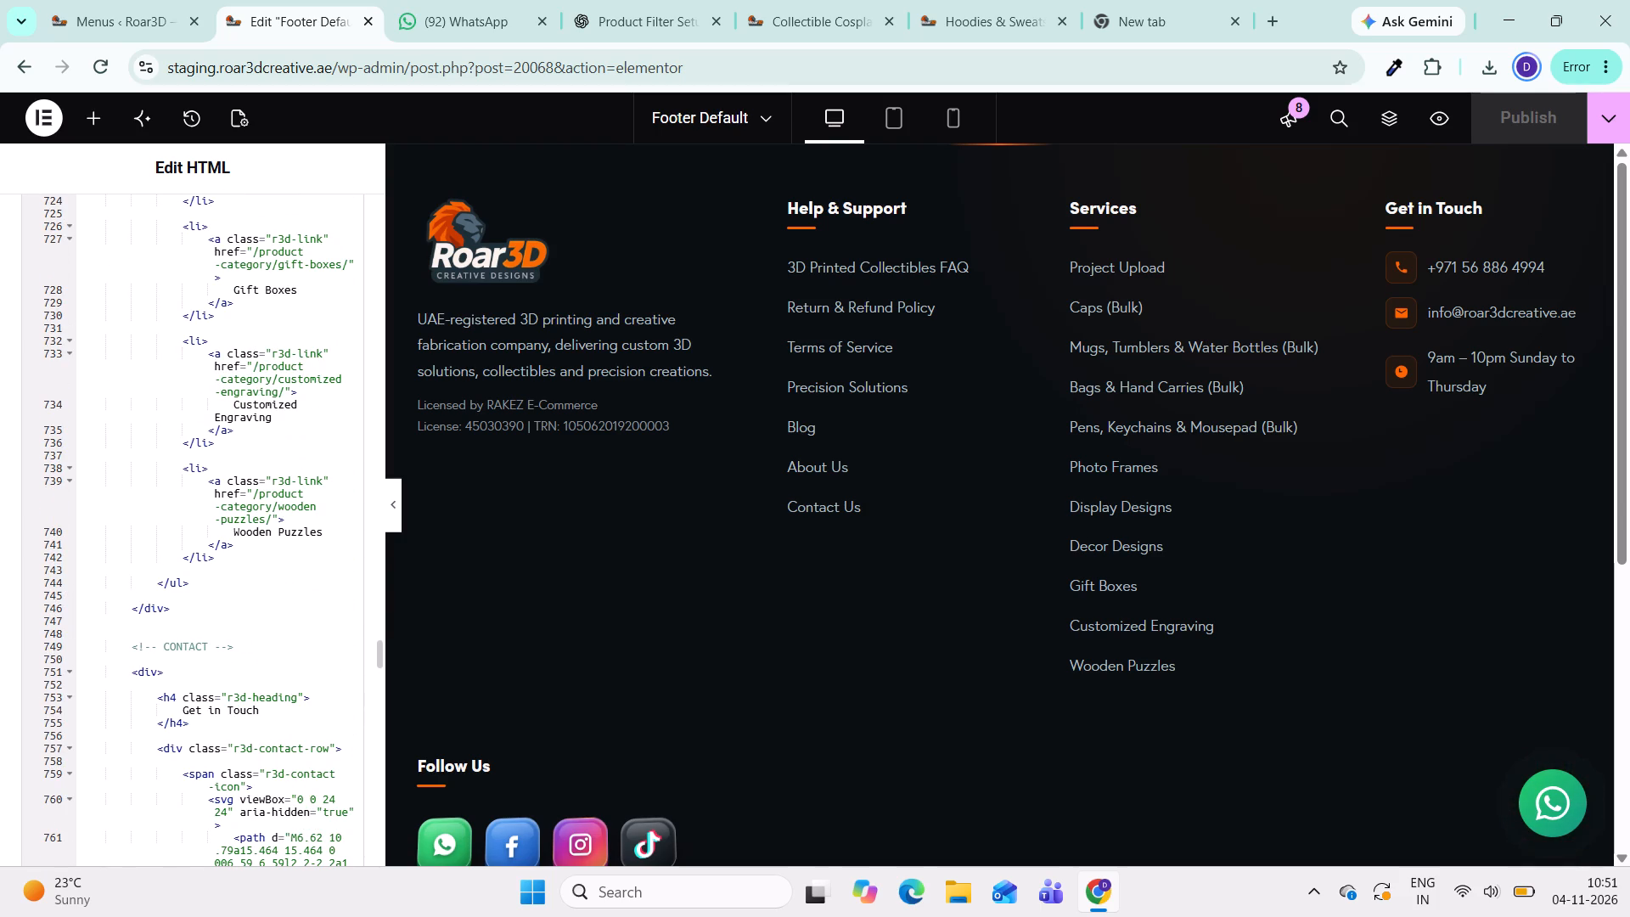
pyautogui.scroll(3, 230, 507)
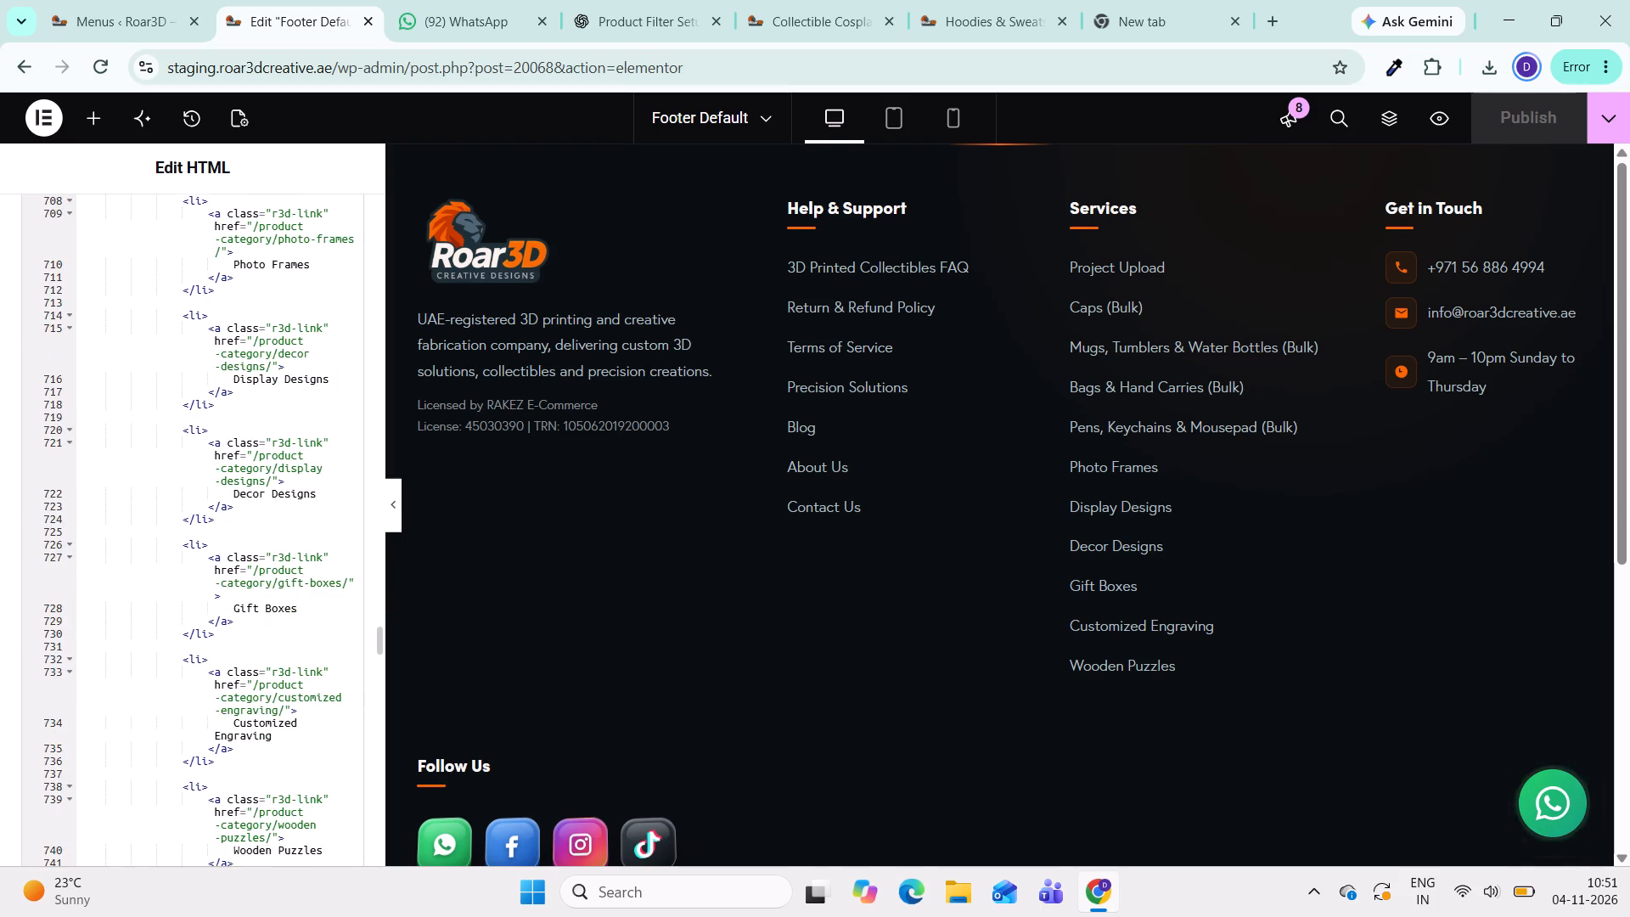
pyautogui.scroll(4, 230, 507)
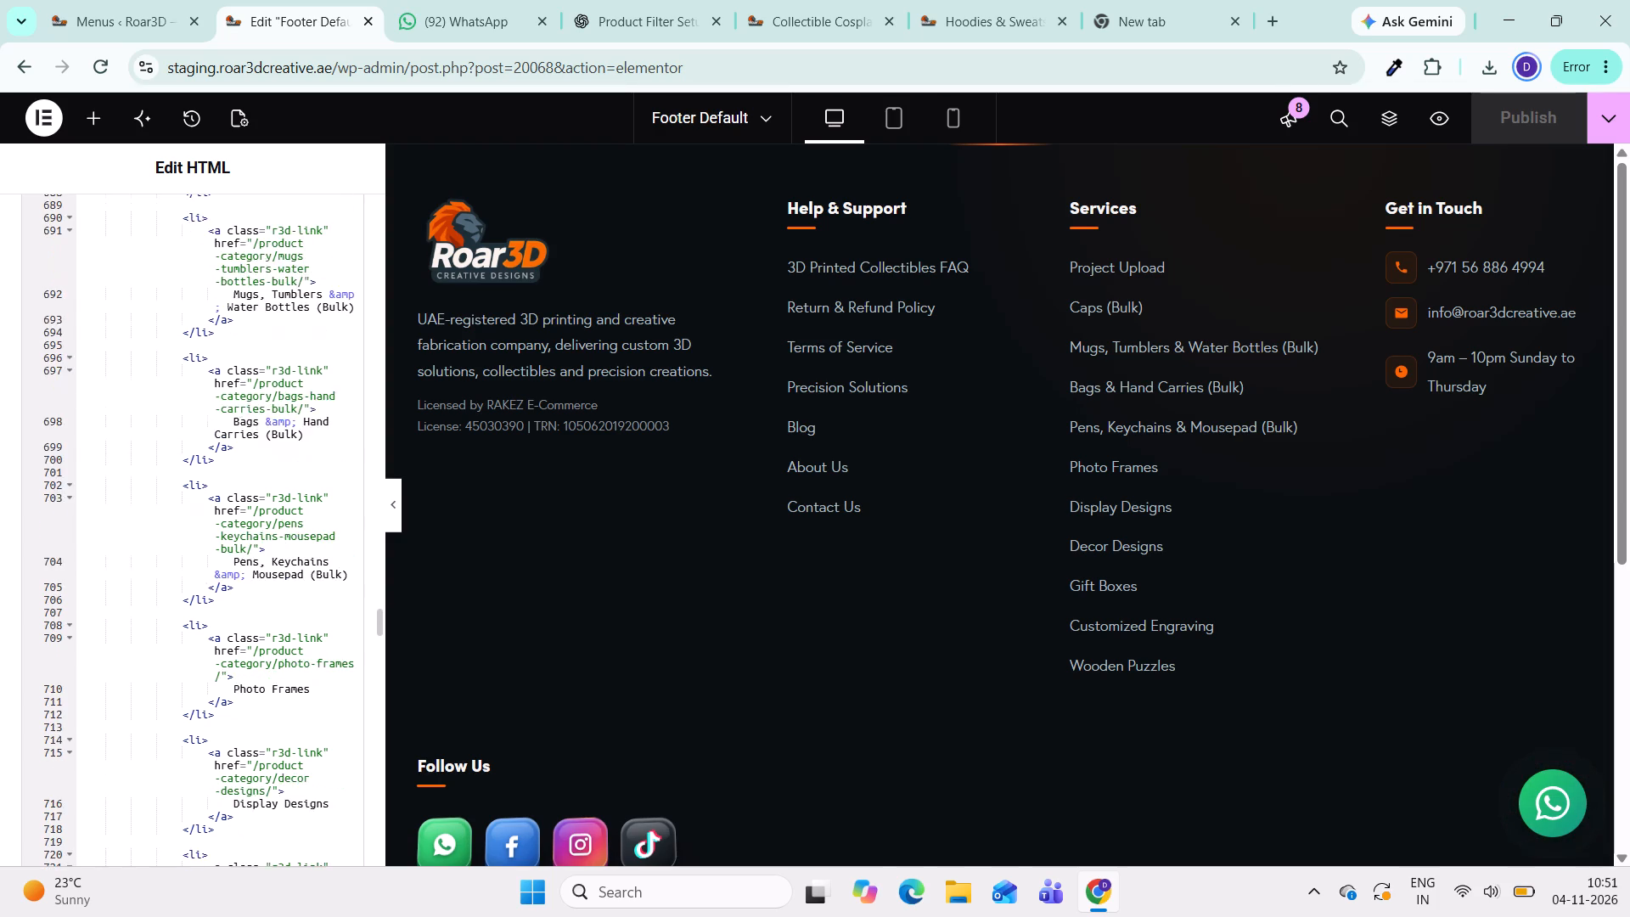
pyautogui.scroll(3, 230, 507)
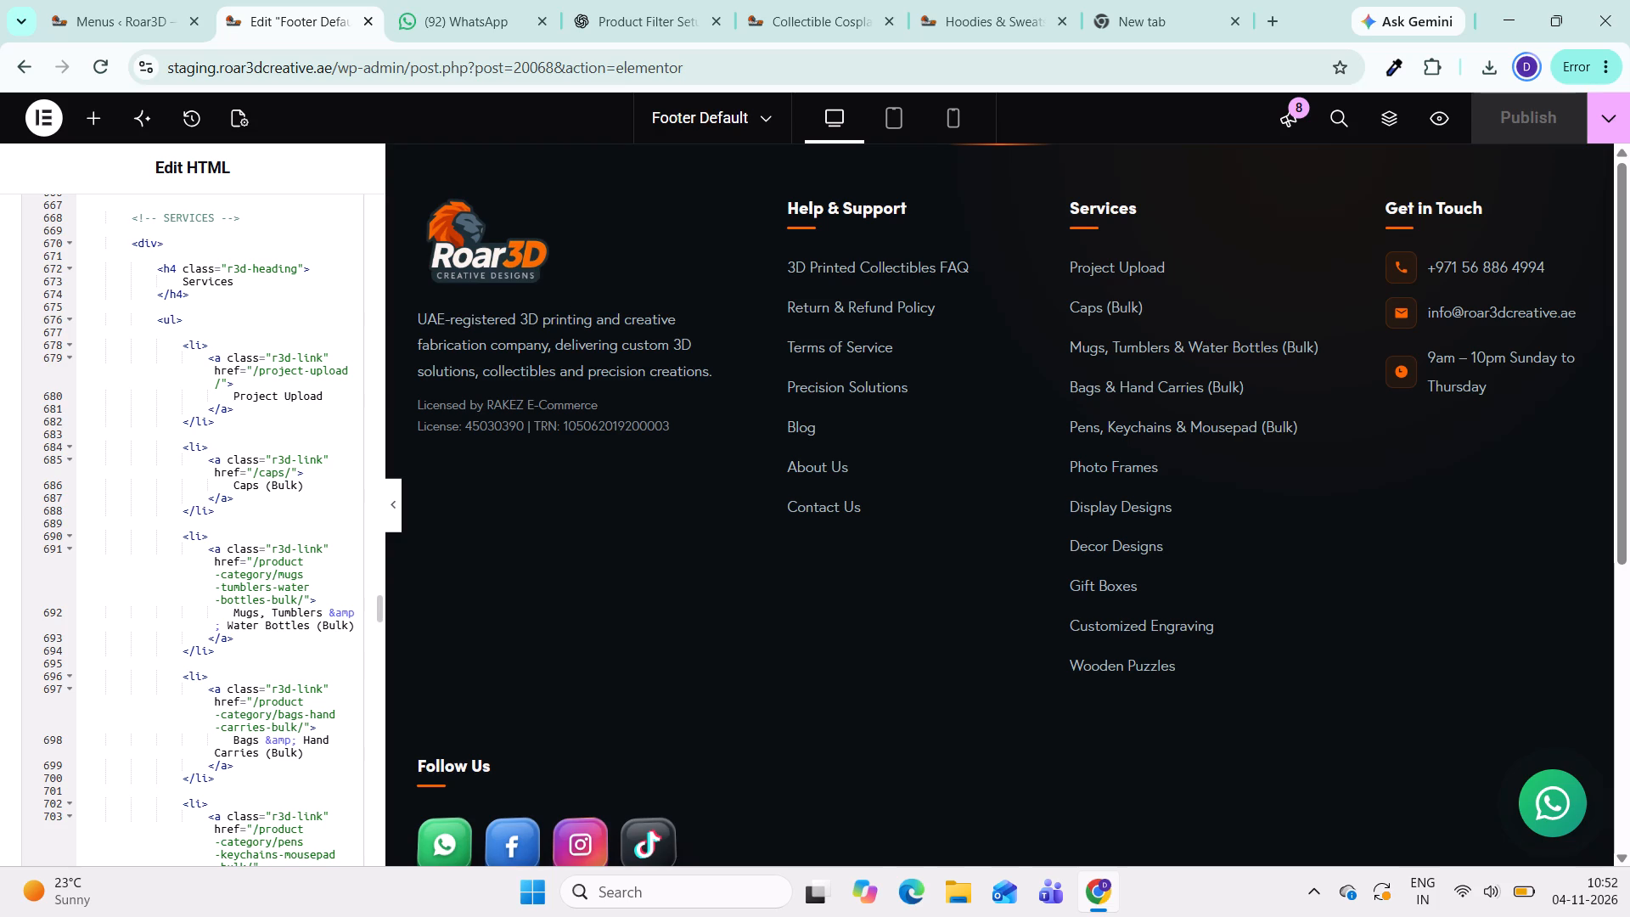
# Duplicate the "Project Upload" list item's markup, placing the copy at the start of the Services list.
pyautogui.moveTo(182, 347); pyautogui.dragTo(212, 384)
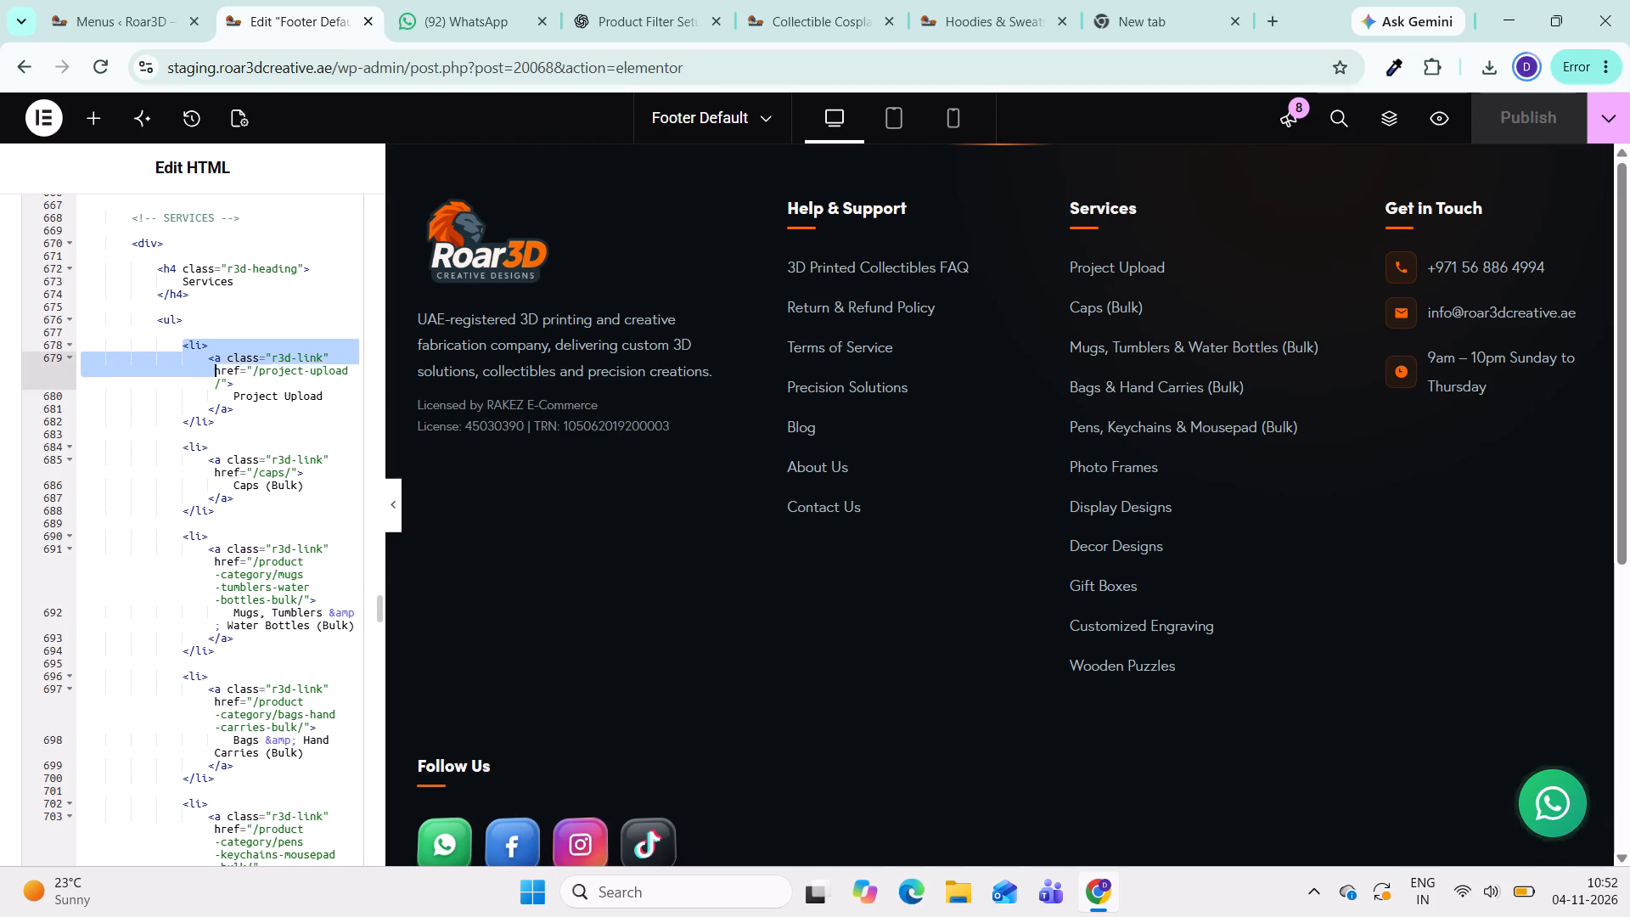
pyautogui.moveTo(212, 384); pyautogui.dragTo(226, 423)
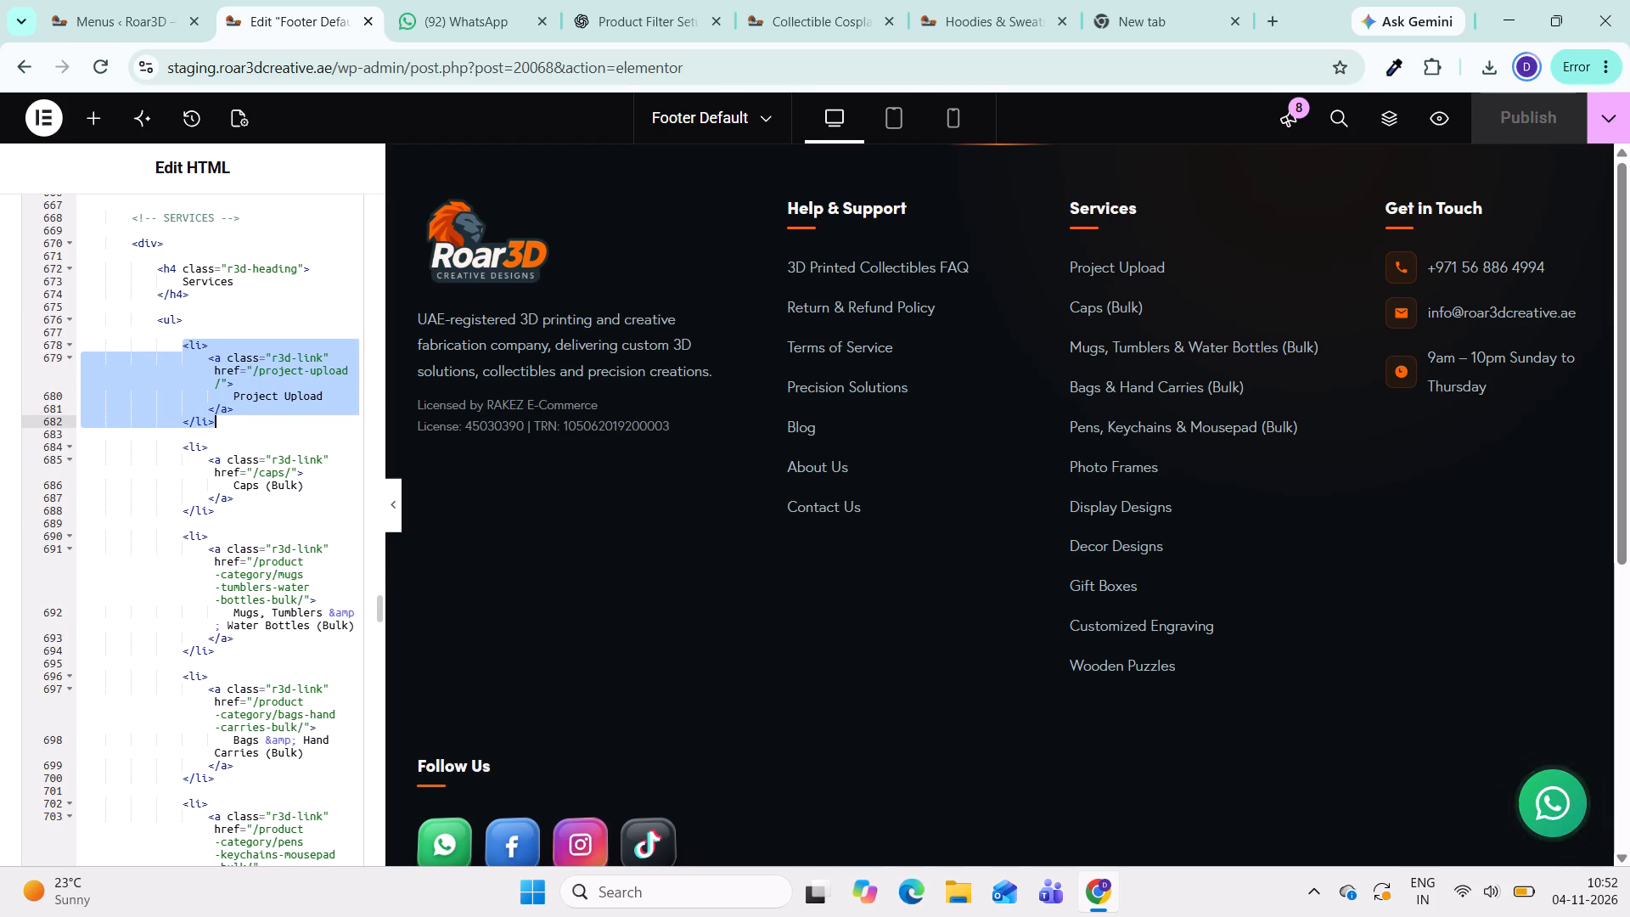
pyautogui.hotkey('ctrl', 'c')
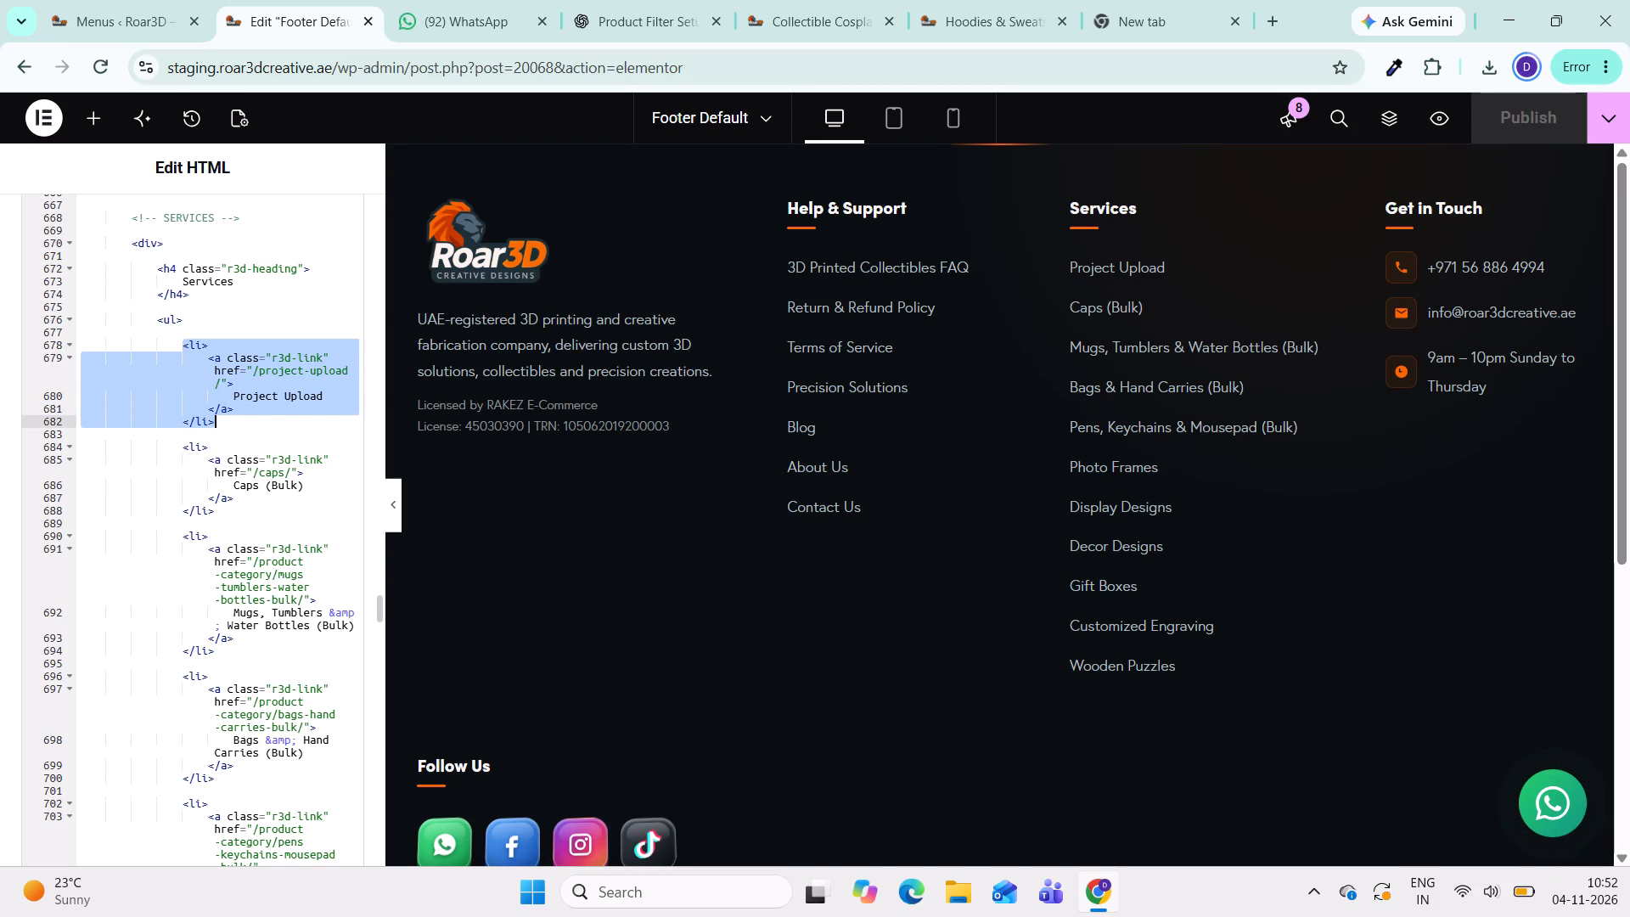
pyautogui.click(196, 321)
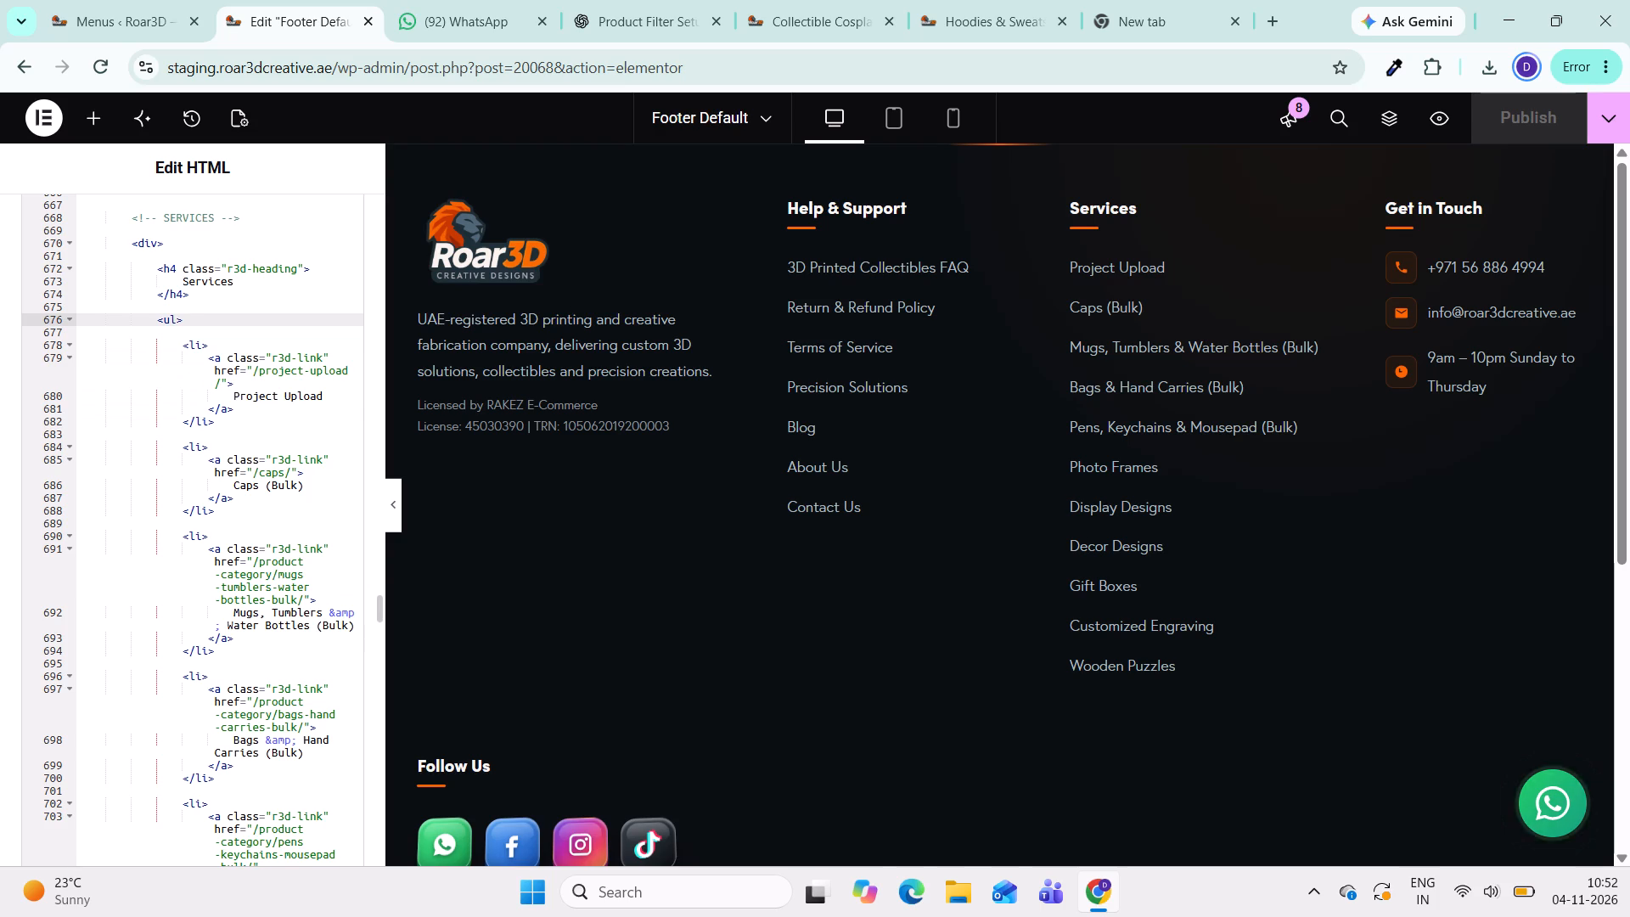
pyautogui.press('Return')
pyautogui.press('Return')
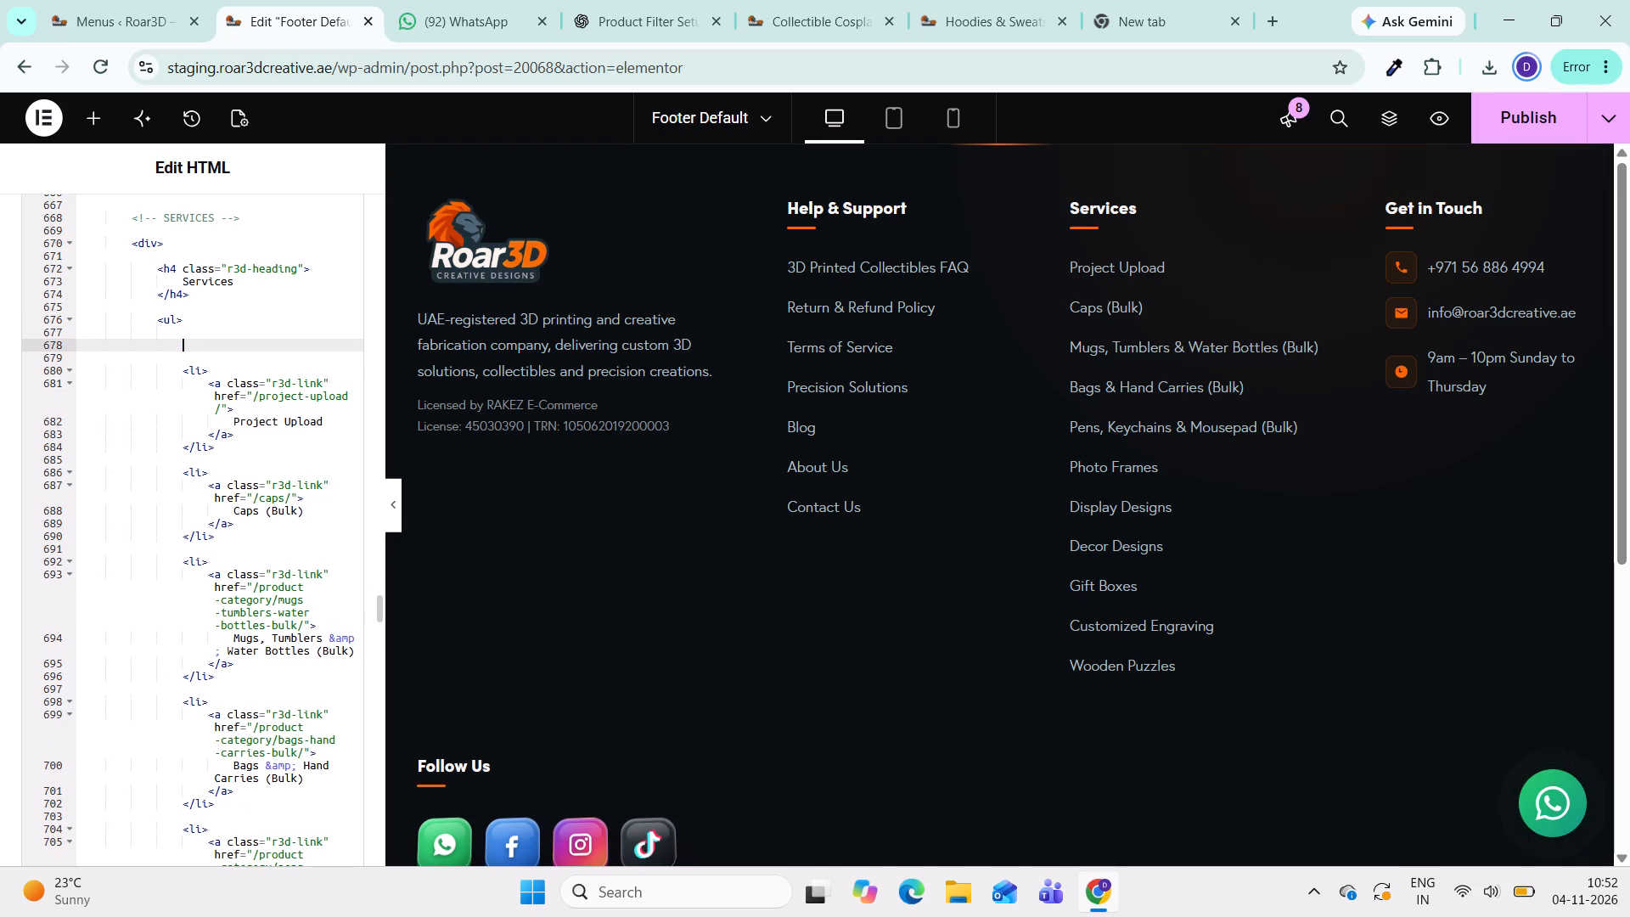
pyautogui.hotkey('ctrl', 'v')
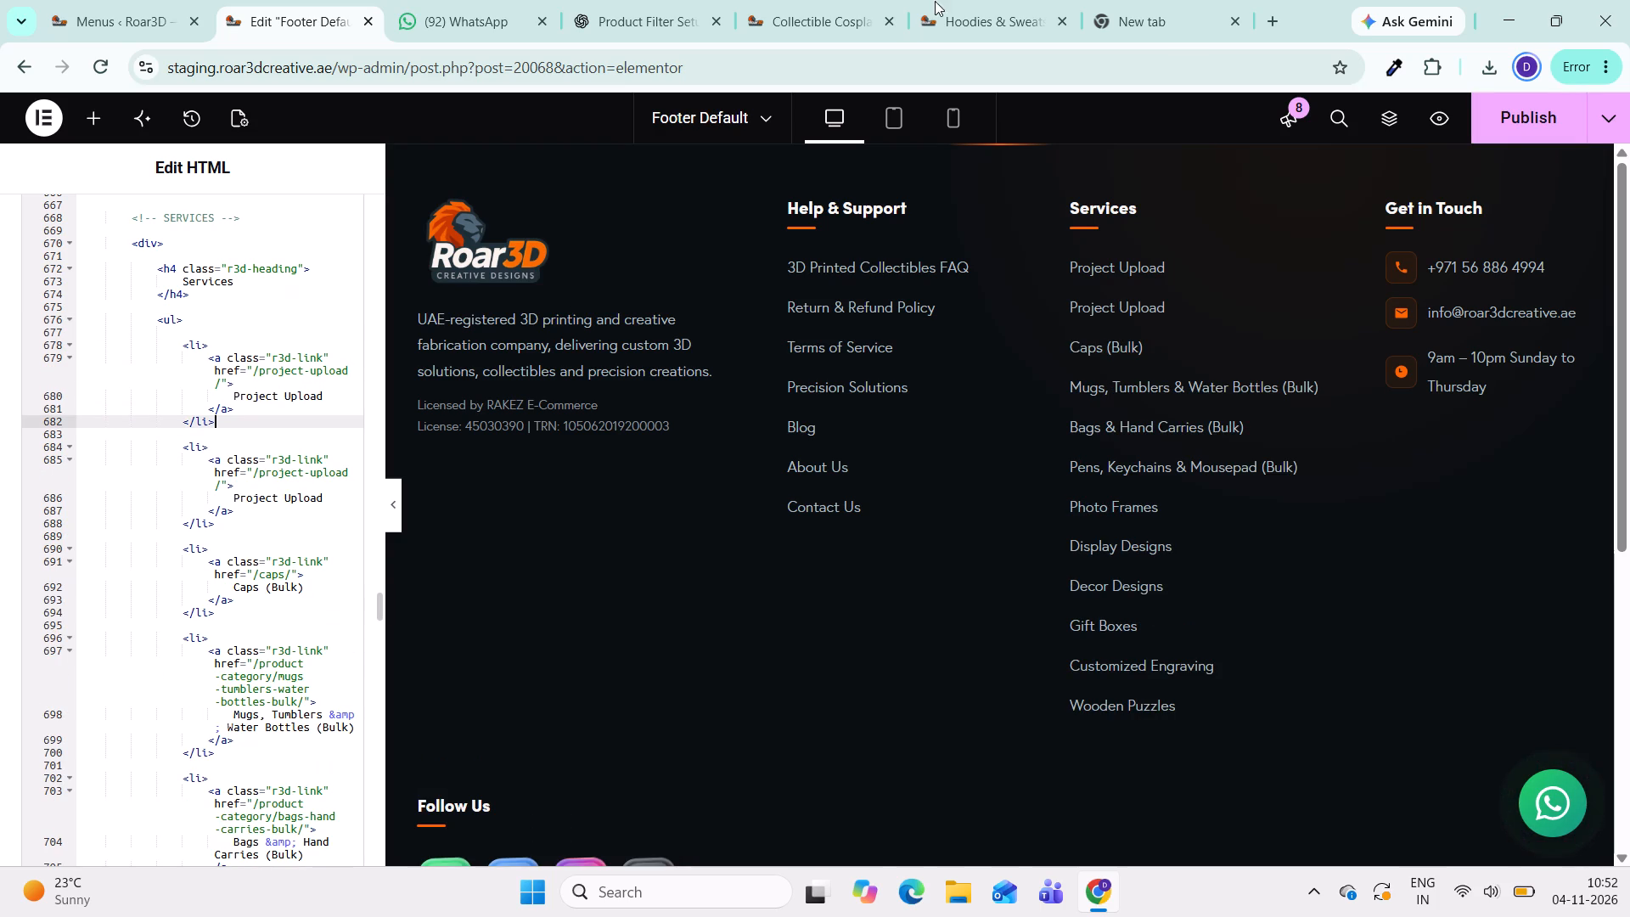
# Copy the Hoodies & Sweatshirts category page's heading and replace the first Services item's link text with "Hoodies & Sweatshirts", then check the footer preview.
pyautogui.click(976, 25)
pyautogui.hotkey('ctrl', 'c')
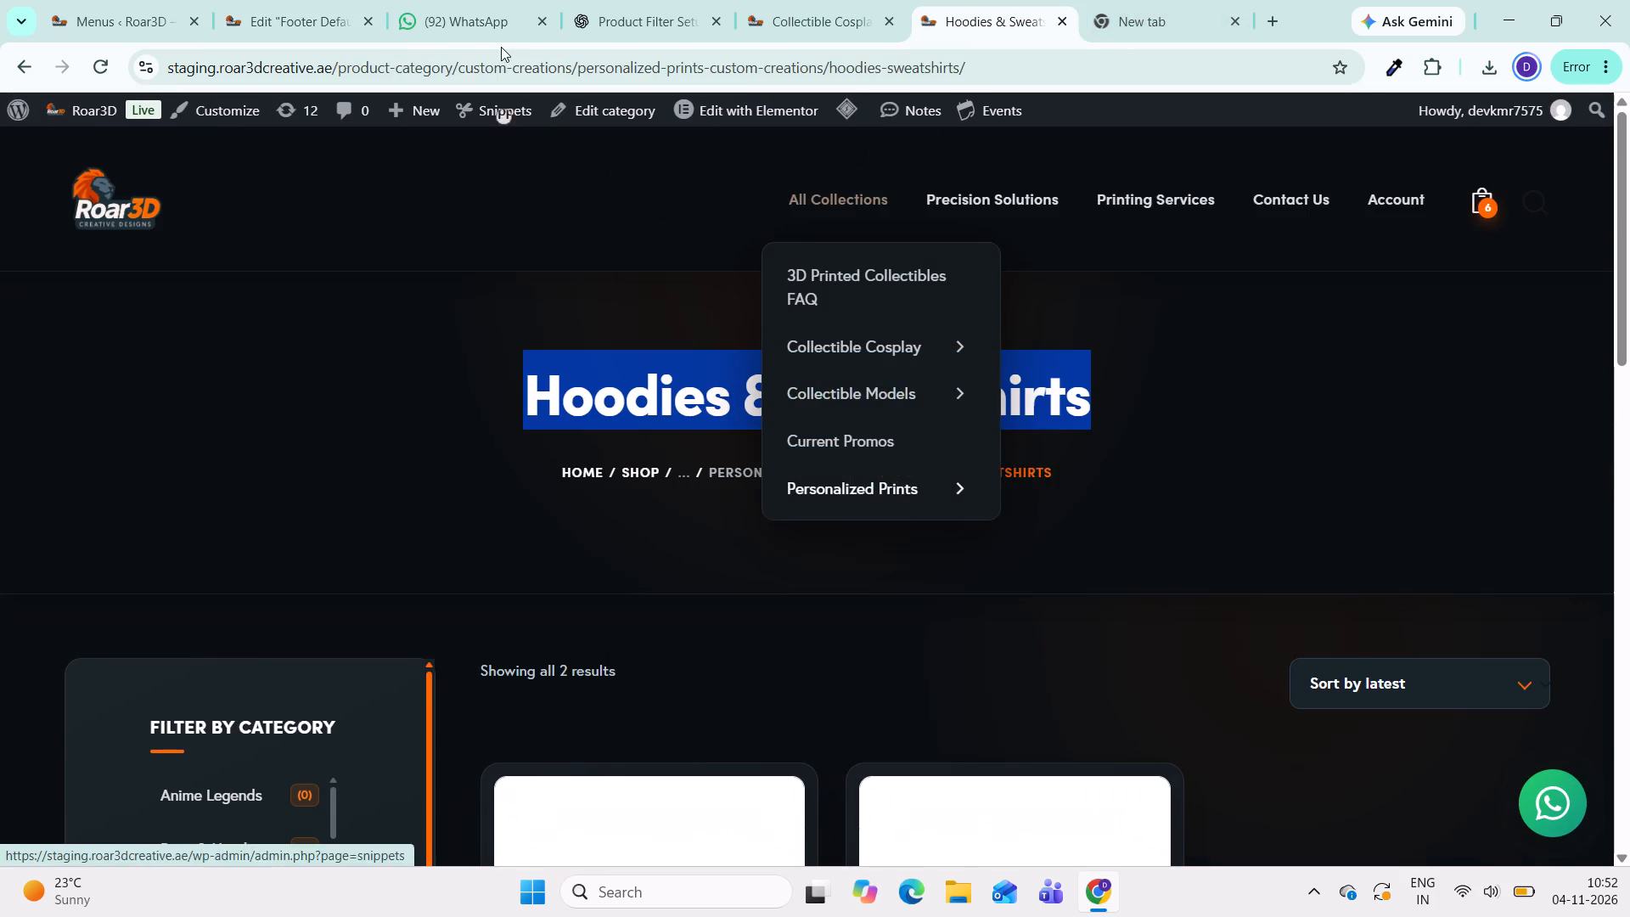
pyautogui.click(293, 37)
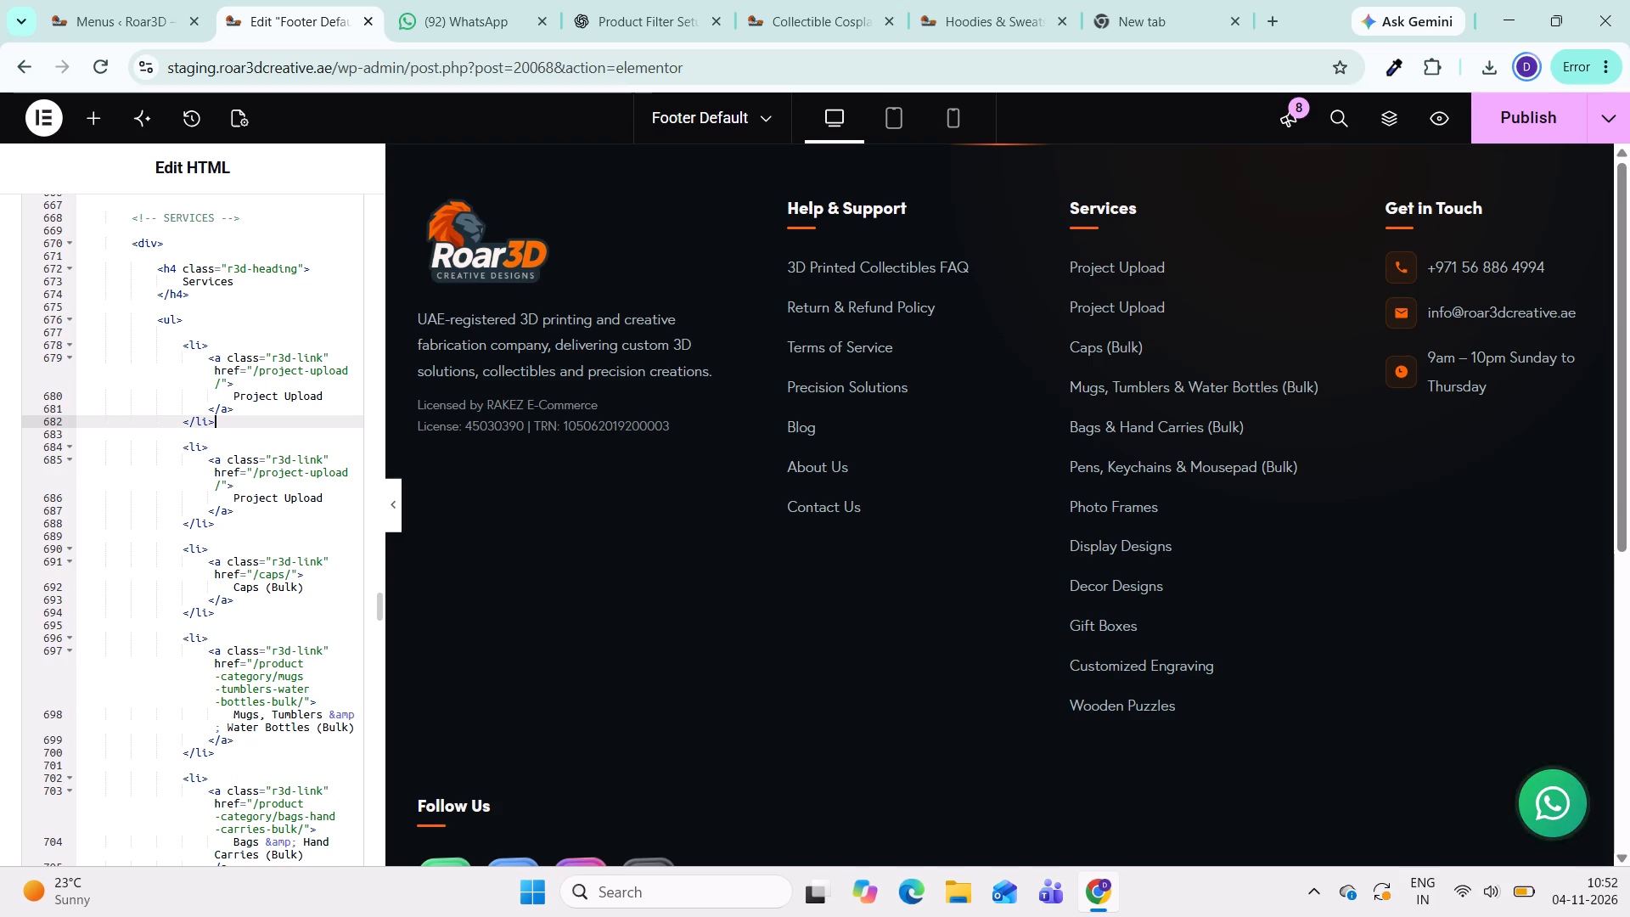
pyautogui.click(323, 394)
pyautogui.press('BackSpace')
pyautogui.press('BackSpace')
pyautogui.press('BackSpace')
pyautogui.press('BackSpace')
pyautogui.press('BackSpace')
pyautogui.press('BackSpace')
pyautogui.press('BackSpace')
pyautogui.press('BackSpace')
pyautogui.press('BackSpace')
pyautogui.press('BackSpace')
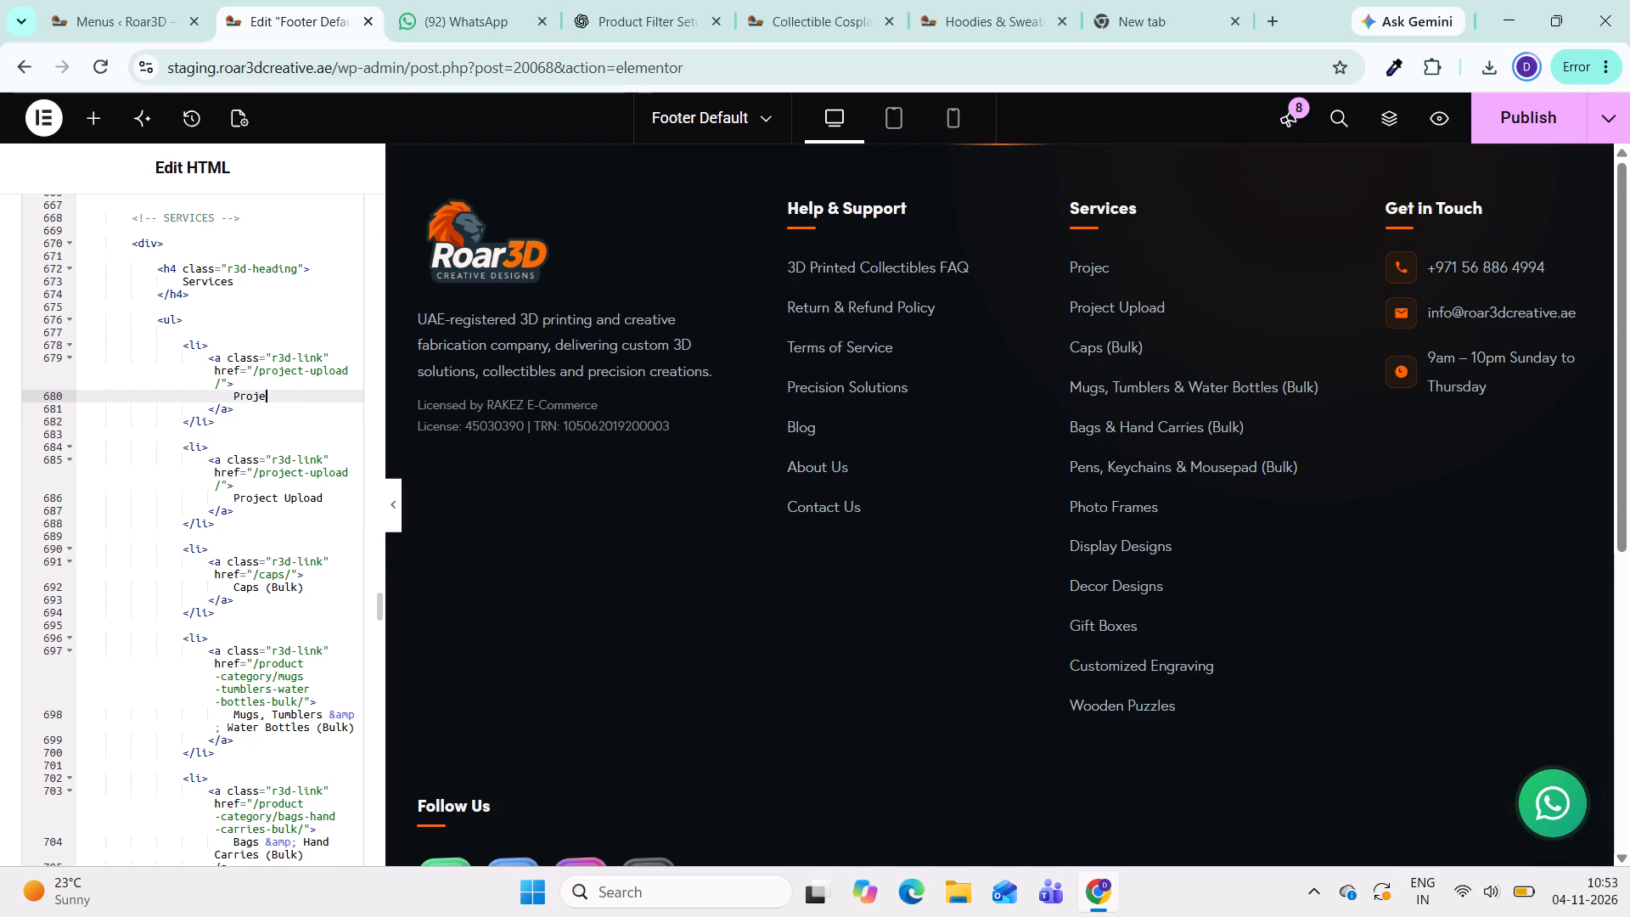
pyautogui.press('BackSpace')
pyautogui.press('BackSpace')
pyautogui.press('BackSpace')
pyautogui.press('BackSpace')
pyautogui.hotkey('ctrl', 'v')
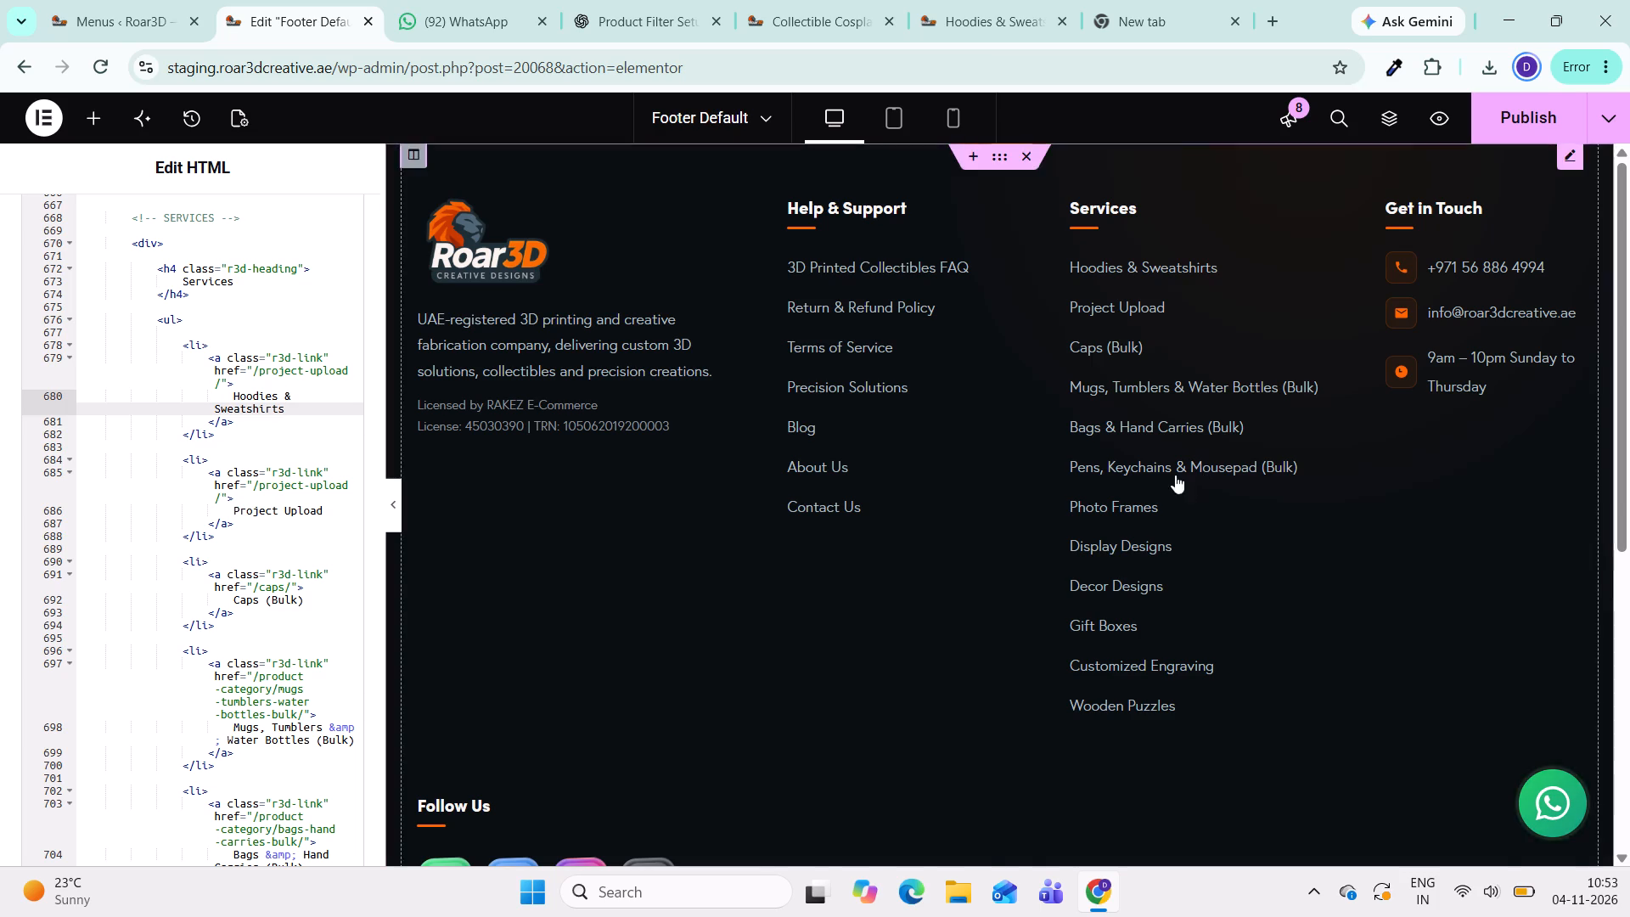
pyautogui.scroll(-4, 1175, 474)
pyautogui.scroll(4, 1170, 487)
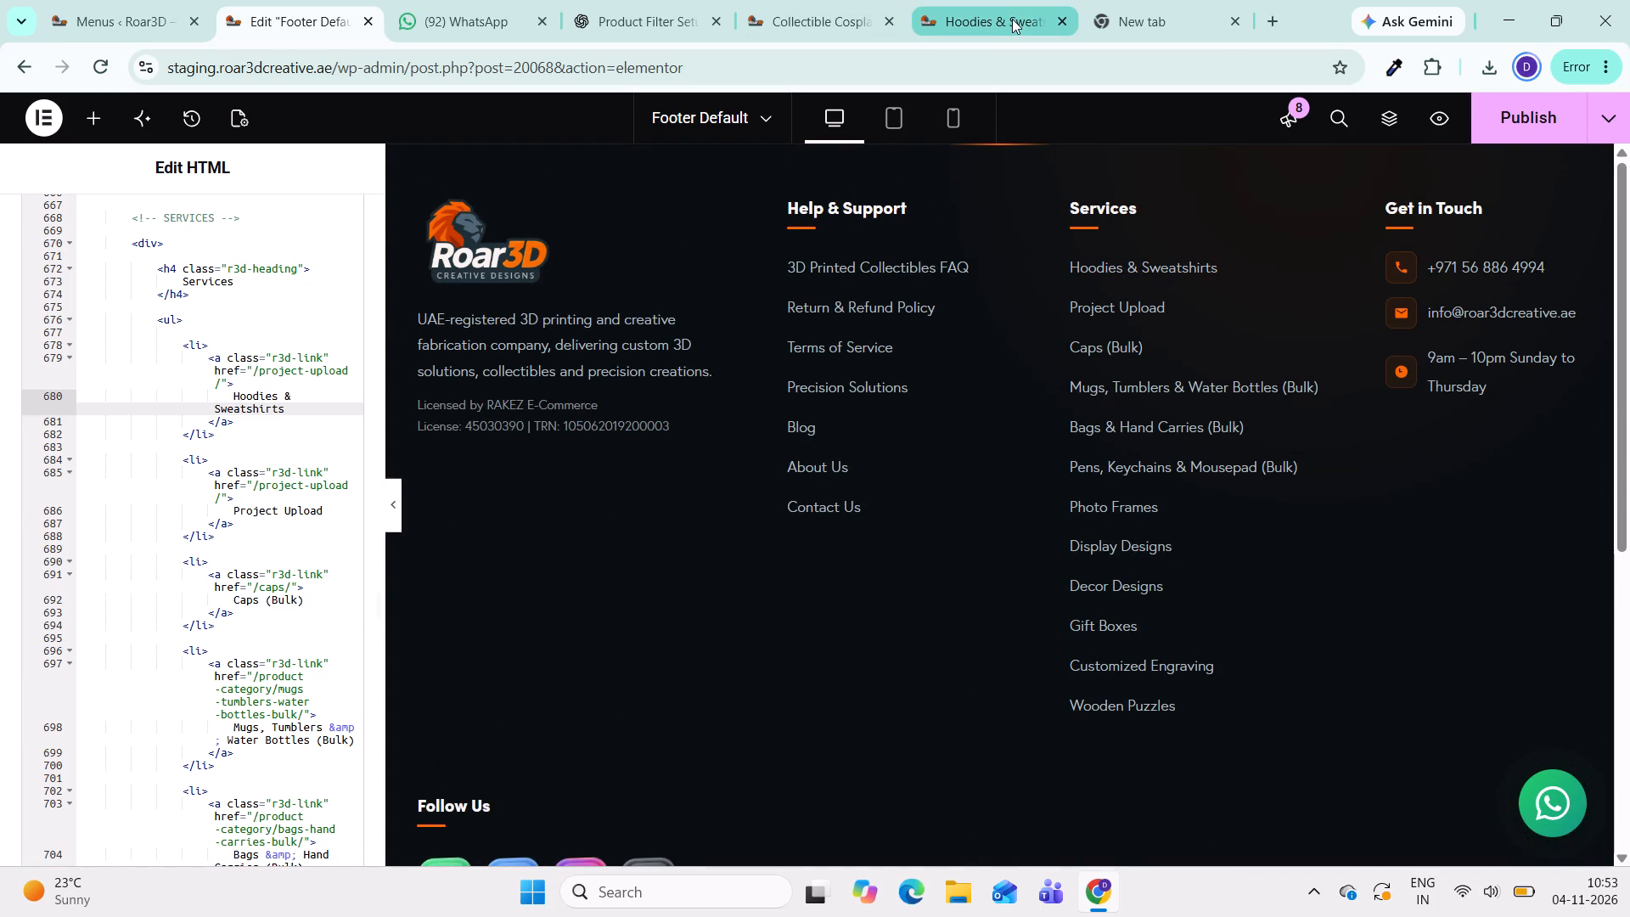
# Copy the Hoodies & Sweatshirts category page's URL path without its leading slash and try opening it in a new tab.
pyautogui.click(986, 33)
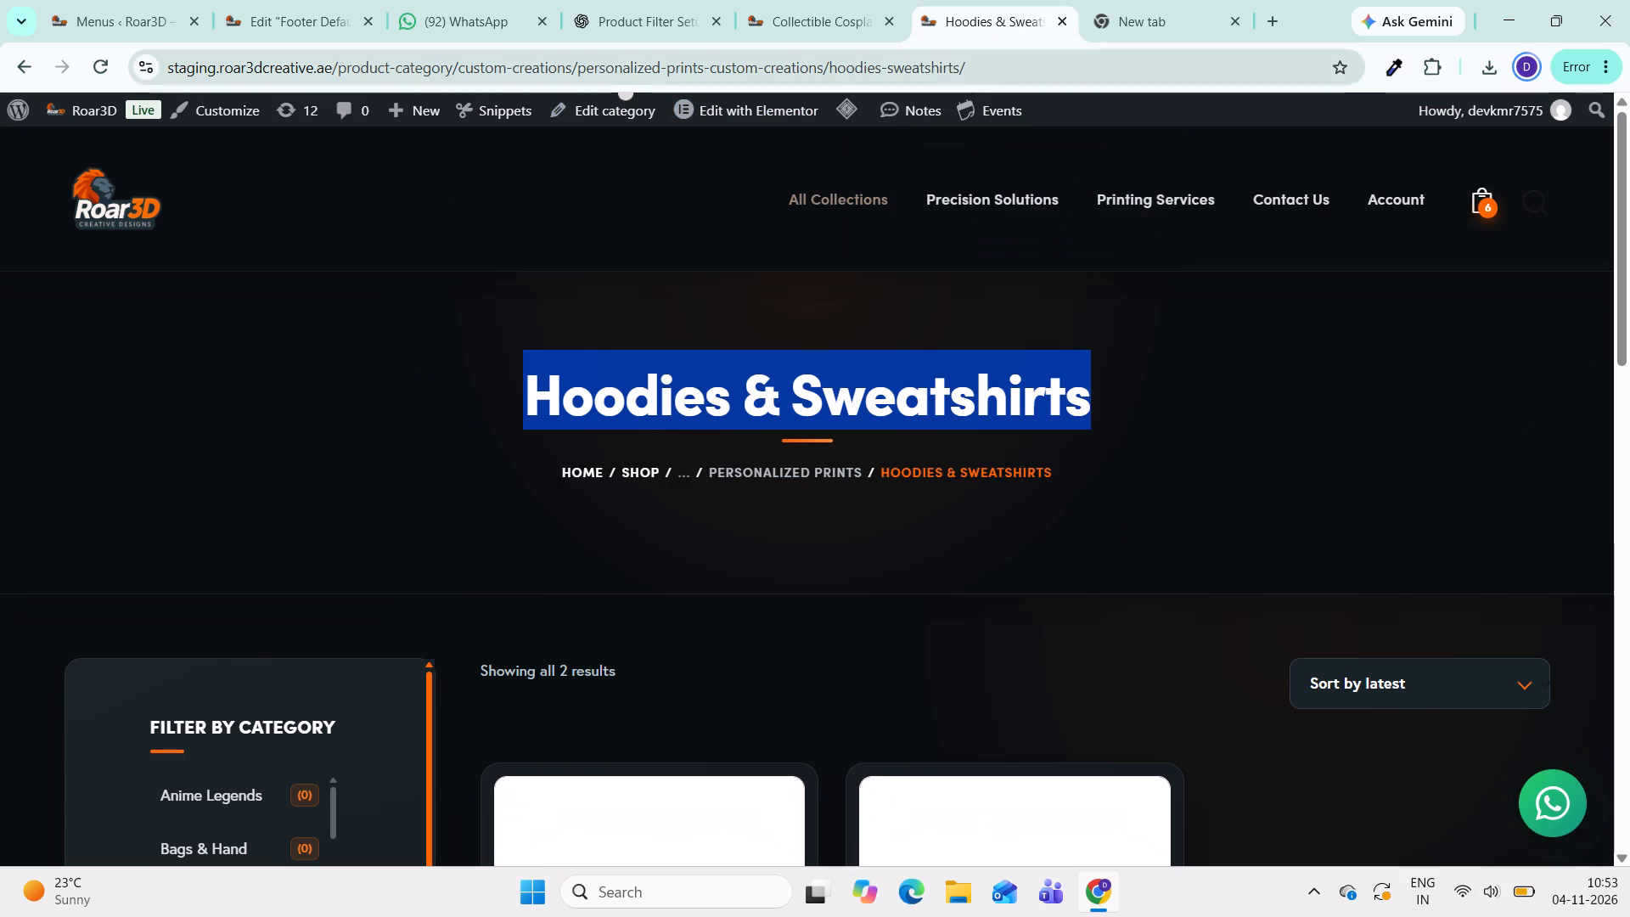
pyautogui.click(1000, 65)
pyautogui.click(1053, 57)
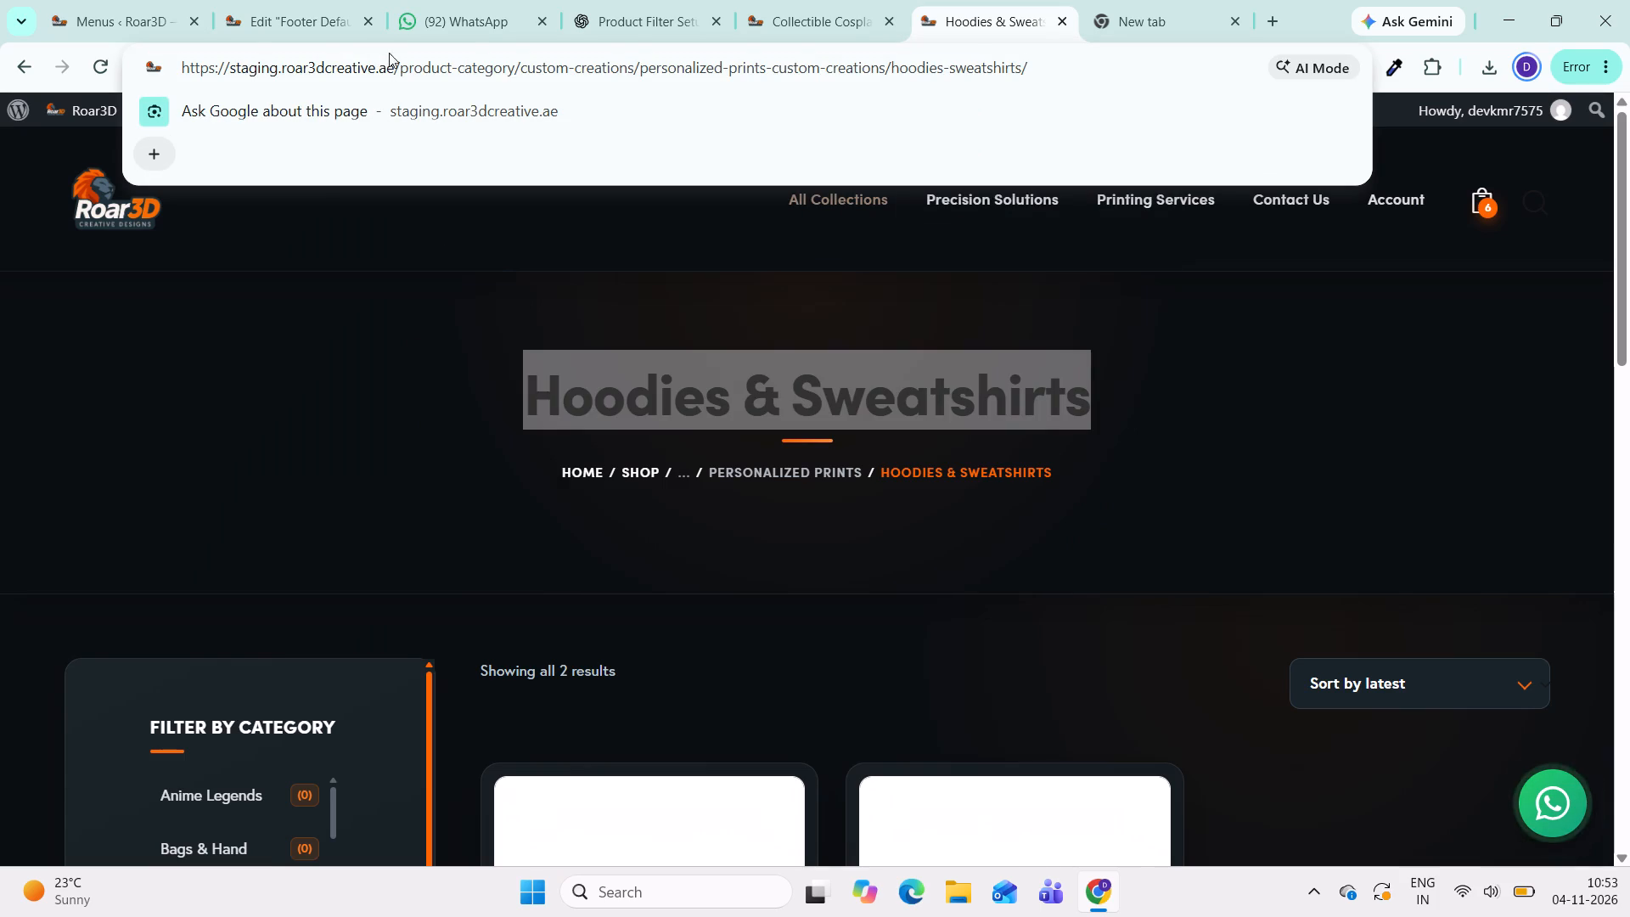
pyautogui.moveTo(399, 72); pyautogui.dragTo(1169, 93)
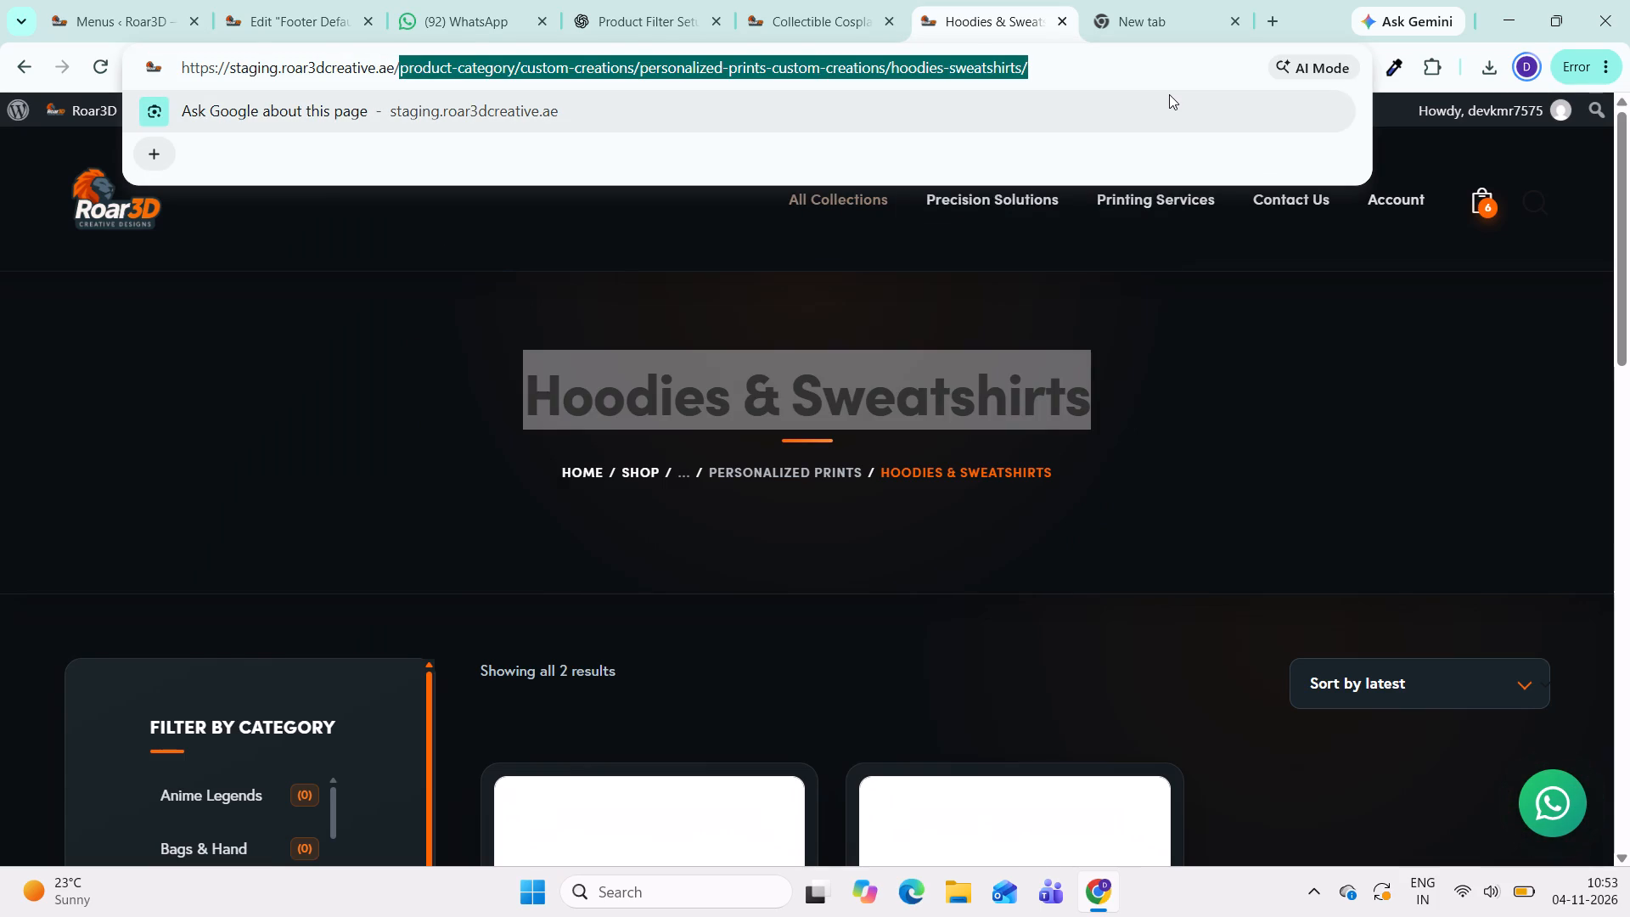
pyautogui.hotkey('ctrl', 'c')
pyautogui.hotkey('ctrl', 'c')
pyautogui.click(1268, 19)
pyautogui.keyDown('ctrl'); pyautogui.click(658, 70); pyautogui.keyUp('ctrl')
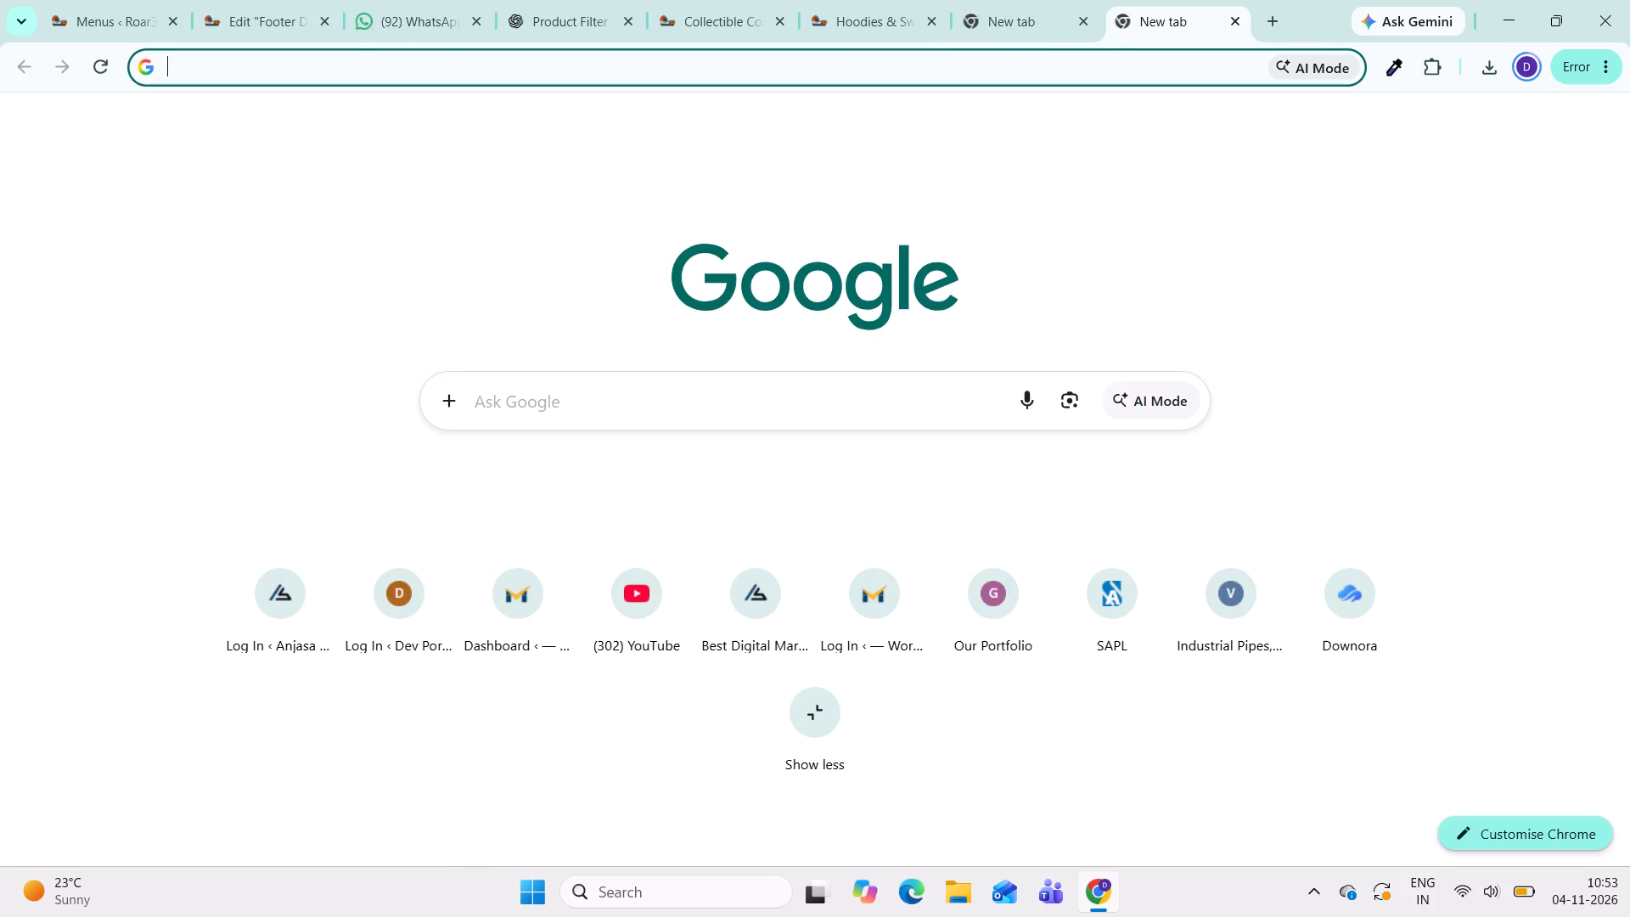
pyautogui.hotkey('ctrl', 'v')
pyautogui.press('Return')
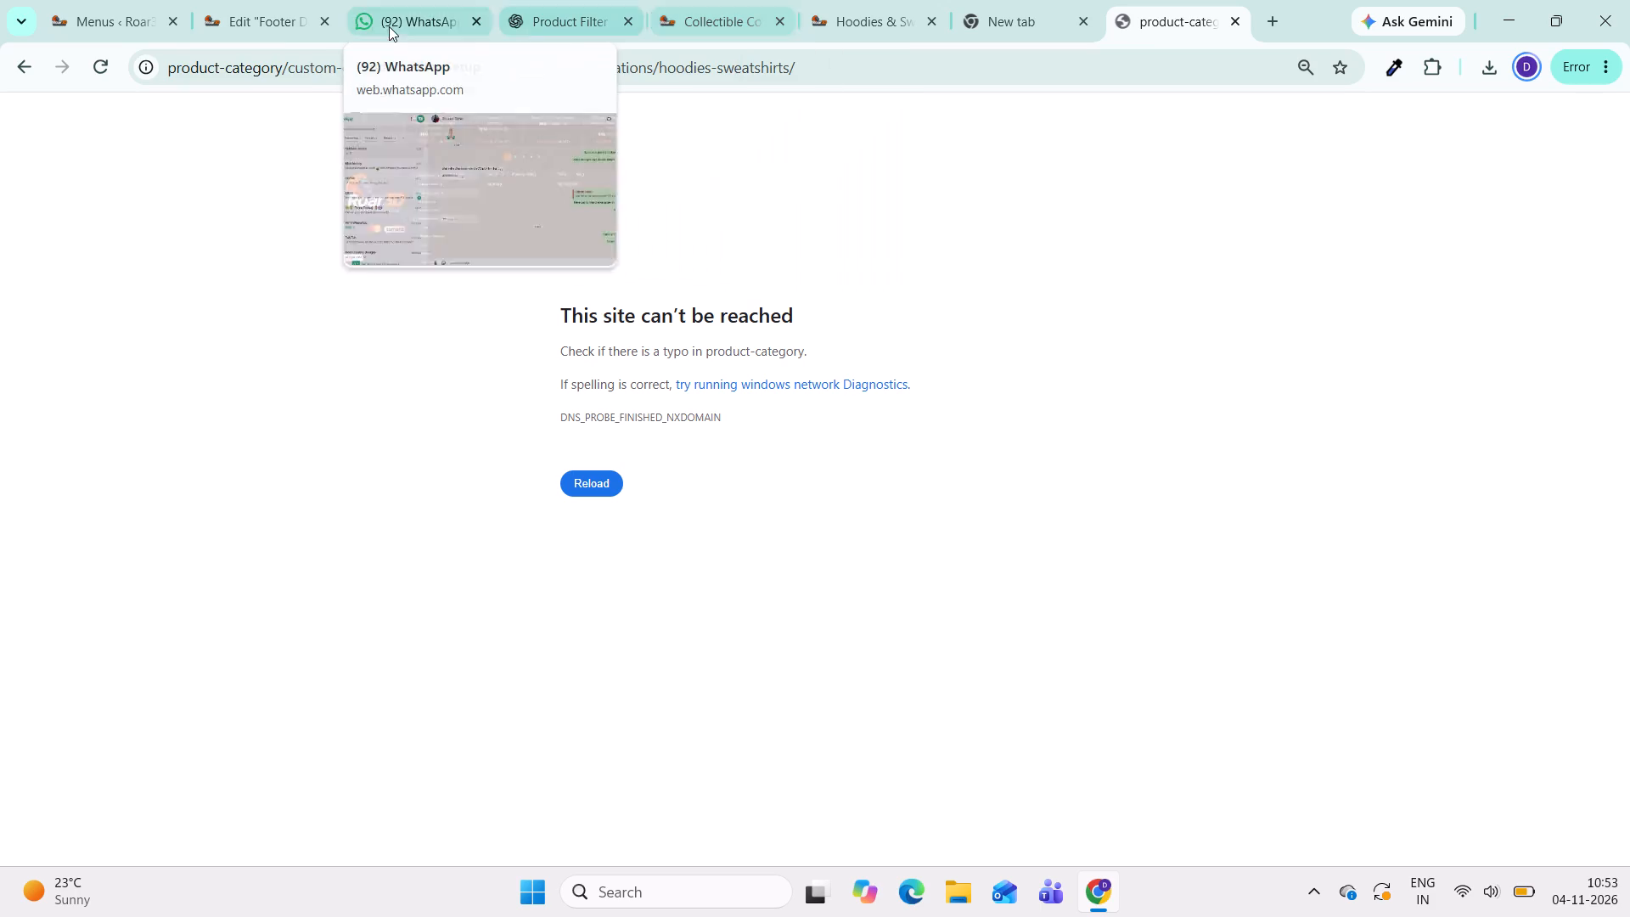
# Return to the Hoodies & Sweatshirts category page and copy its URL path including the leading slash, from /product-category/ through /hoodies-sweatshirts/.
pyautogui.click(259, 25)
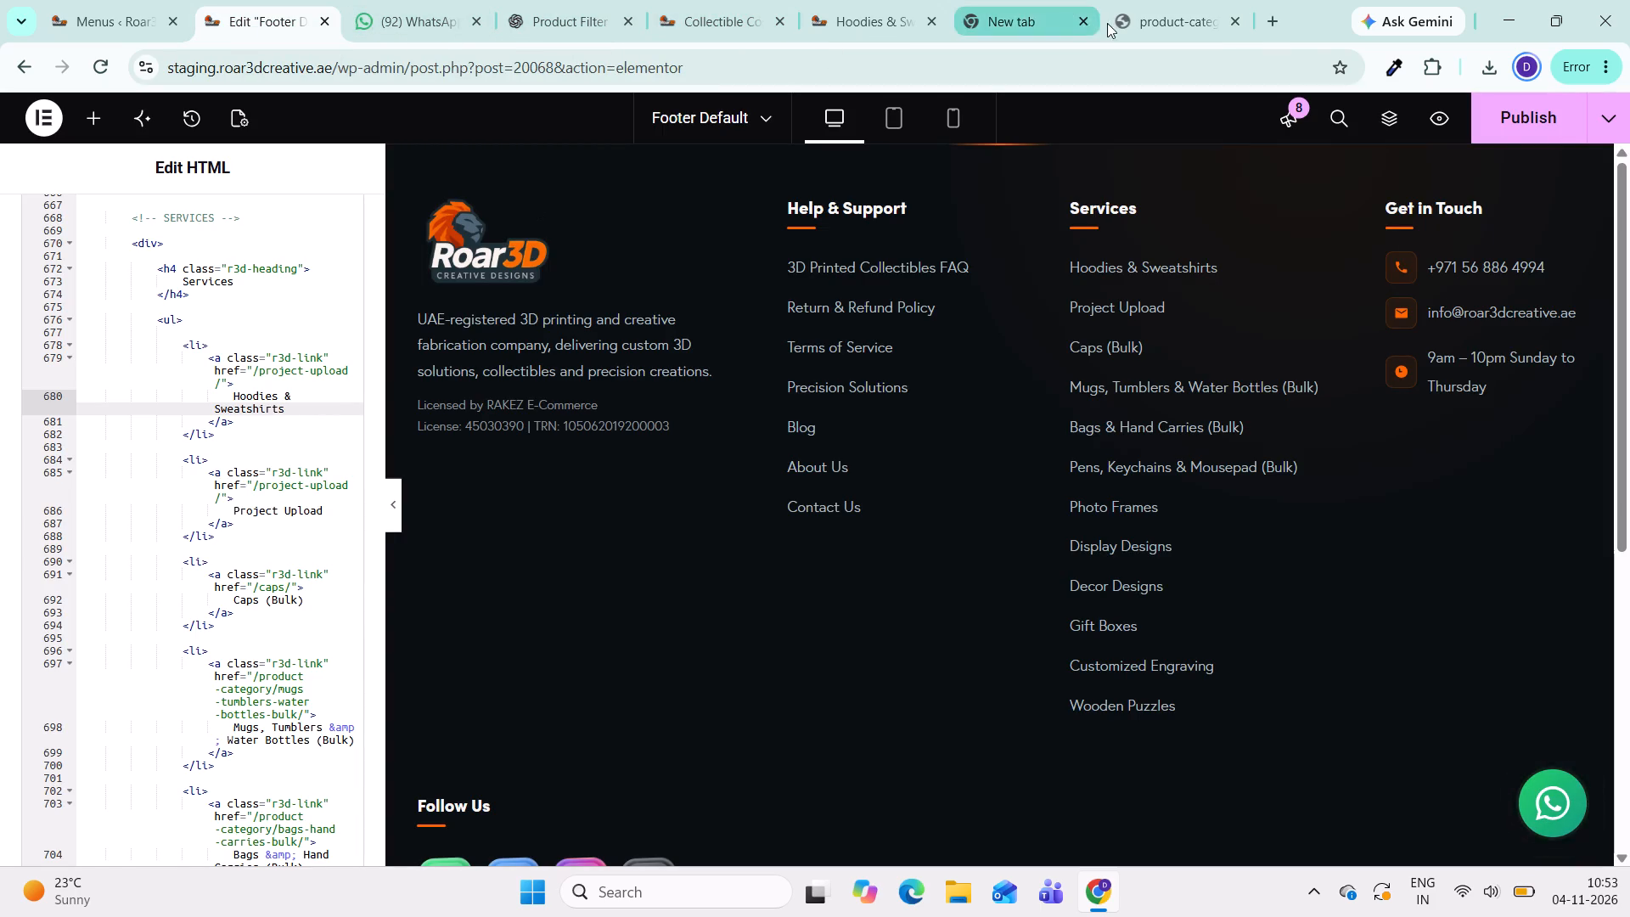
pyautogui.click(866, 22)
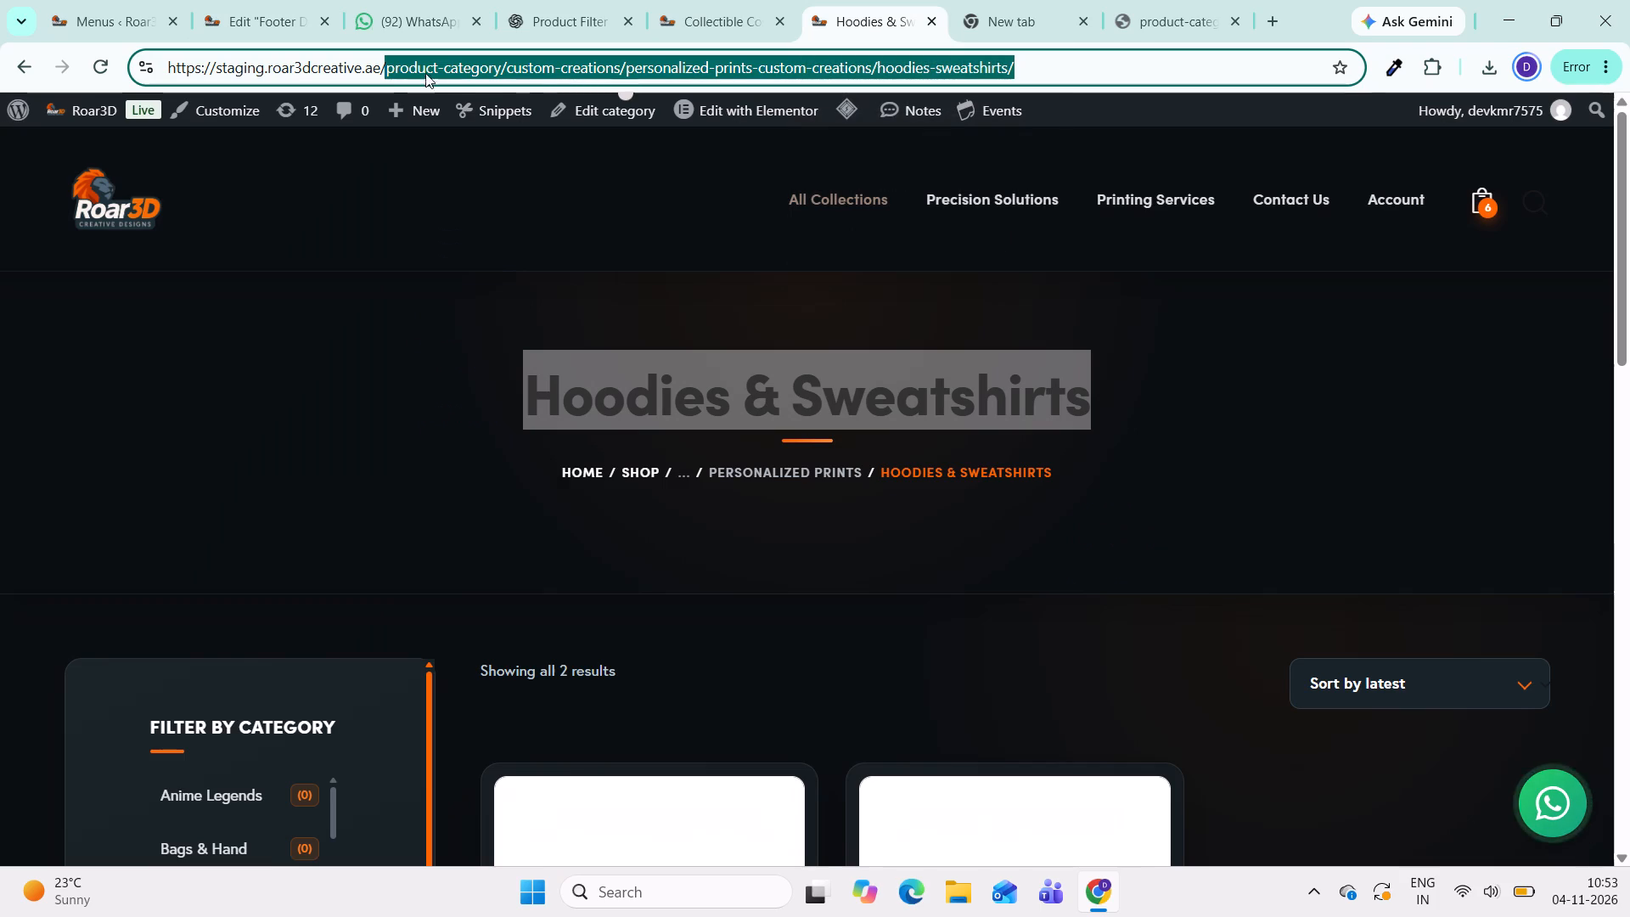
pyautogui.click(383, 65)
pyautogui.moveTo(383, 66); pyautogui.dragTo(1185, 101)
pyautogui.hotkey('ctrl', 'c')
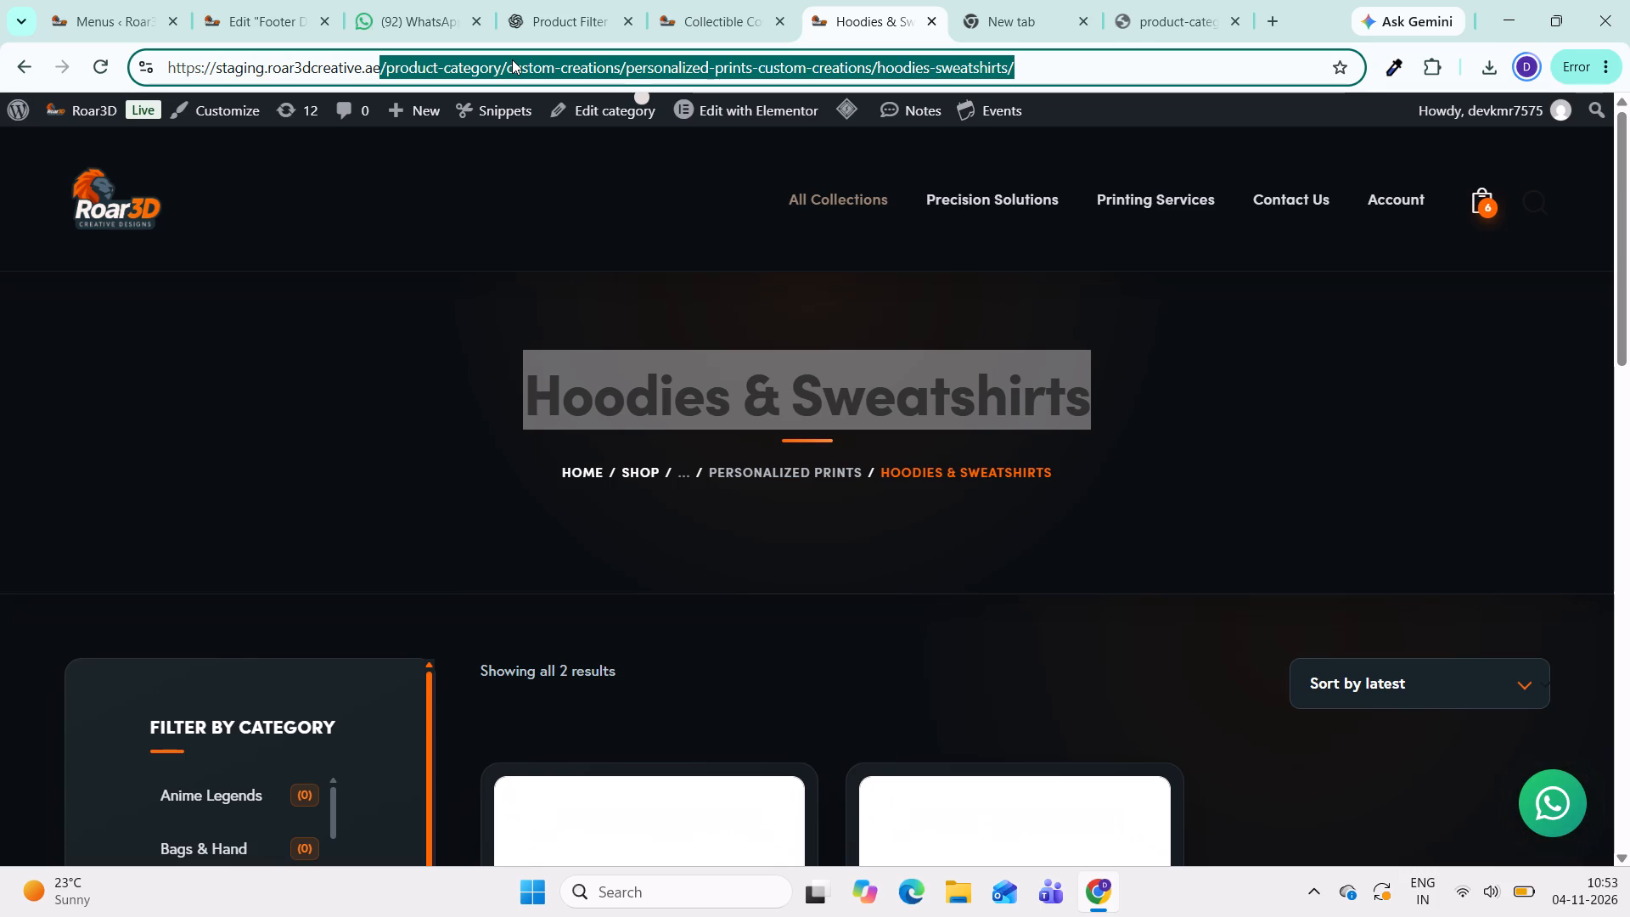
pyautogui.click(459, 340)
pyautogui.moveTo(982, 66); pyautogui.dragTo(476, 57)
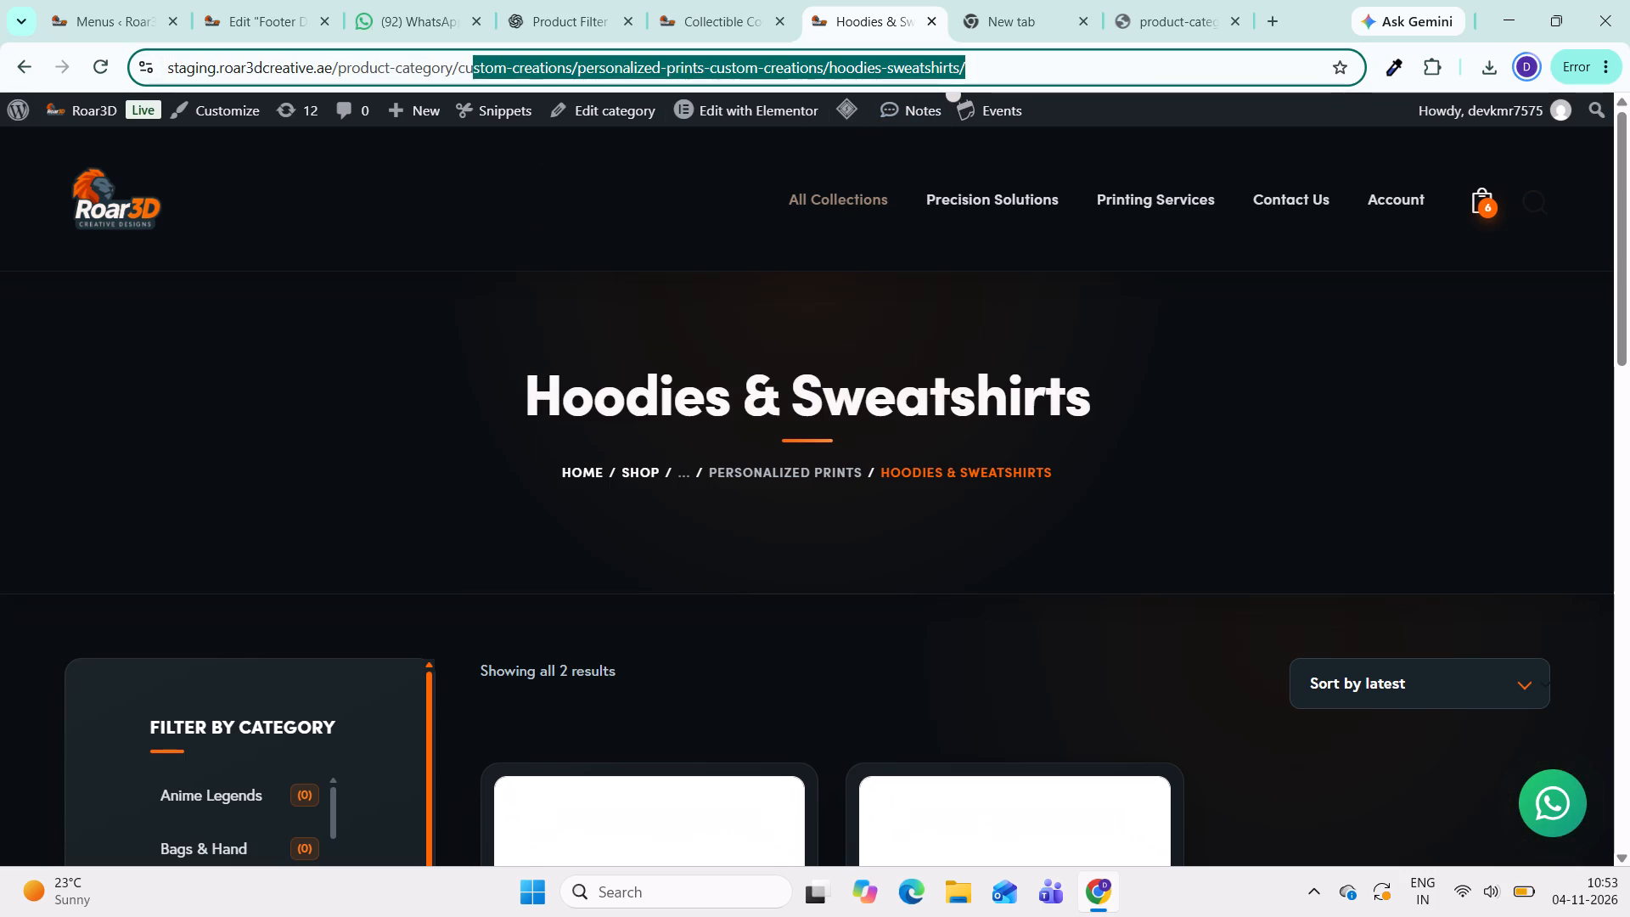
pyautogui.moveTo(476, 57); pyautogui.dragTo(455, 86)
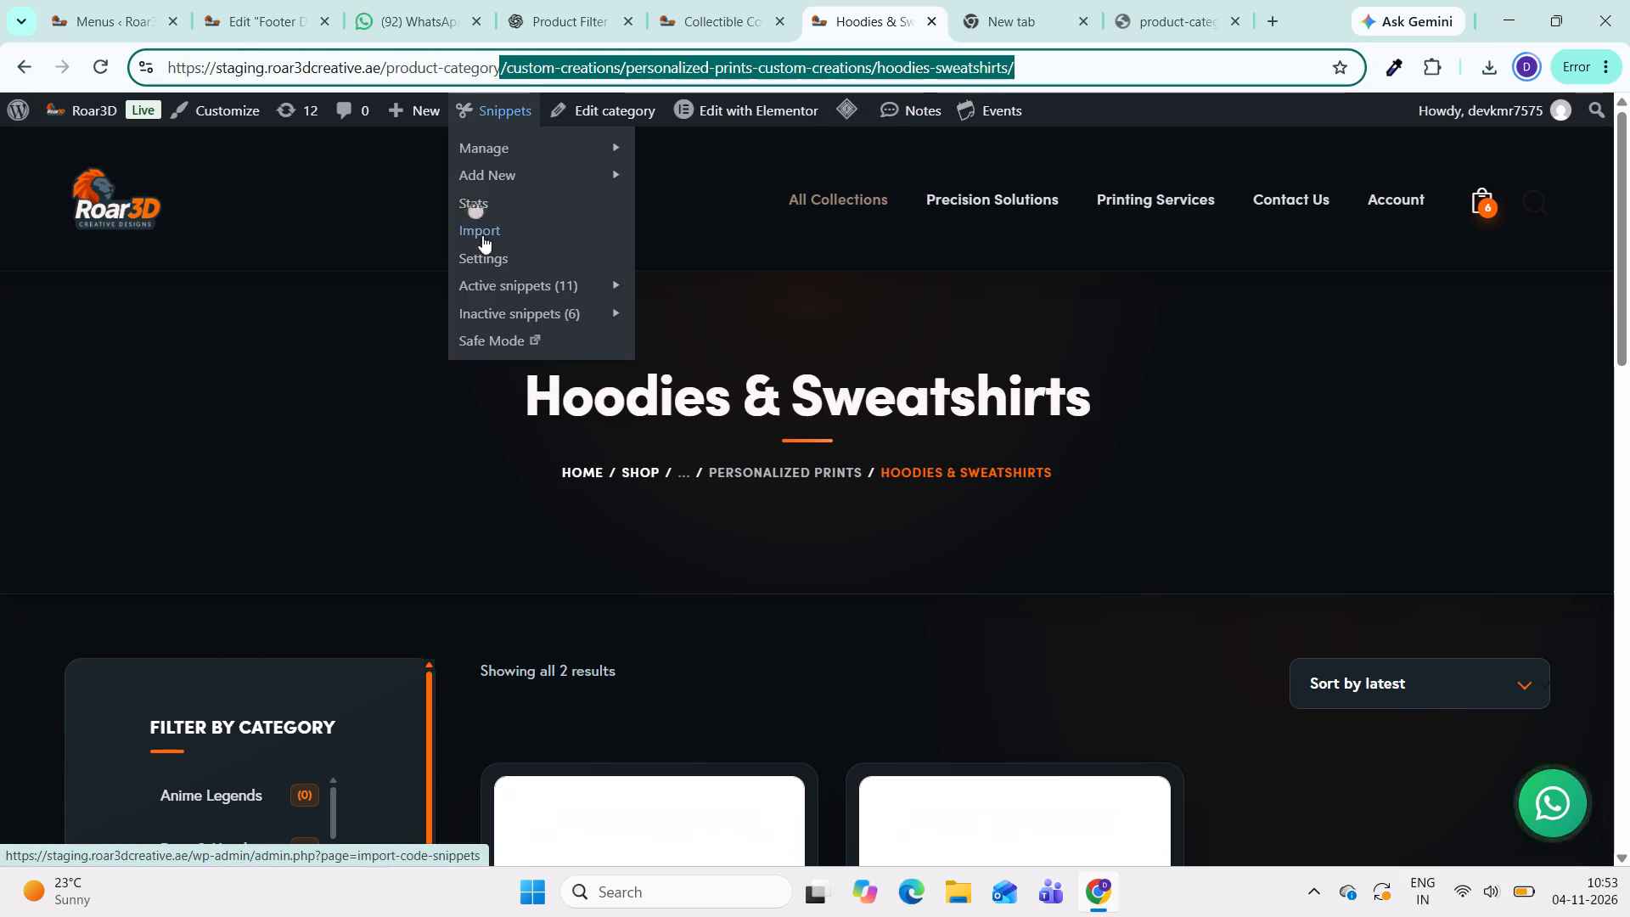
pyautogui.moveTo(379, 66); pyautogui.dragTo(958, 98)
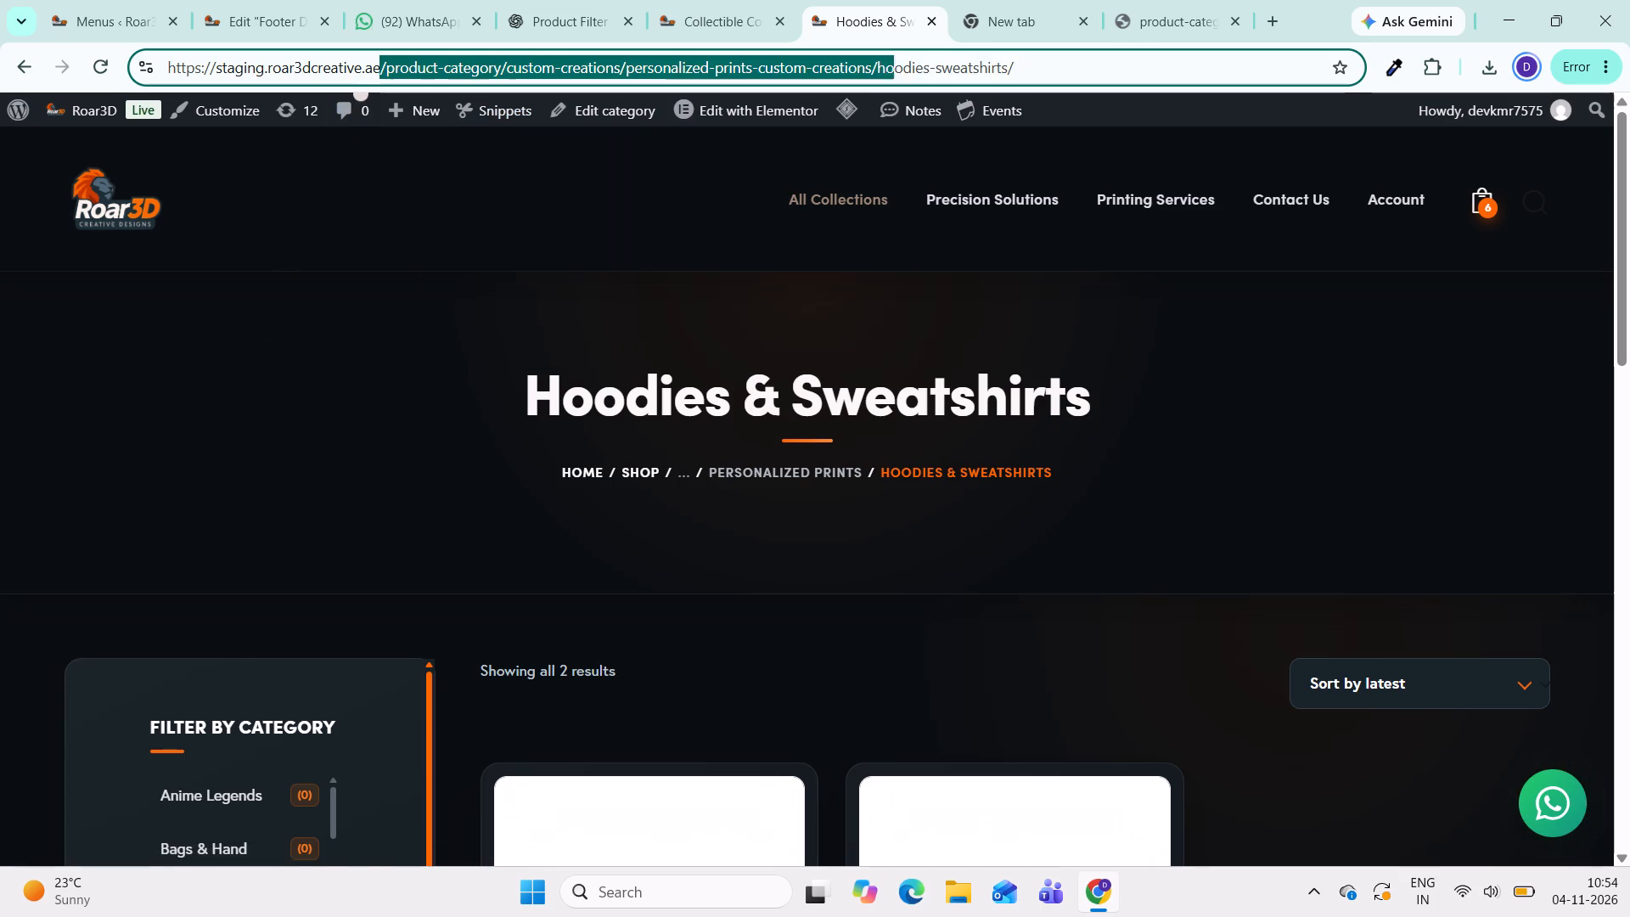
pyautogui.moveTo(958, 98); pyautogui.dragTo(1123, 100)
pyautogui.hotkey('ctrl', 'c')
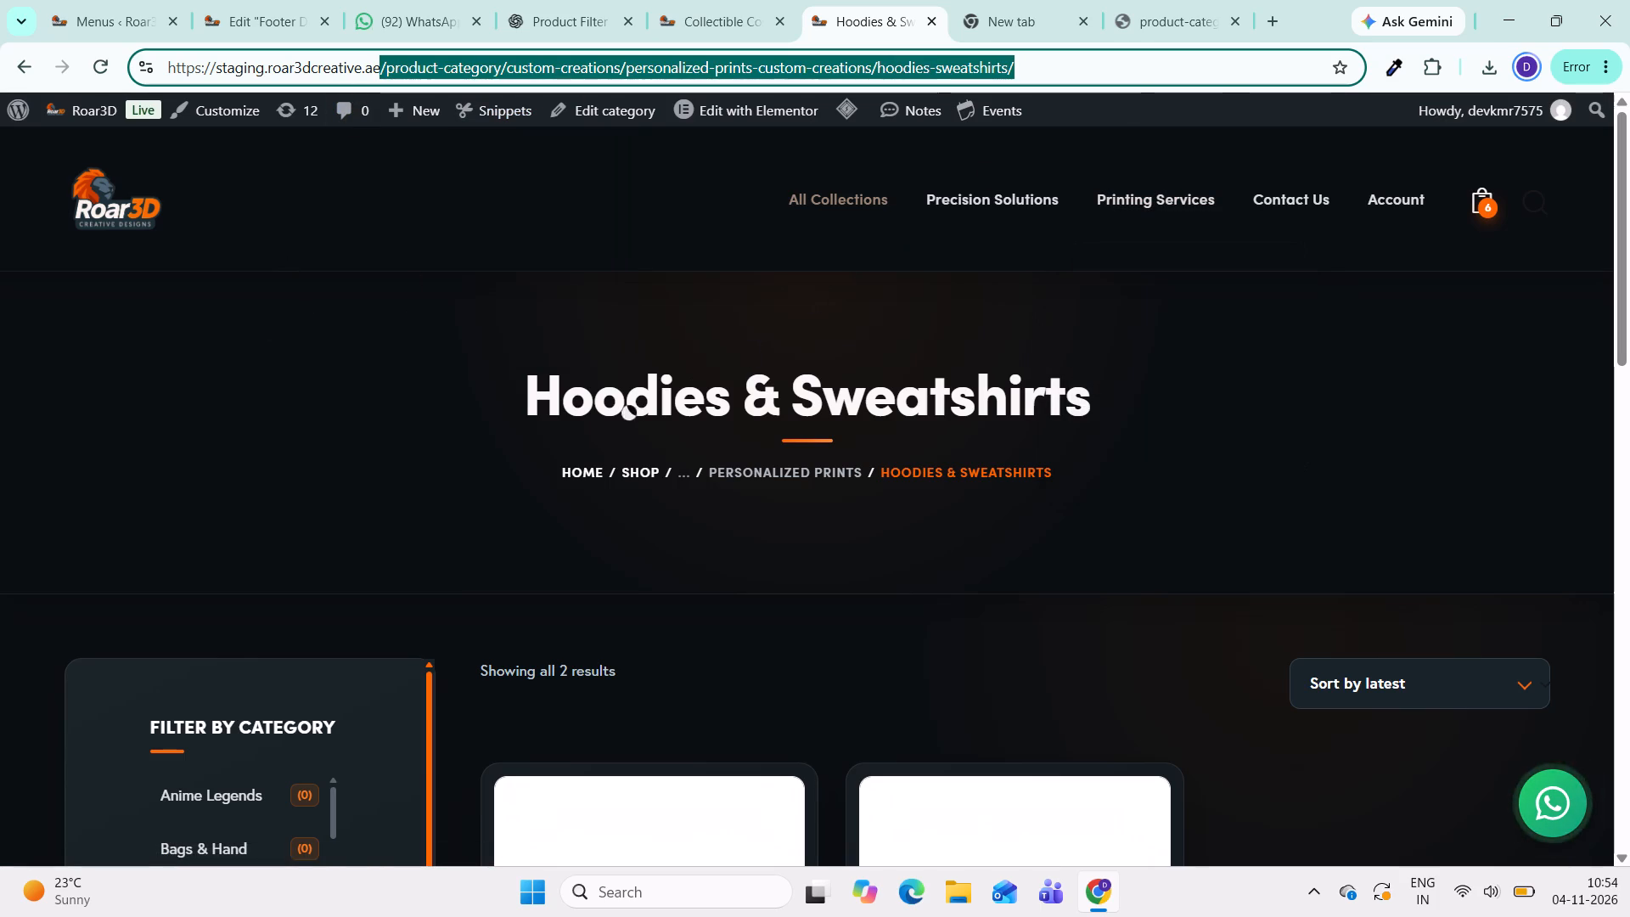
# In the footer HTML, set the Hoodies & Sweatshirts link's href to /product-category/custom-creations/personalized-prints-custom-creations/hoodies-sweatshirts/.
pyautogui.click(251, 33)
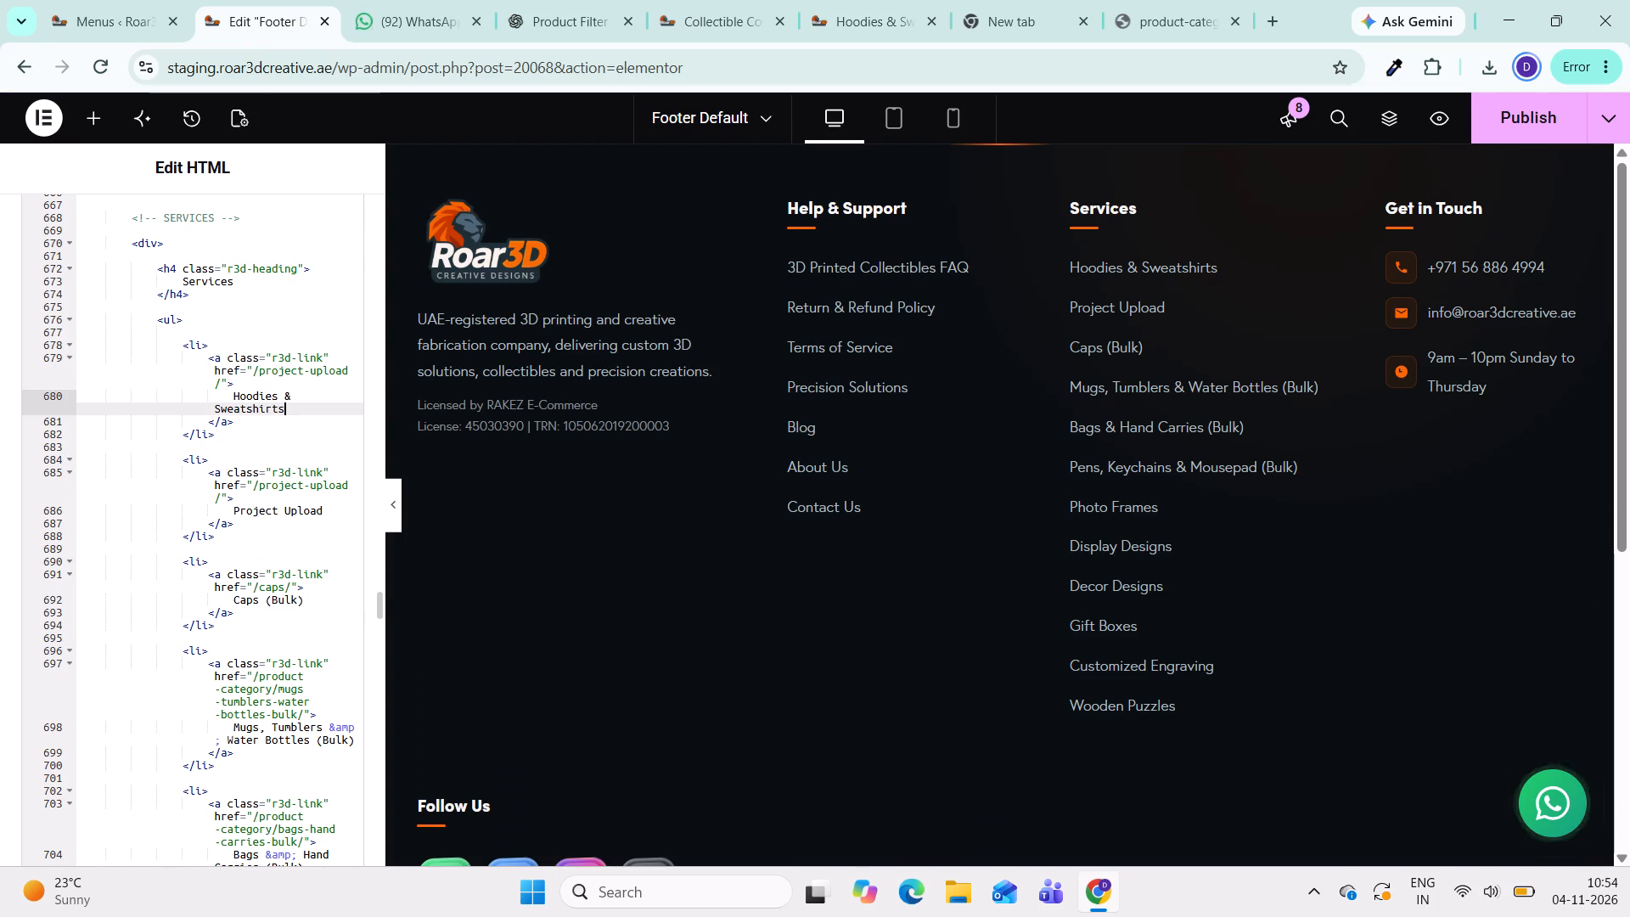
pyautogui.click(221, 384)
pyautogui.press('BackSpace')
pyautogui.press('BackSpace')
pyautogui.press('BackSpace')
pyautogui.press('BackSpace')
pyautogui.press('BackSpace')
pyautogui.press('BackSpace')
pyautogui.press('BackSpace')
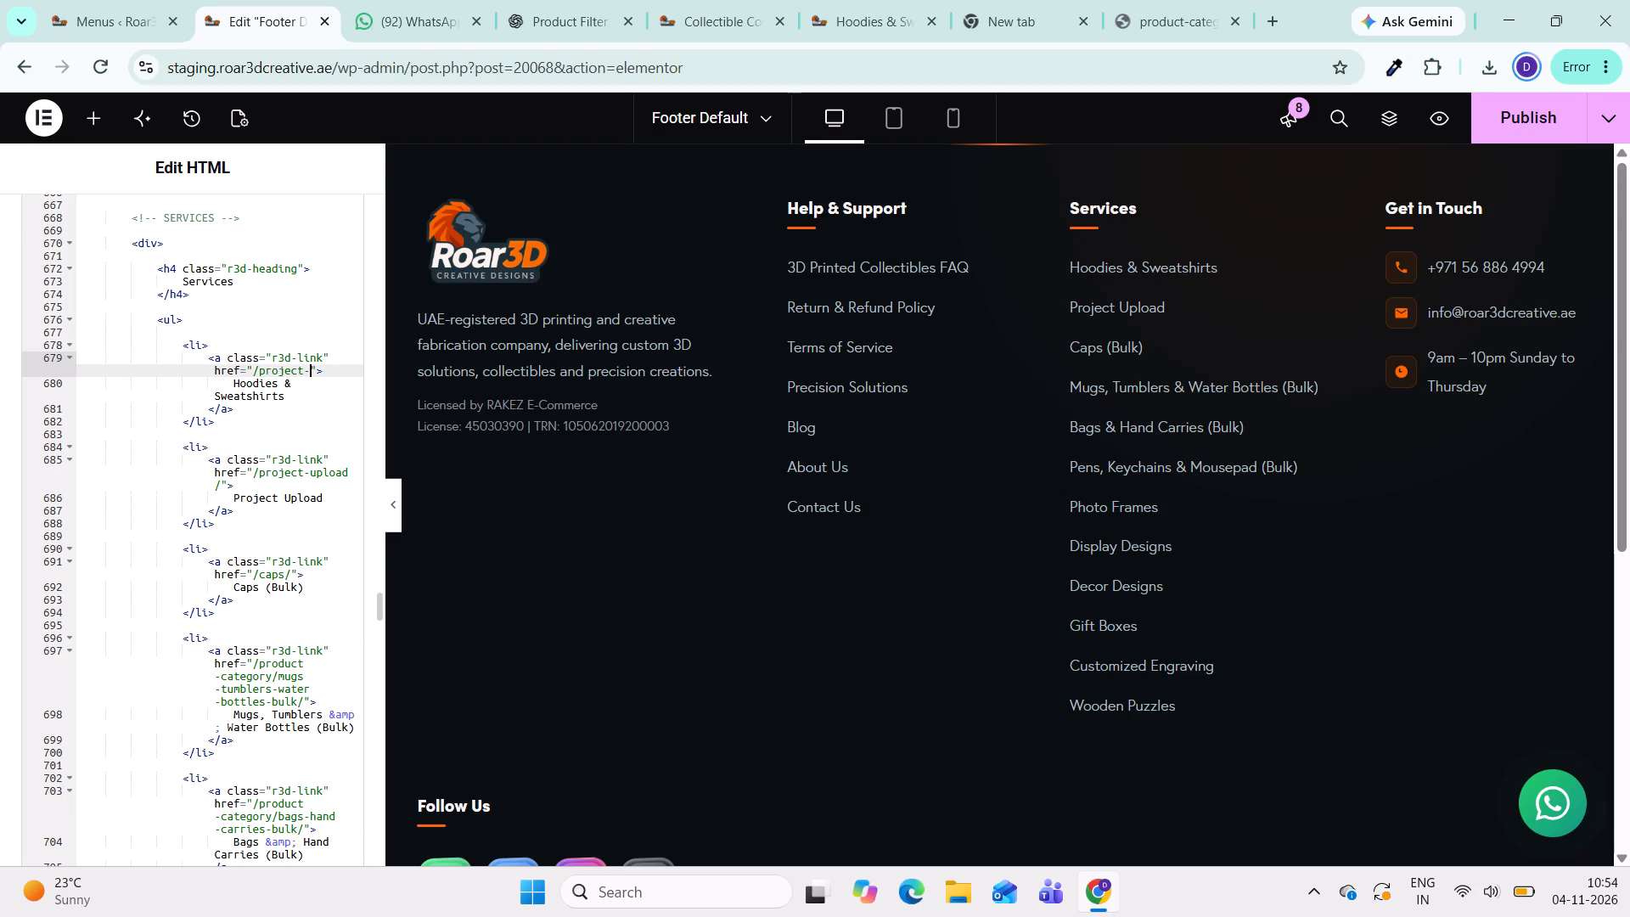
pyautogui.press('BackSpace')
pyautogui.press('BackSpace')
pyautogui.press('BackSpace')
pyautogui.press('BackSpace')
pyautogui.press('BackSpace')
pyautogui.press('BackSpace')
pyautogui.press('BackSpace')
pyautogui.press('BackSpace')
pyautogui.press('BackSpace')
pyautogui.hotkey('ctrl', 'v')
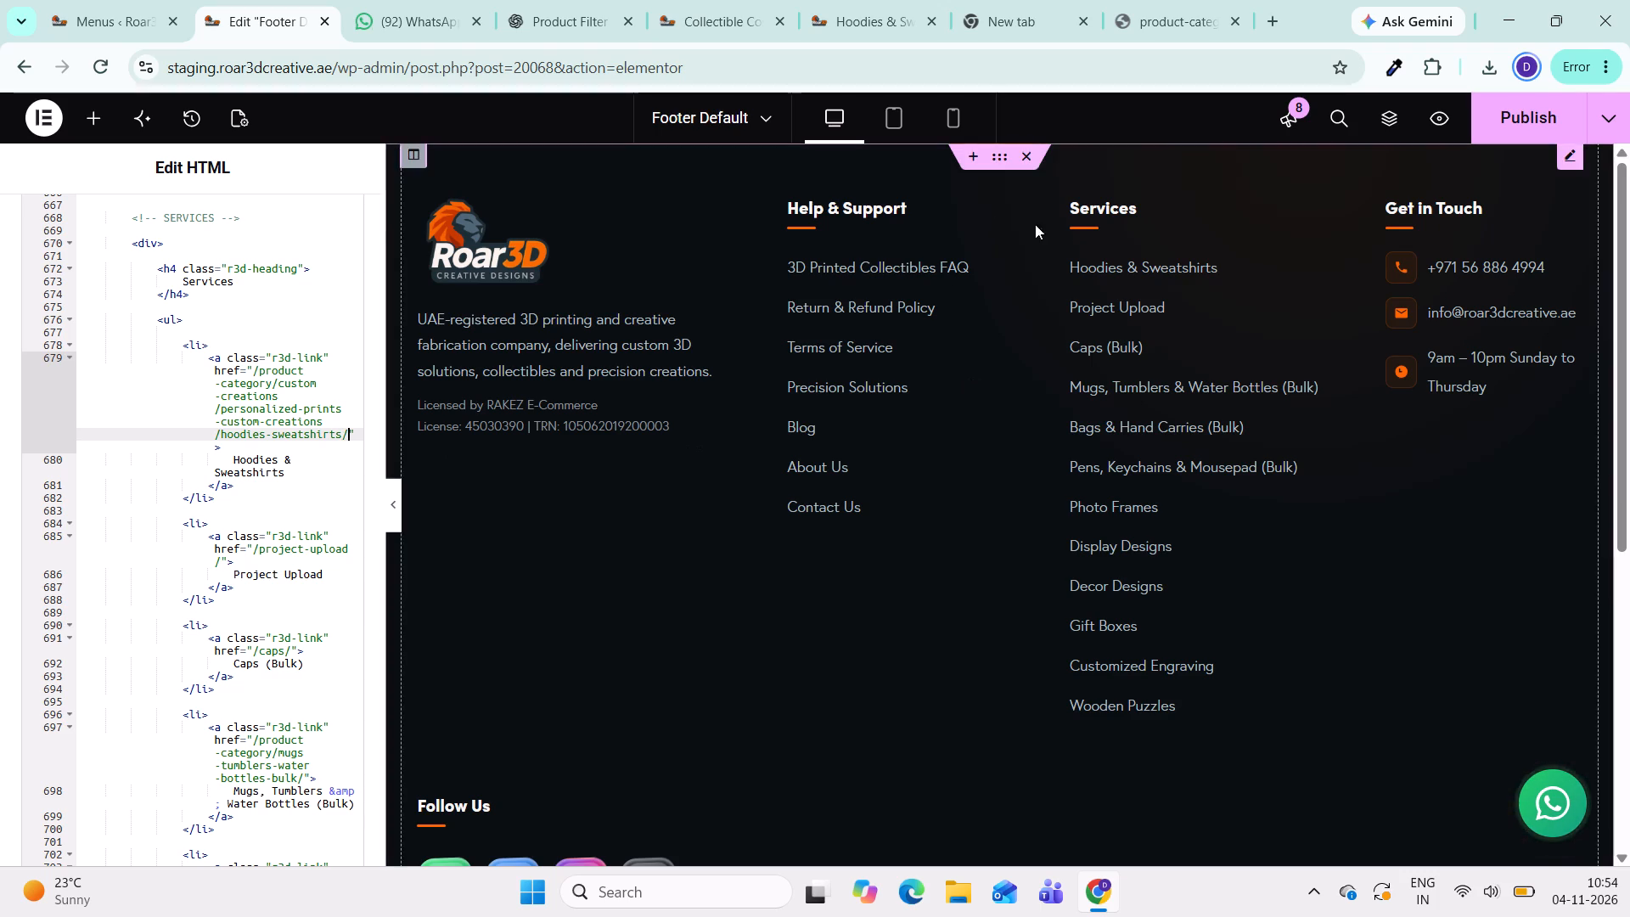
# Publish the updated Footer Default template.
pyautogui.click(1520, 116)
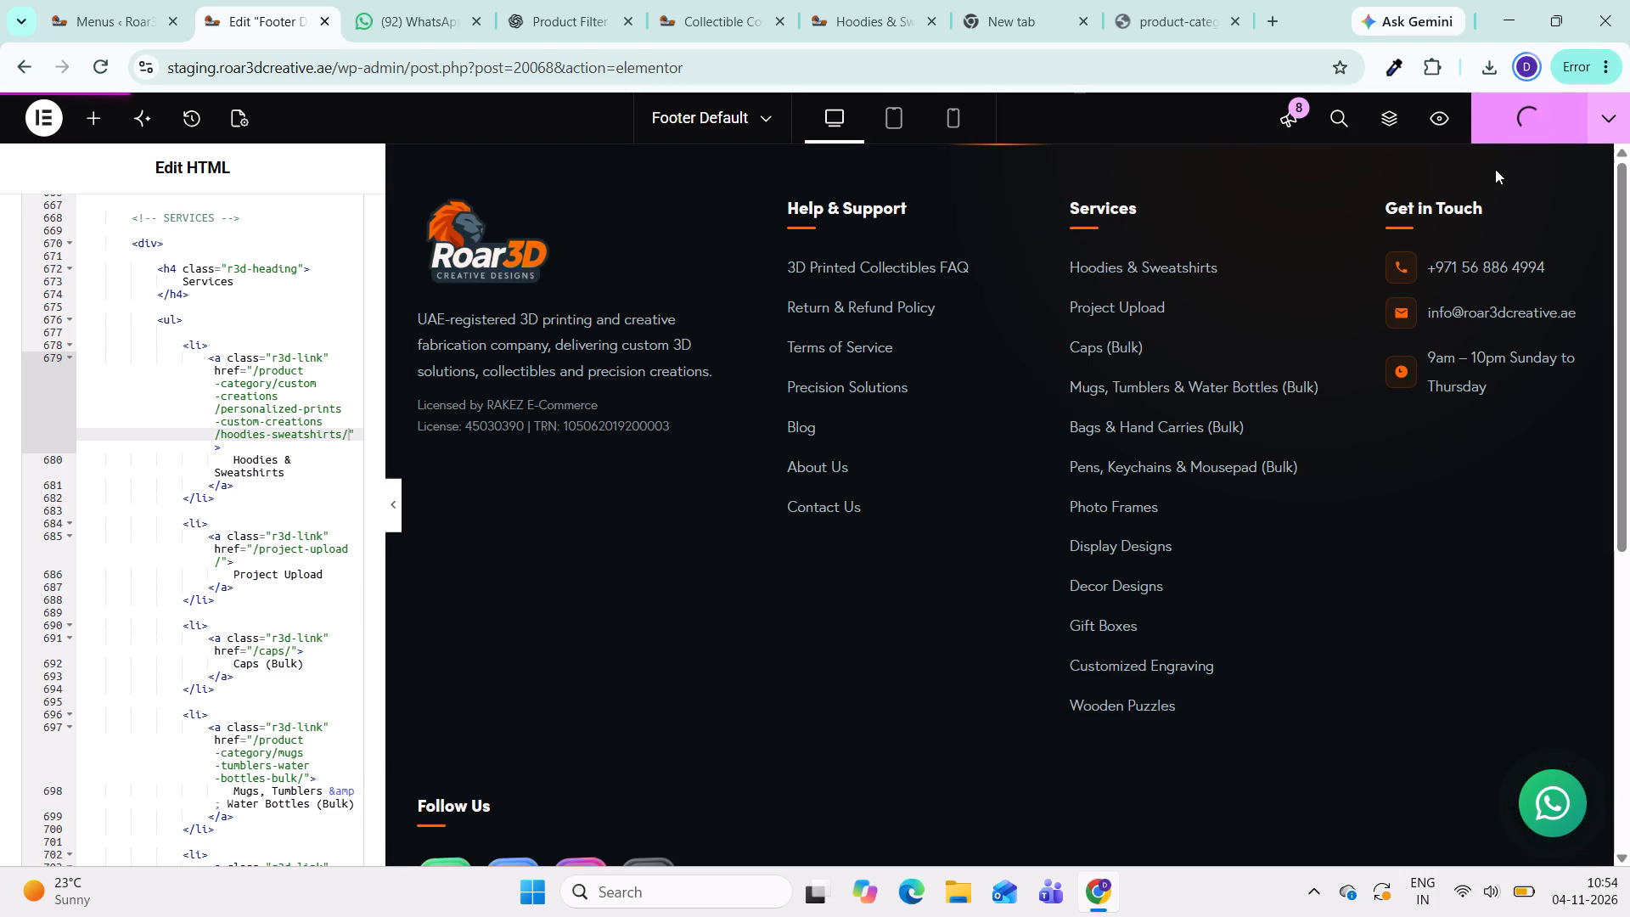